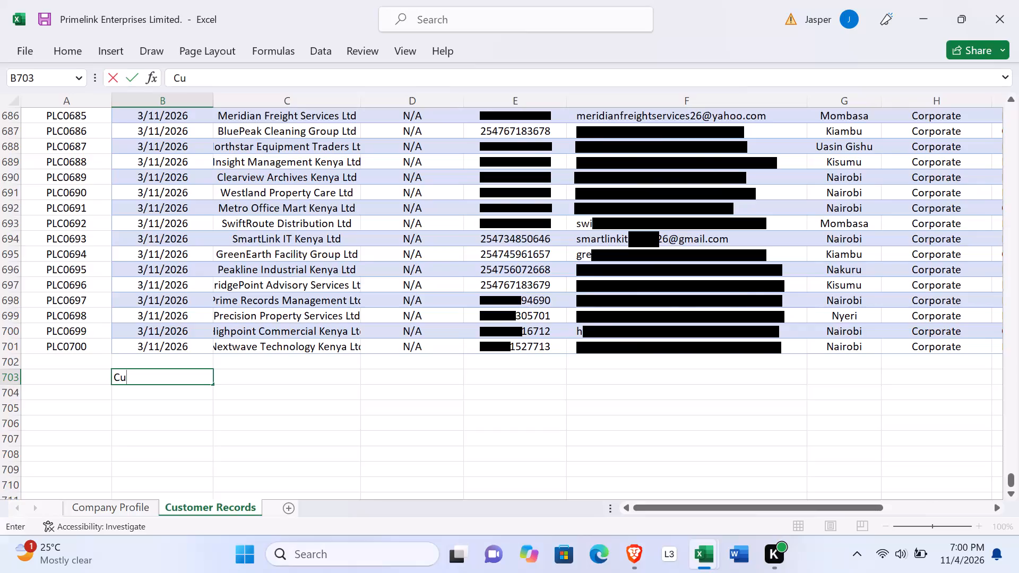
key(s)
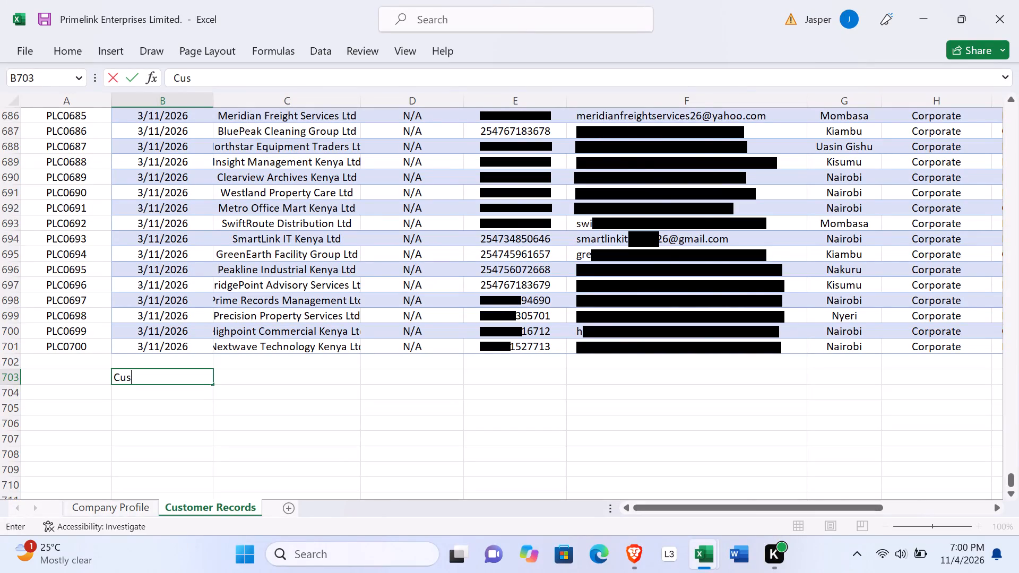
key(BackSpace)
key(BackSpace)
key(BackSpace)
Enter the title "Summary Report" in cell D703, below the customer records table.
double_click(379, 374)
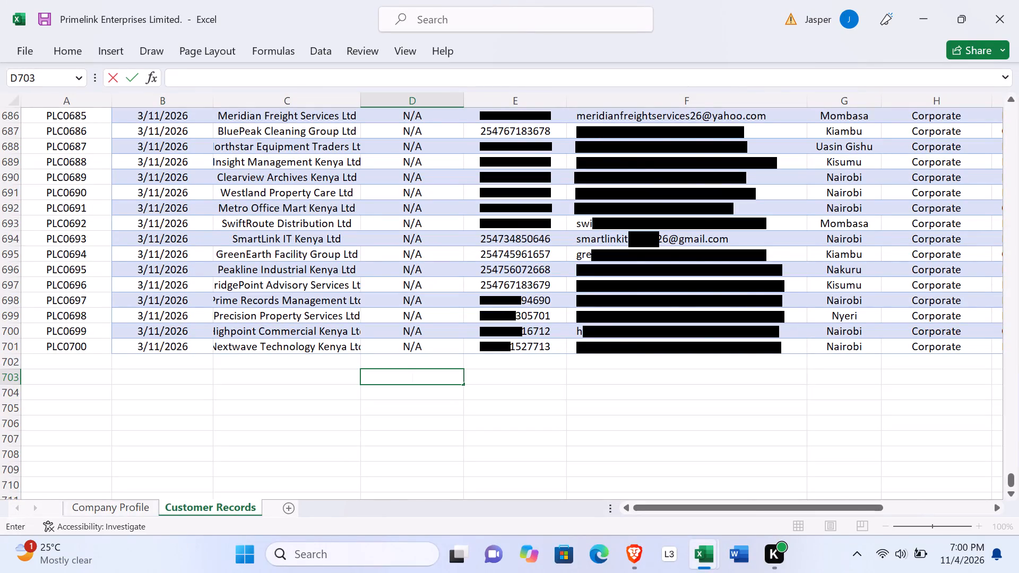
key(s)
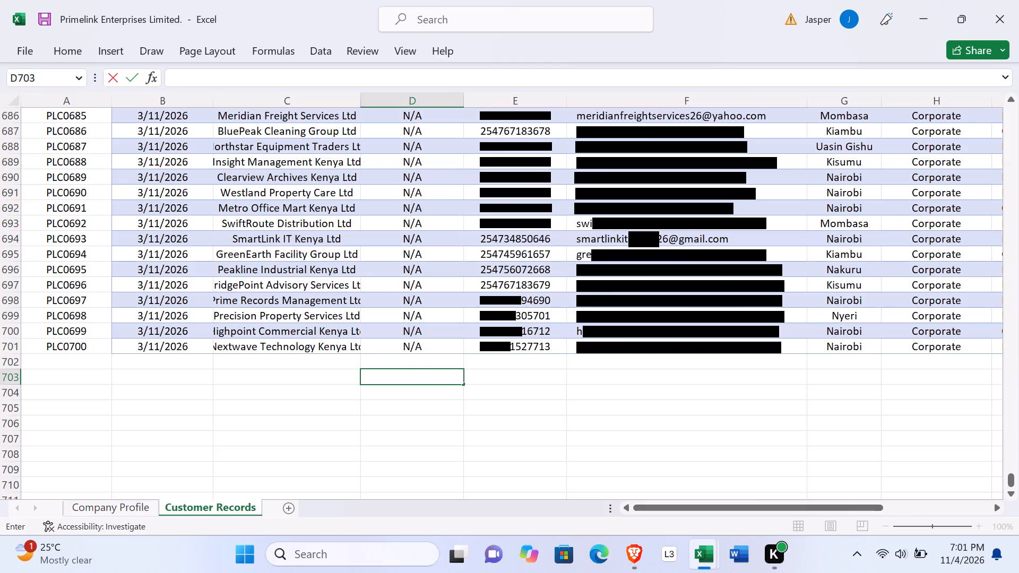
key(s)
key(u)
text(mma)
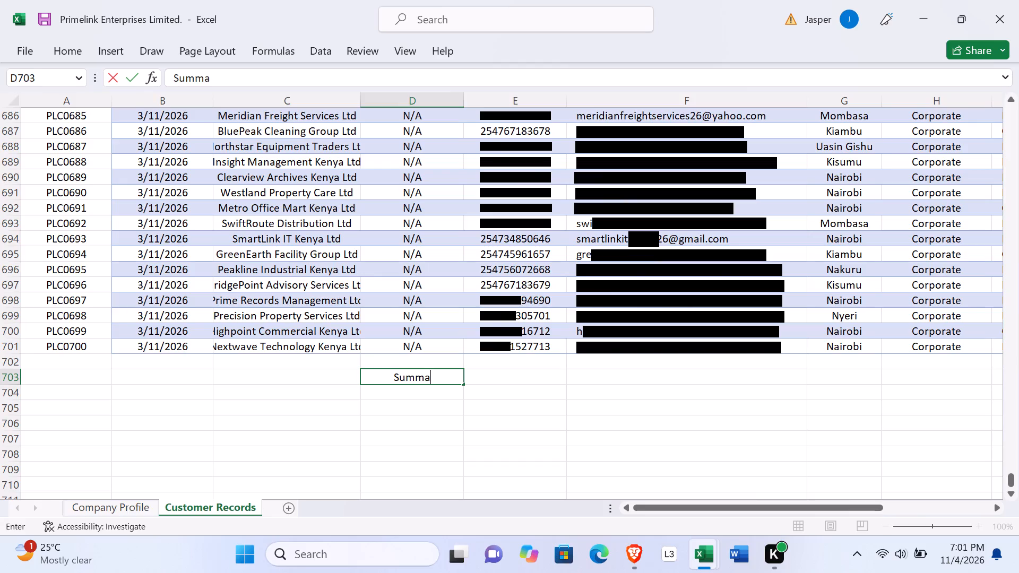
text(ry)
key(space)
key(a)
key(n)
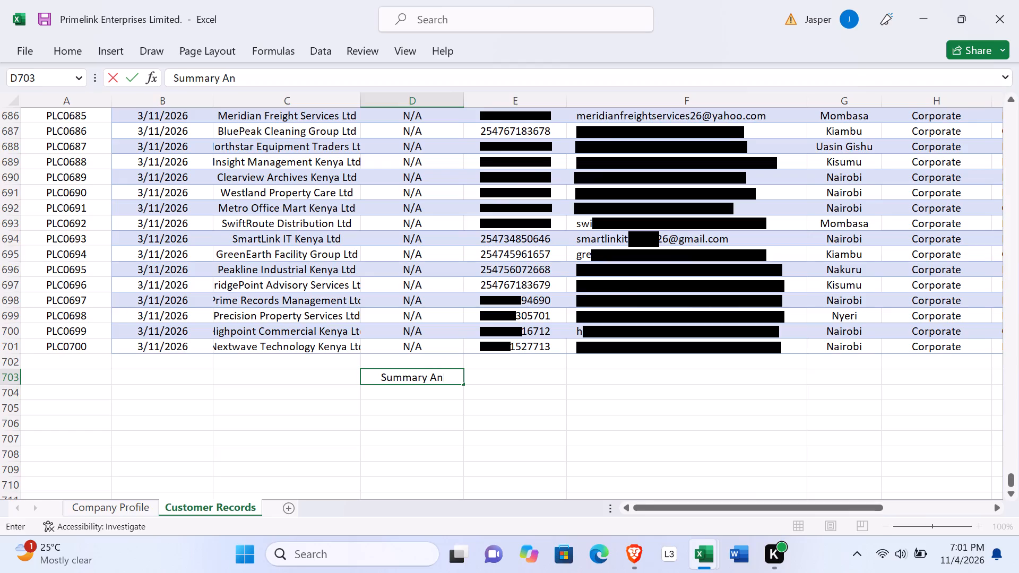
key(BackSpace)
key(BackSpace)
text(port)
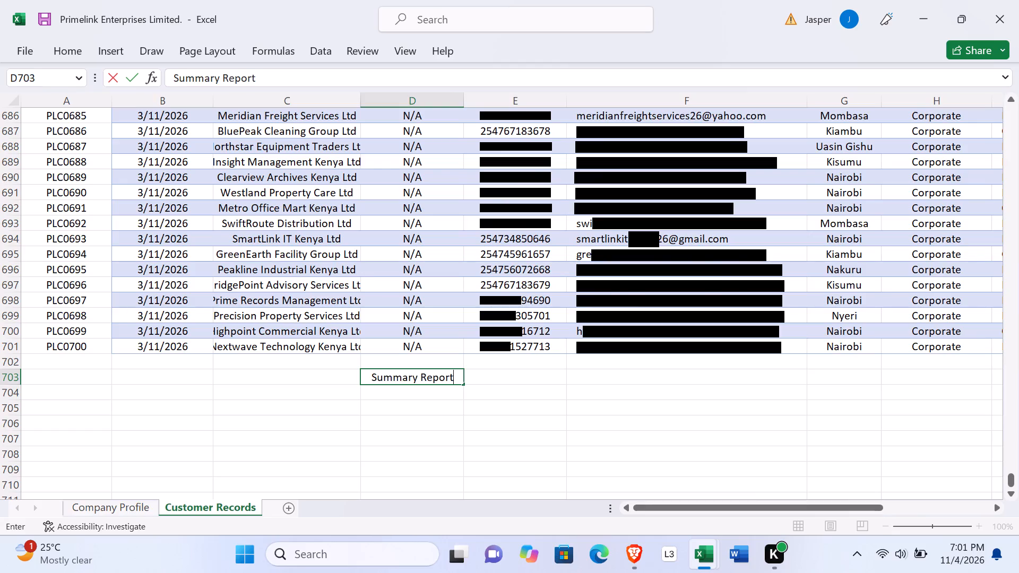
Enter the column heading "Customer Summary" in cell B704, below the report title row.
click(149, 394)
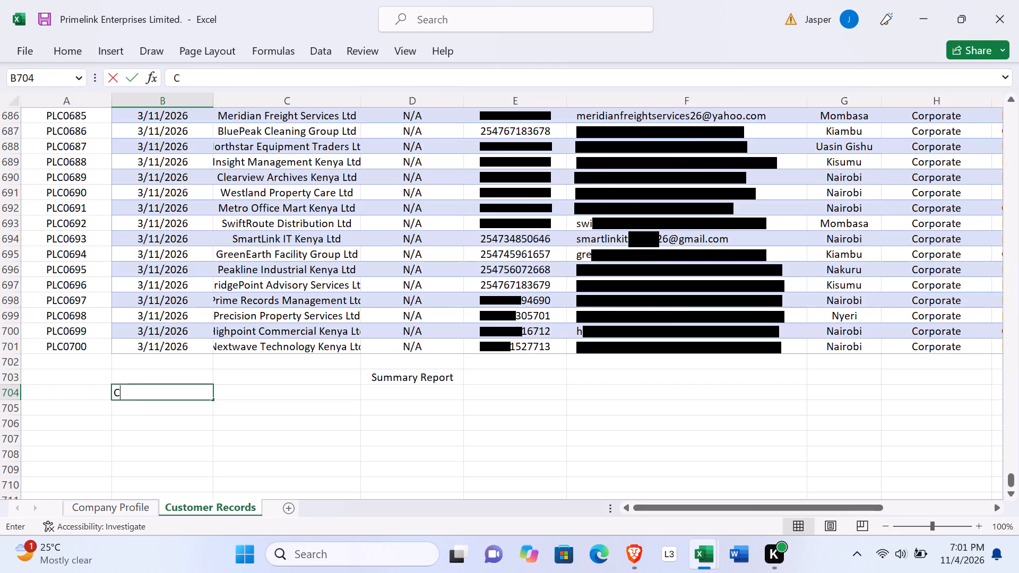
text(ust)
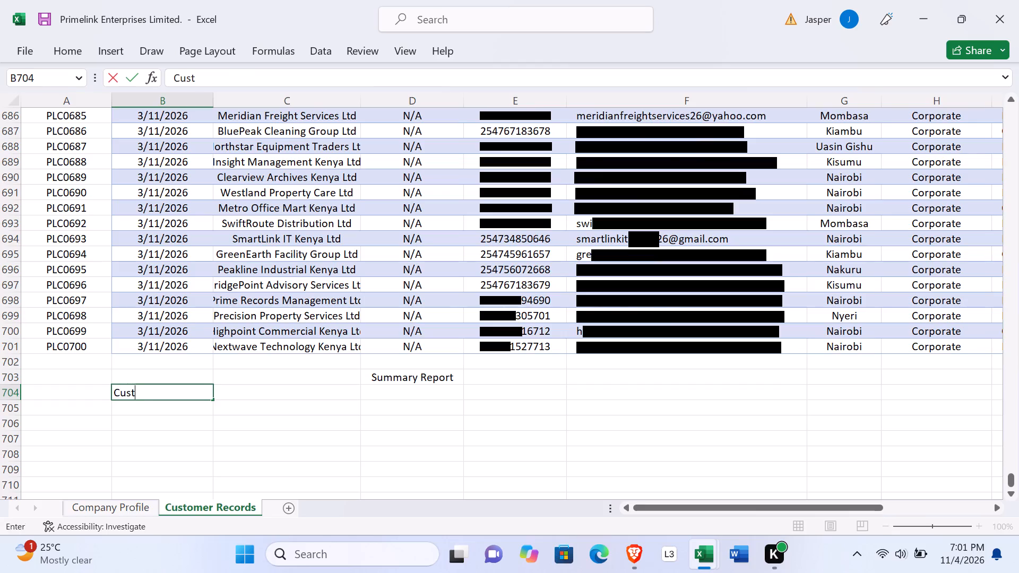
key(o)
text(mer)
key(space)
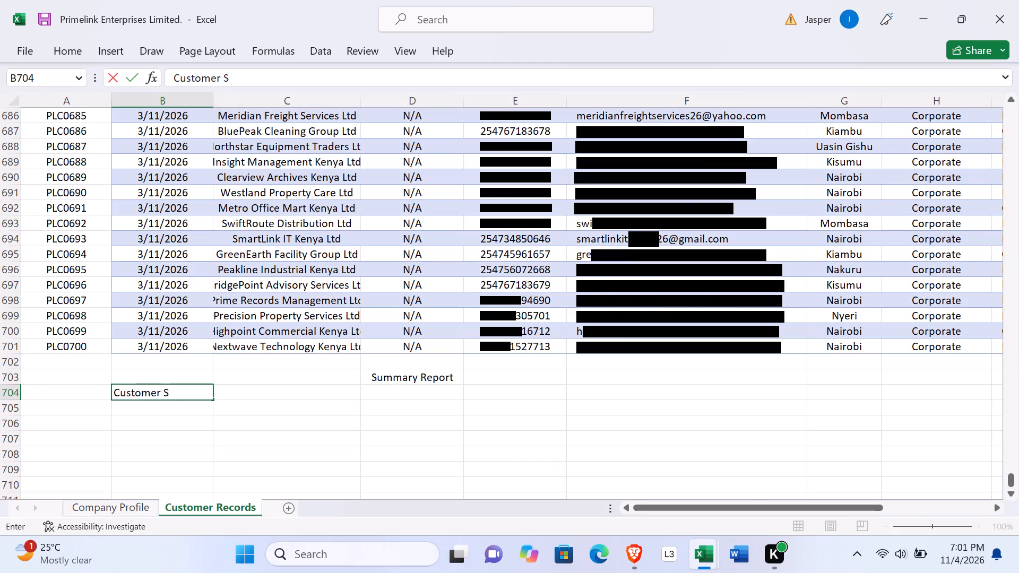
text(um)
key(m)
text(ary)
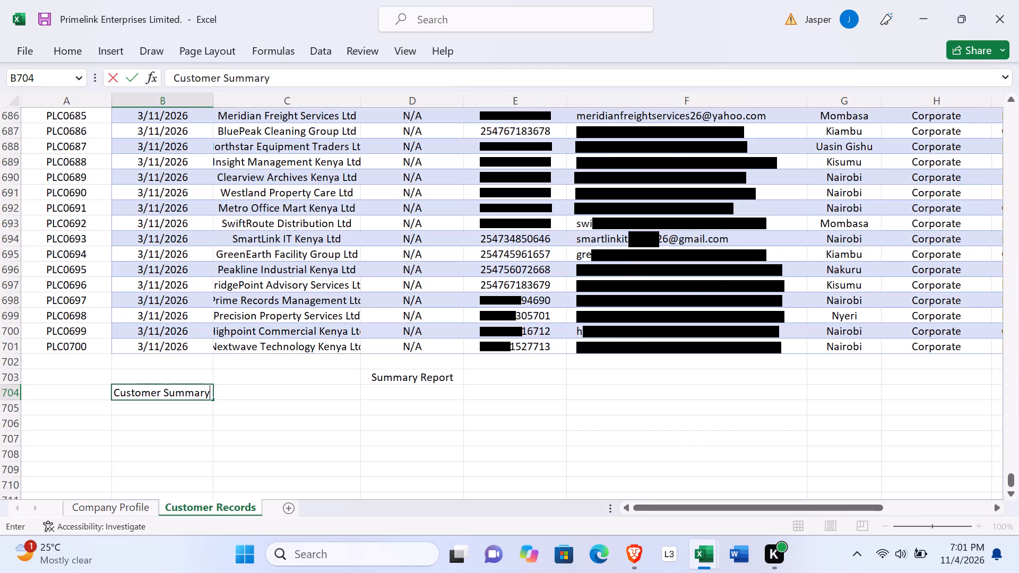
Enter the column heading "No." in cell A704, beside the Customer Summary heading.
double_click(61, 415)
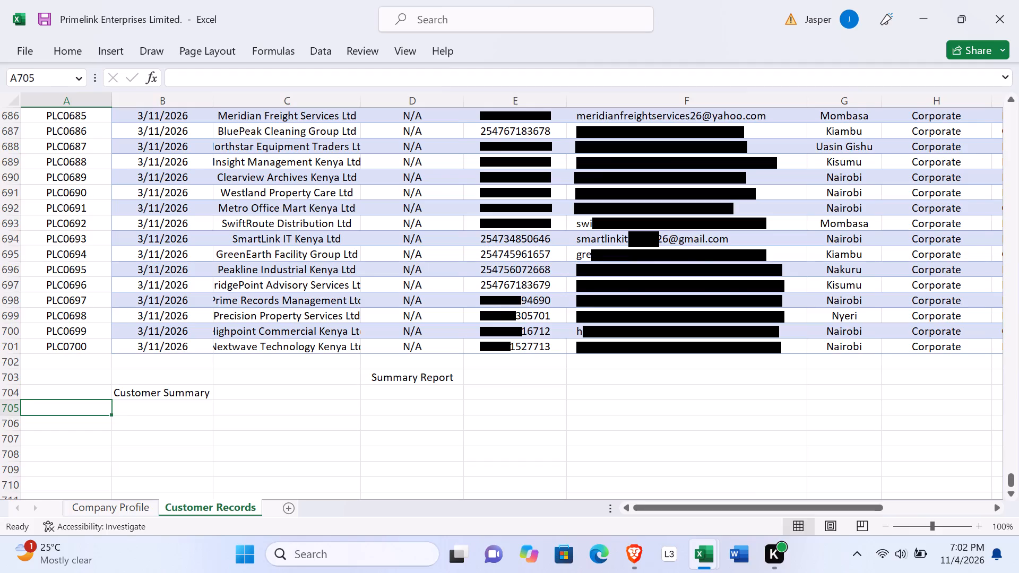
click(80, 412)
click(54, 390)
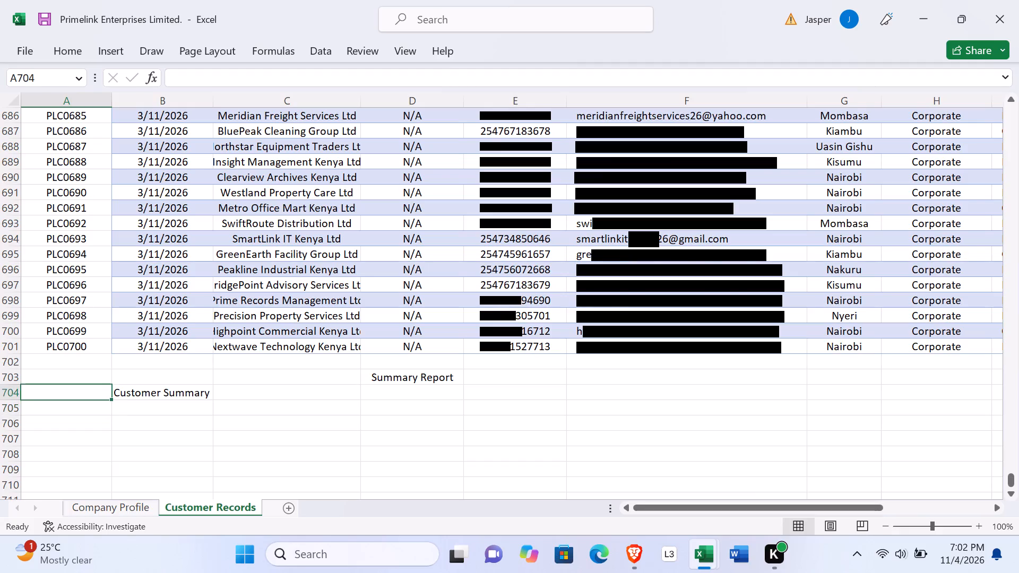
click(50, 397)
click(45, 395)
key(o)
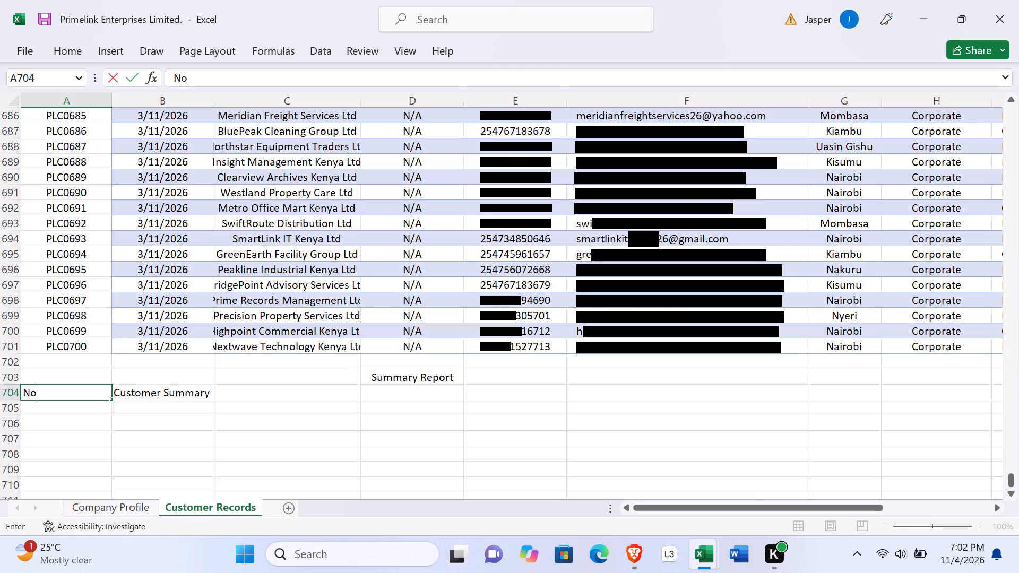
key(space)
key(BackSpace)
key(period)
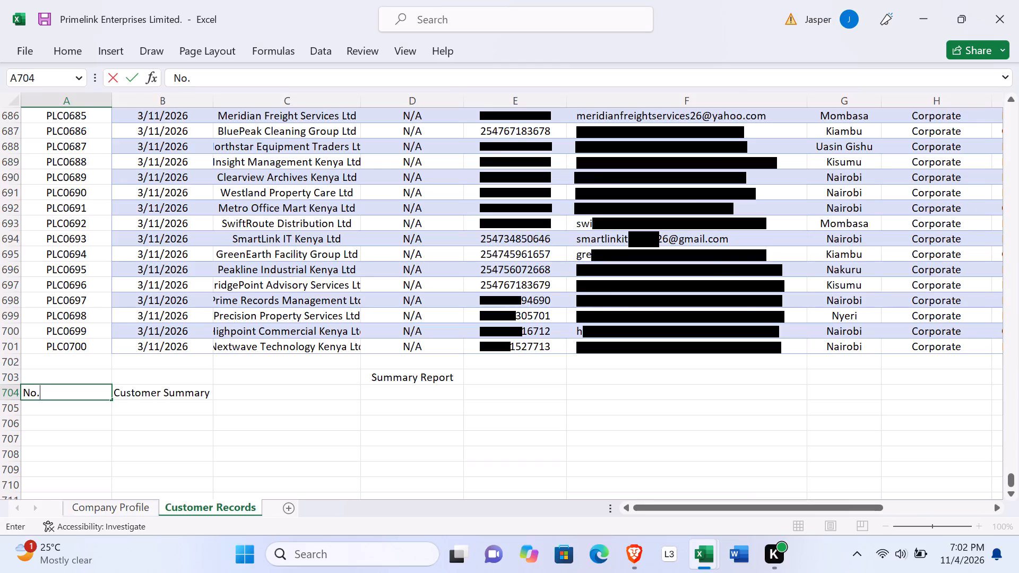
Number the summary rows 1 to 6 under the No. heading, in cells A705 to A710.
click(57, 410)
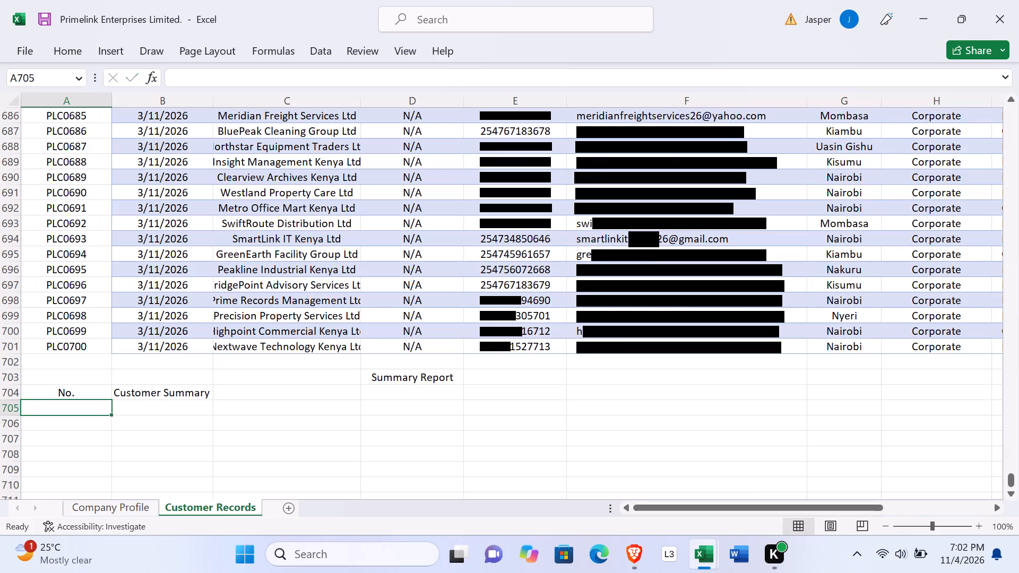
key(1)
key(Return)
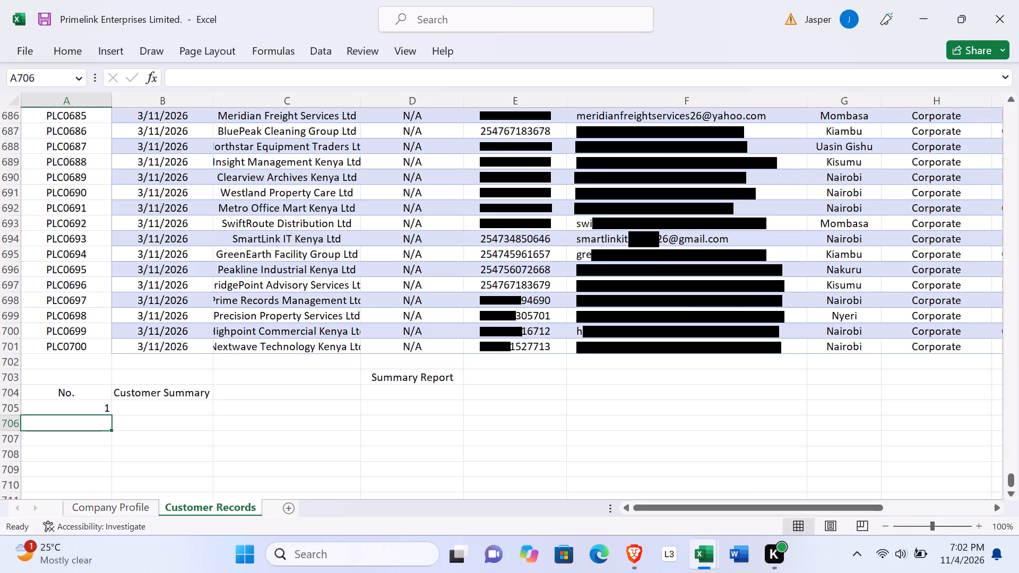
key(2)
key(Return)
key(3)
key(Return)
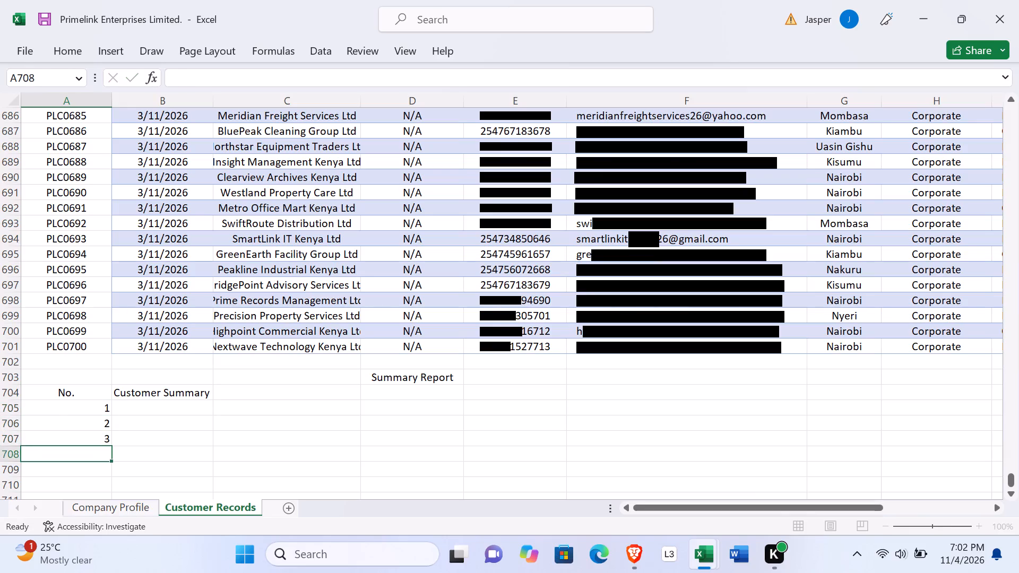
key(4)
key(Return)
key(5)
key(Return)
key(6)
key(Return)
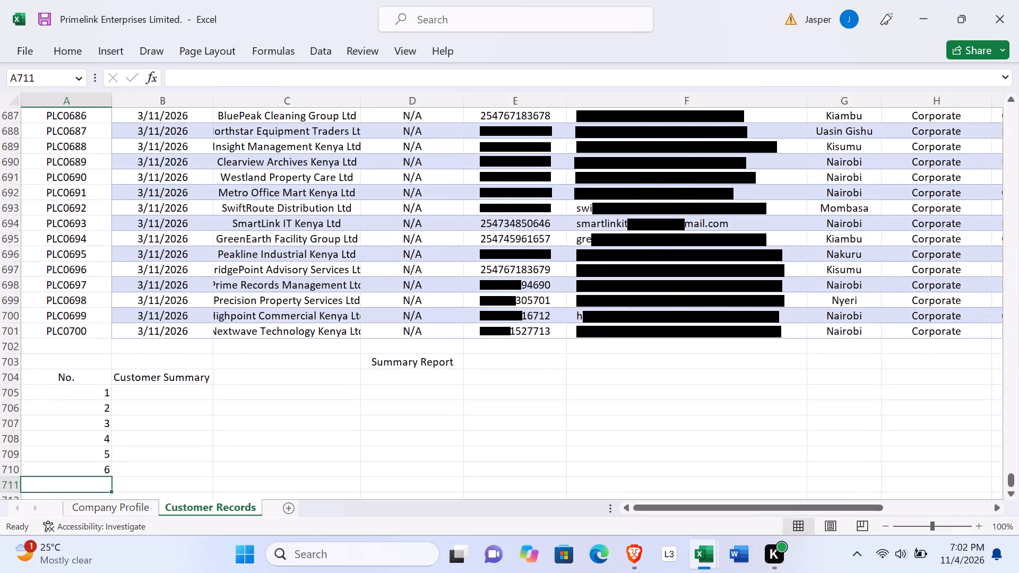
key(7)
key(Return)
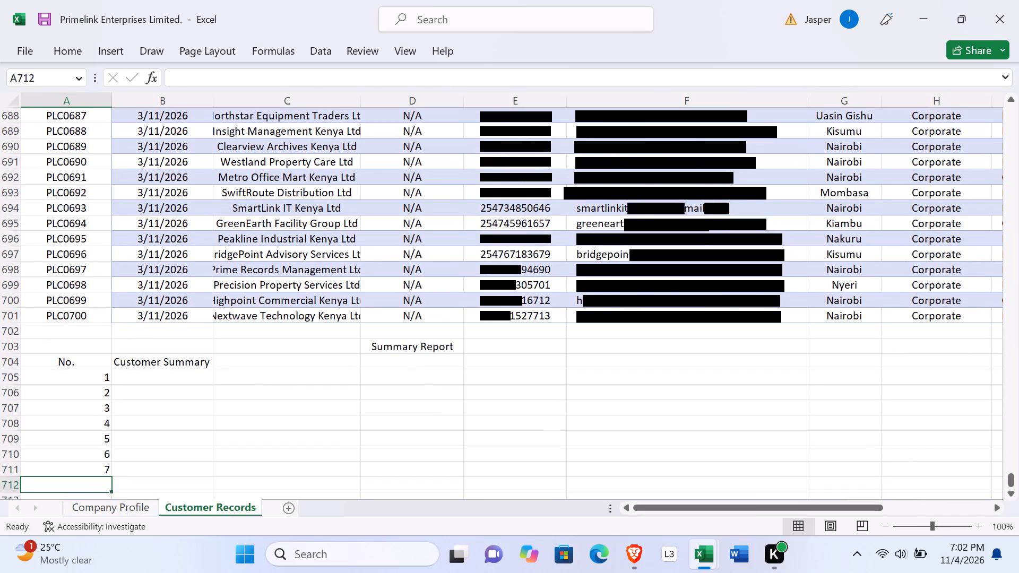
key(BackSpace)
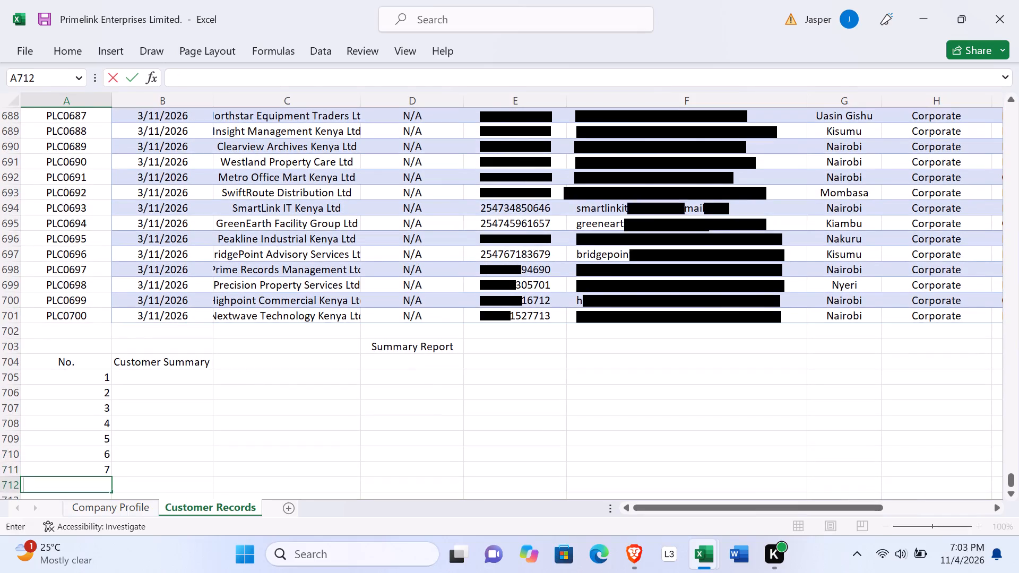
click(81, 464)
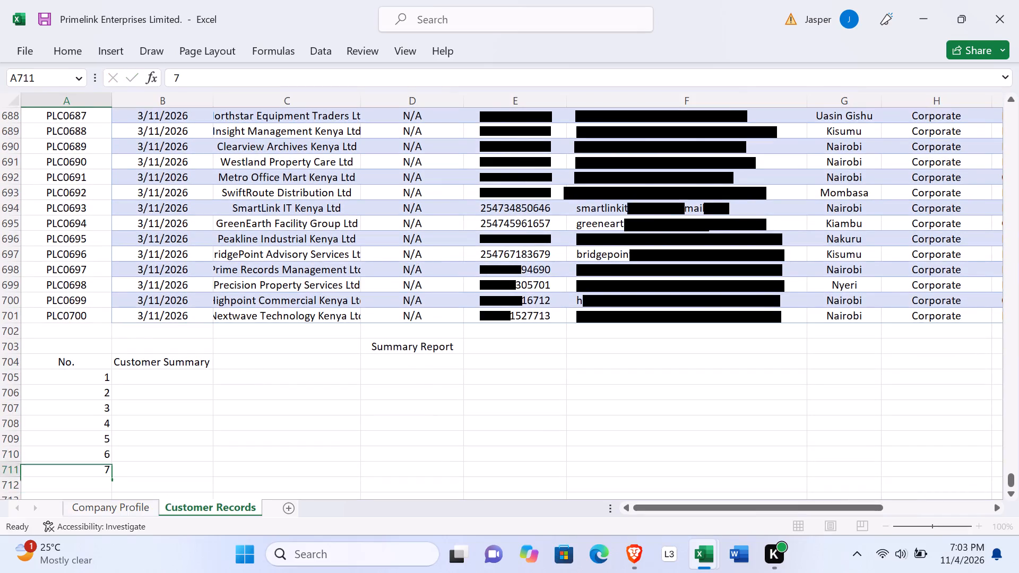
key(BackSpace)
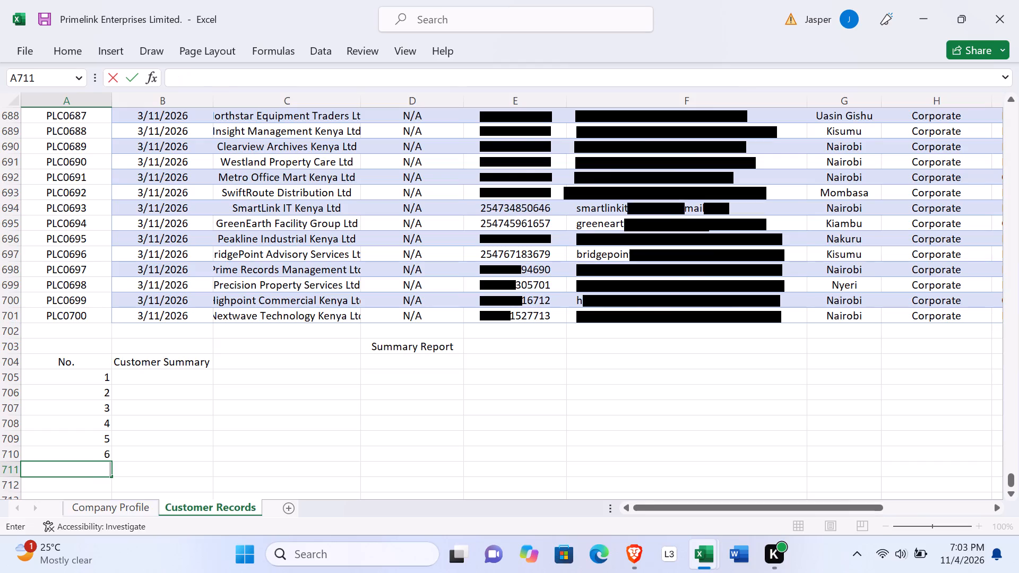
Enter the label "Total Customers" in cell B705, under the Customer Summary heading.
click(145, 371)
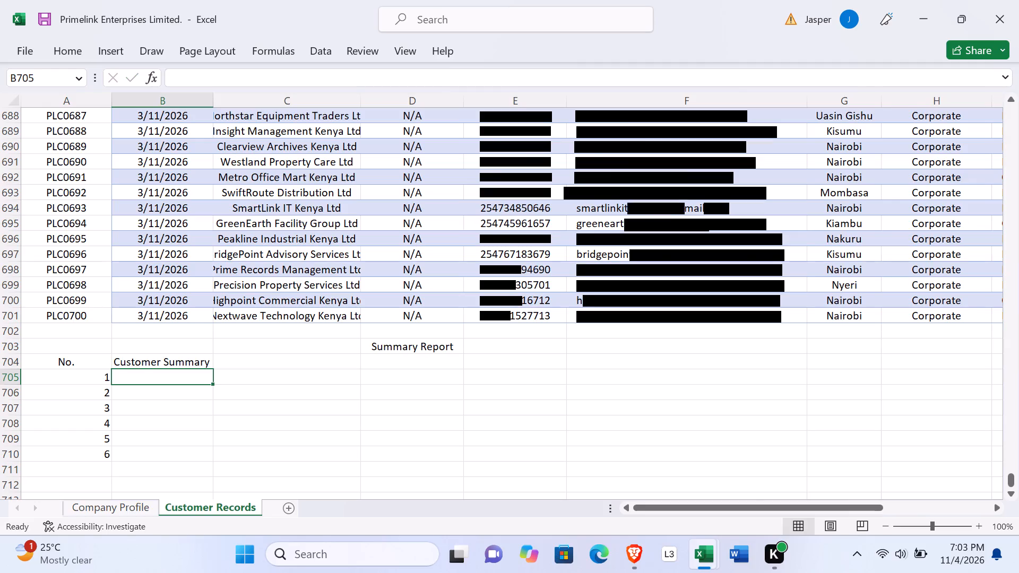
text(ota)
text(l)
key(space)
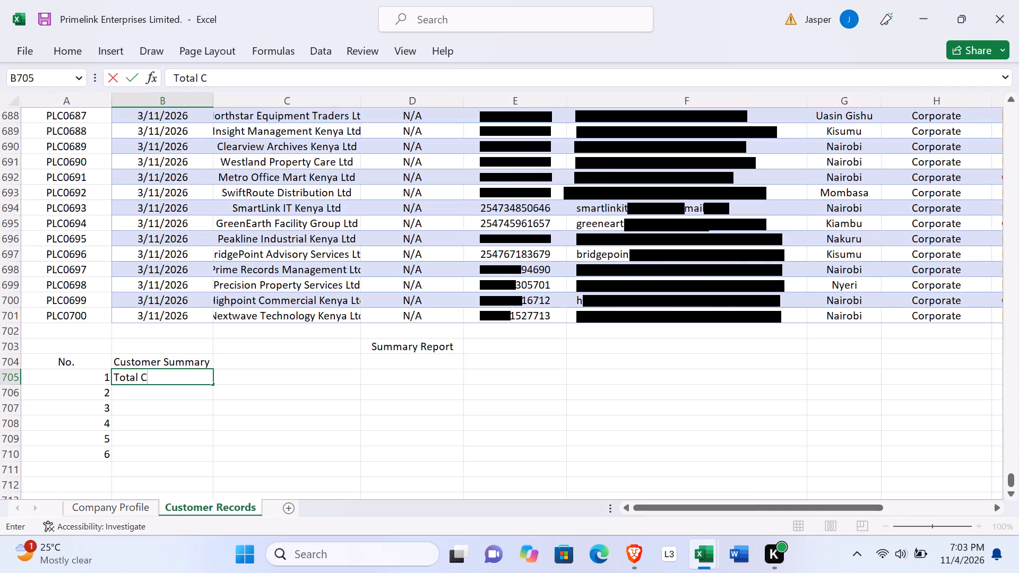
text(ust)
text(omers)
Enter the label "Active Customers" in cell B706, for summary row 2.
click(127, 397)
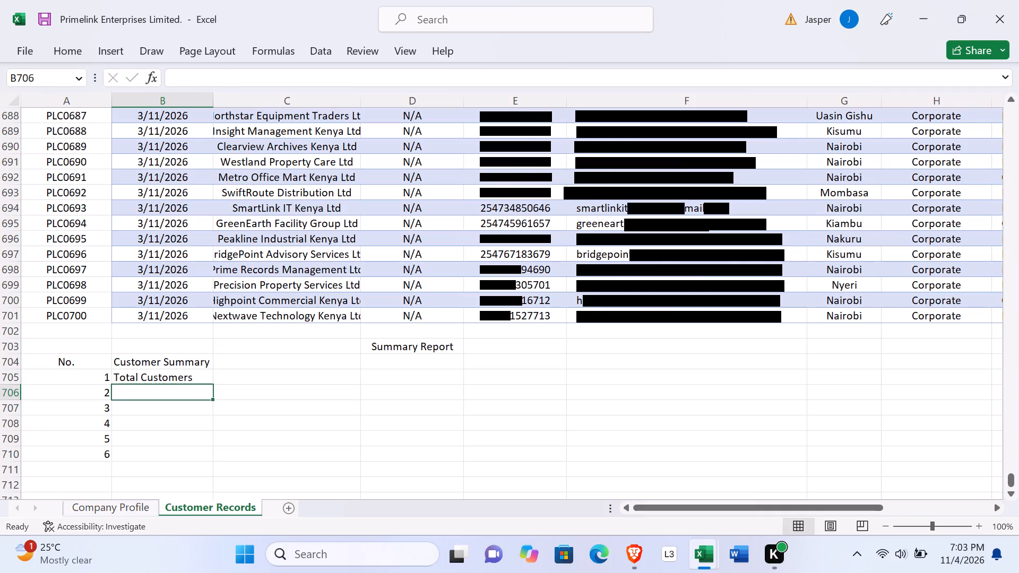
click(146, 388)
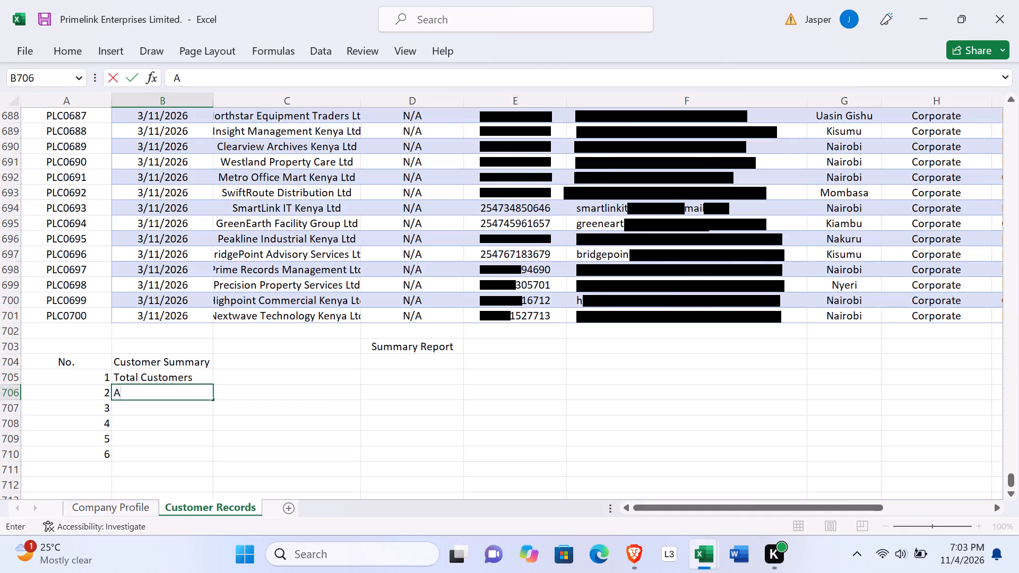
key(c)
text(ti)
text(ve)
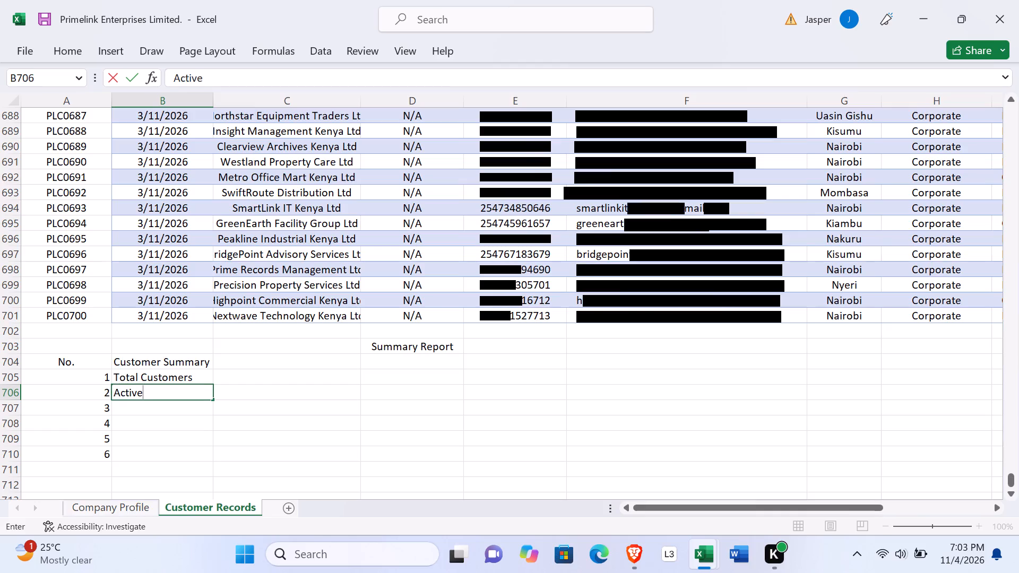
key(space)
text(ustomers)
Enter the label "Inactive Customer" in cell B707, for summary row 3.
click(161, 404)
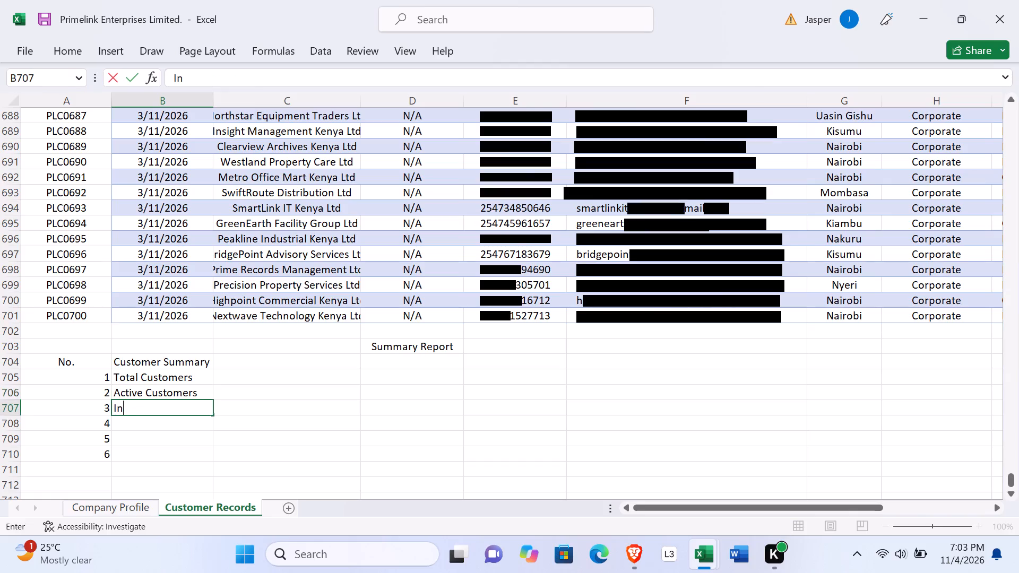
text(active)
key(space)
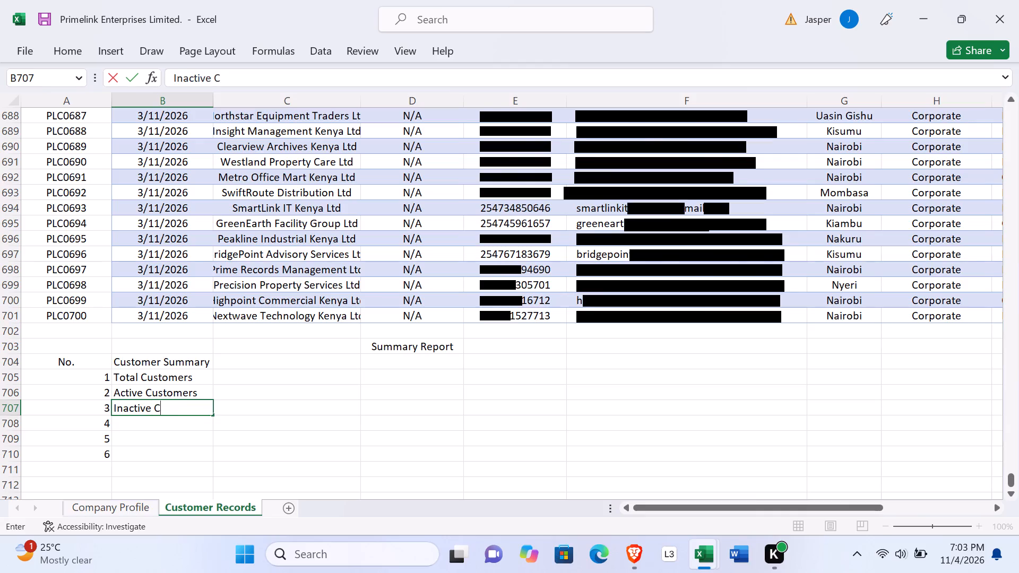
text(ustom)
text(er)
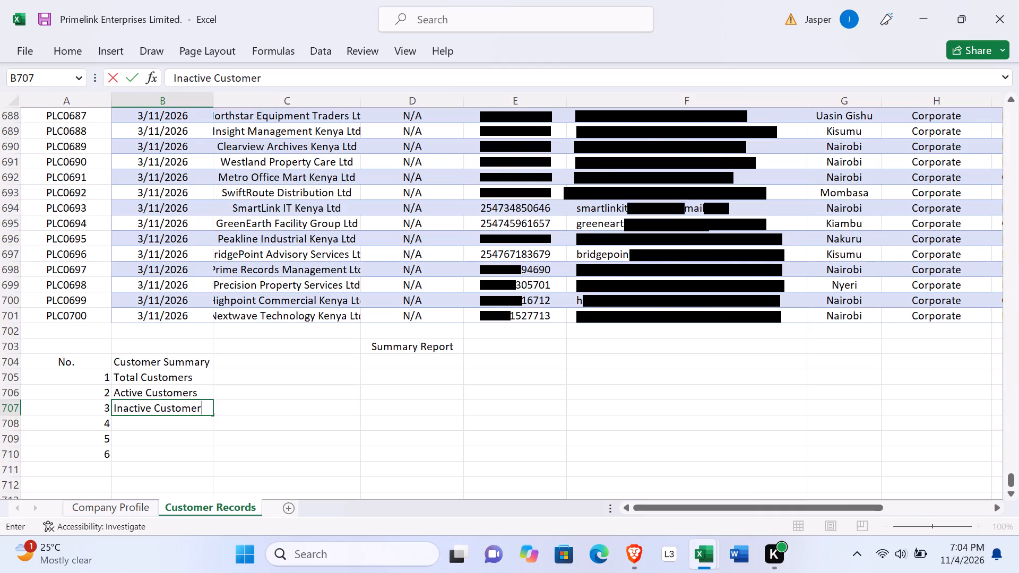
Enter the label "Individual Customers" in cell B708, for summary row 4.
click(156, 421)
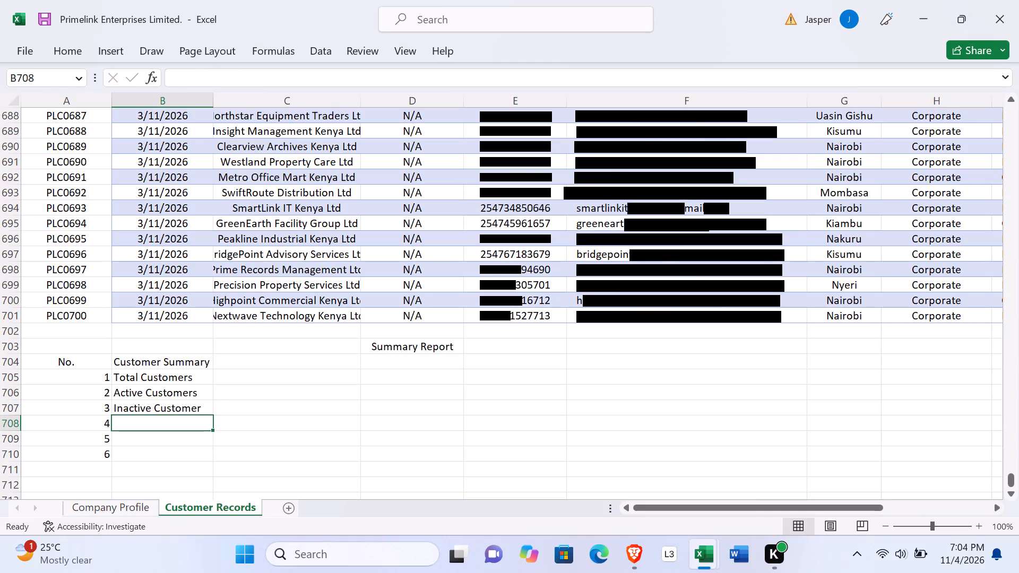
key(i)
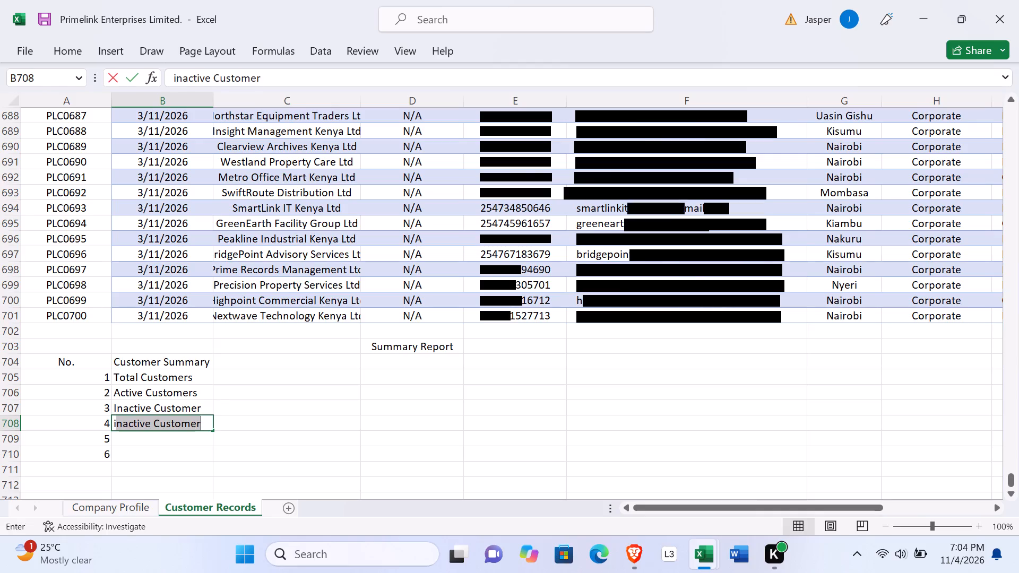
key(BackSpace)
key(BackSpace)
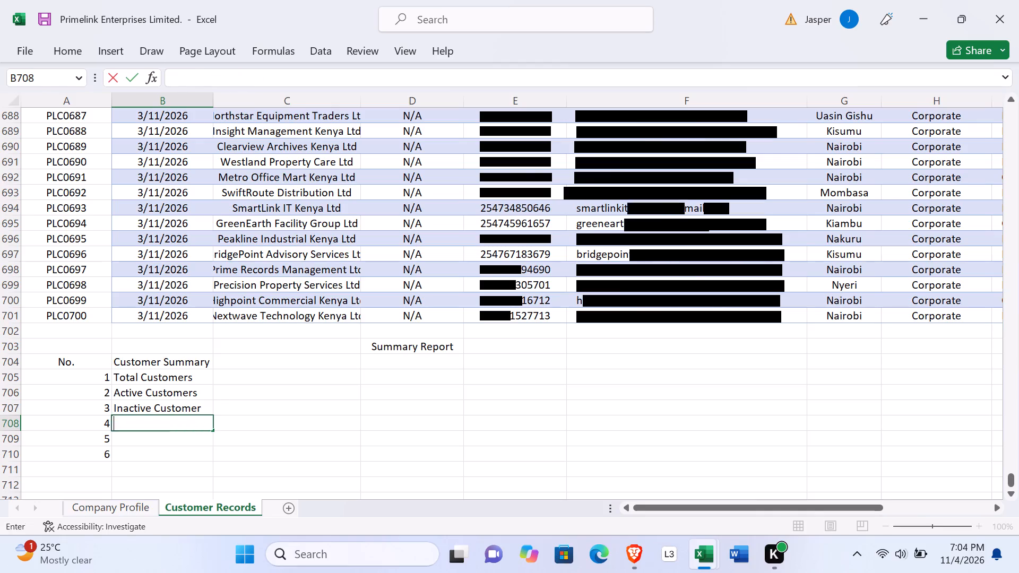
key(i)
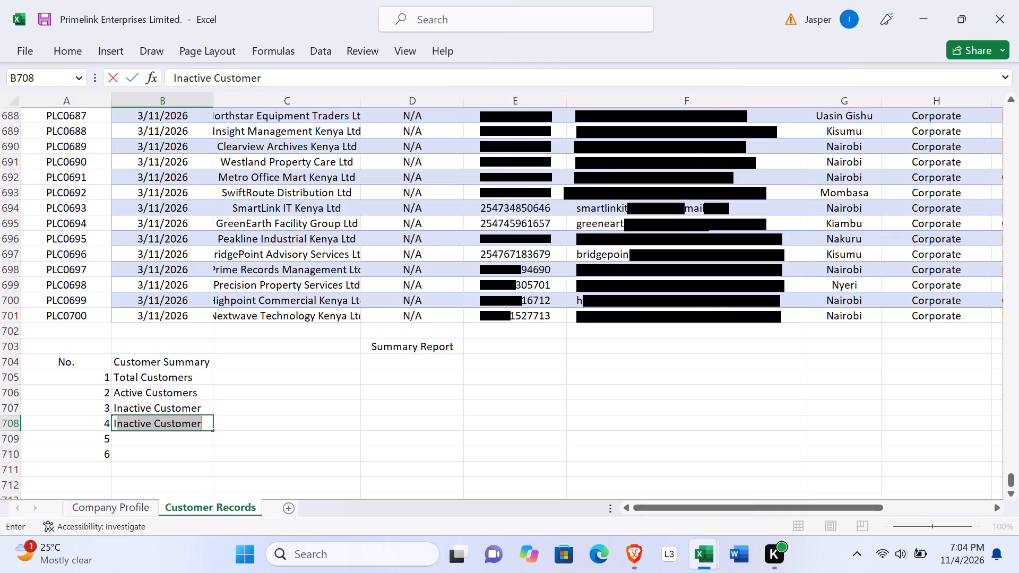
text(ndi)
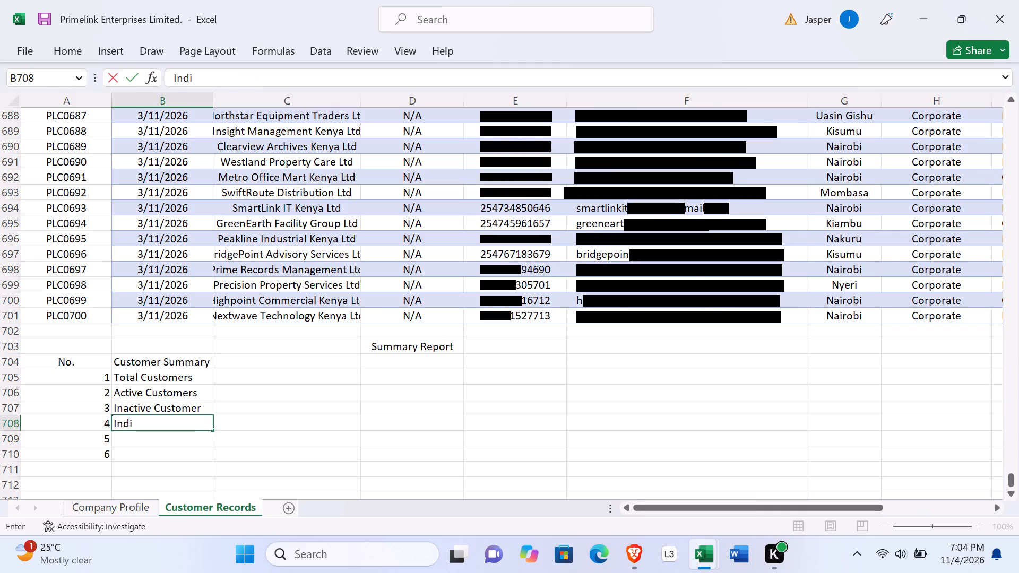
text(vidual)
key(space)
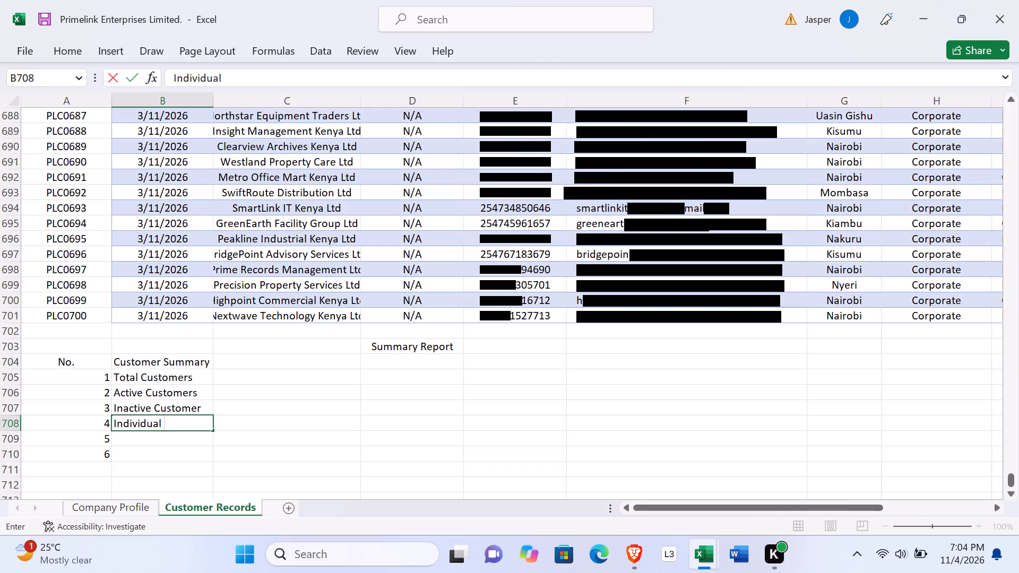
text(ustomers)
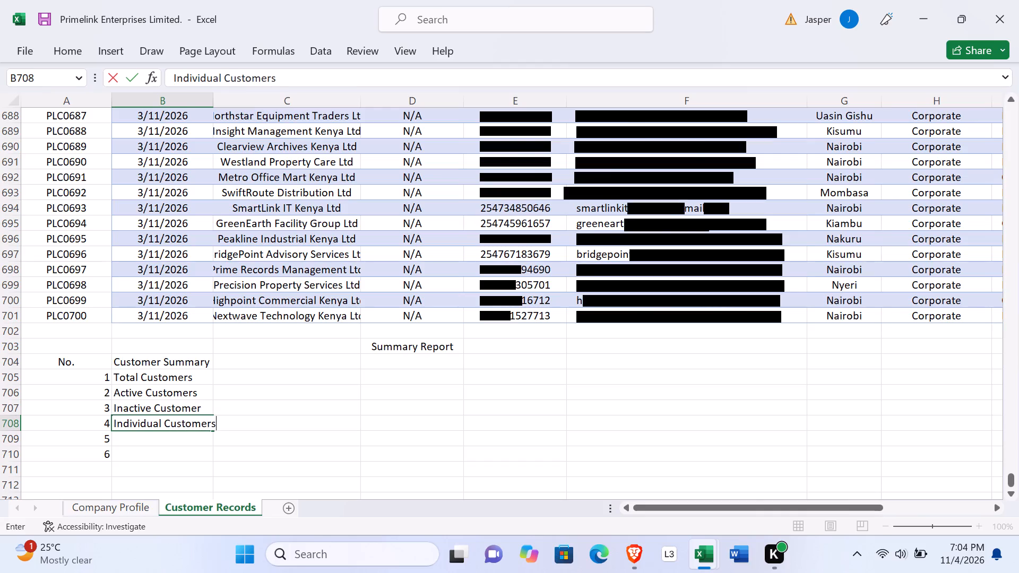
Enter the label "Corporate Customers" in cell B709, for summary row 5.
click(149, 439)
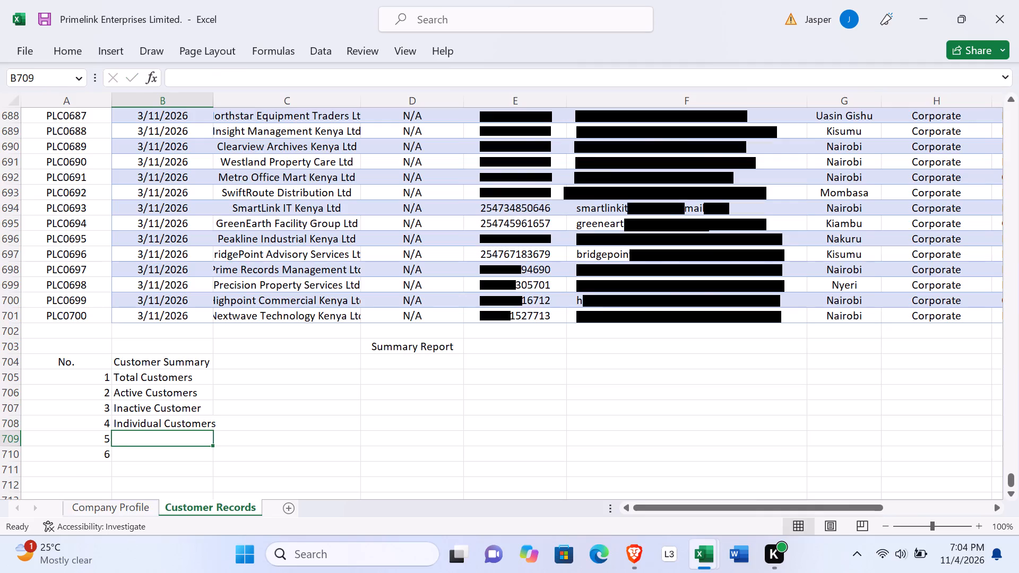
key(o)
text(rpo)
text(rate)
key(space)
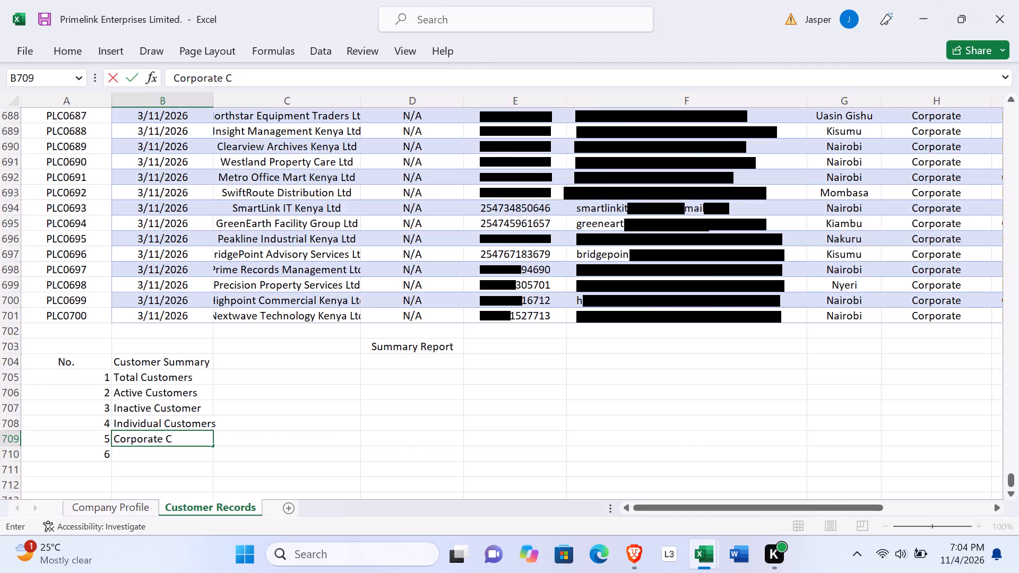
text(ust)
text(omers)
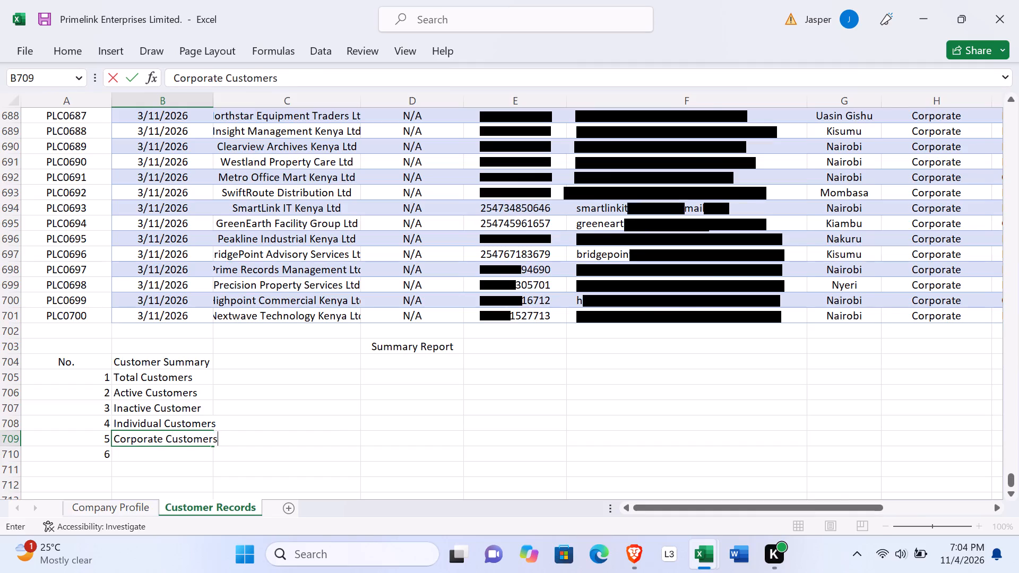
Enter the label "On Hold Customers" in cell B710, for summary row 6.
click(145, 450)
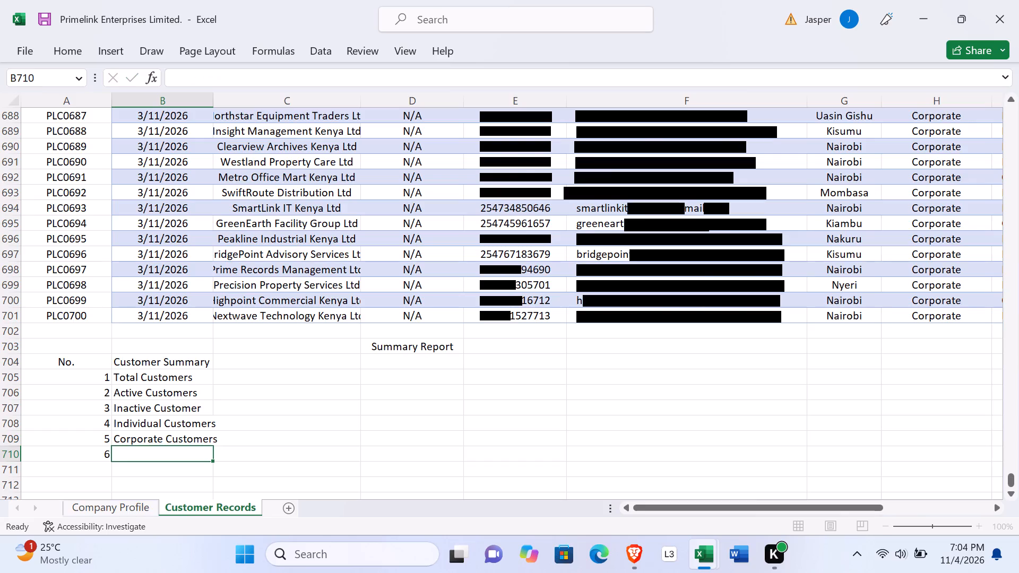
text(n)
key(space)
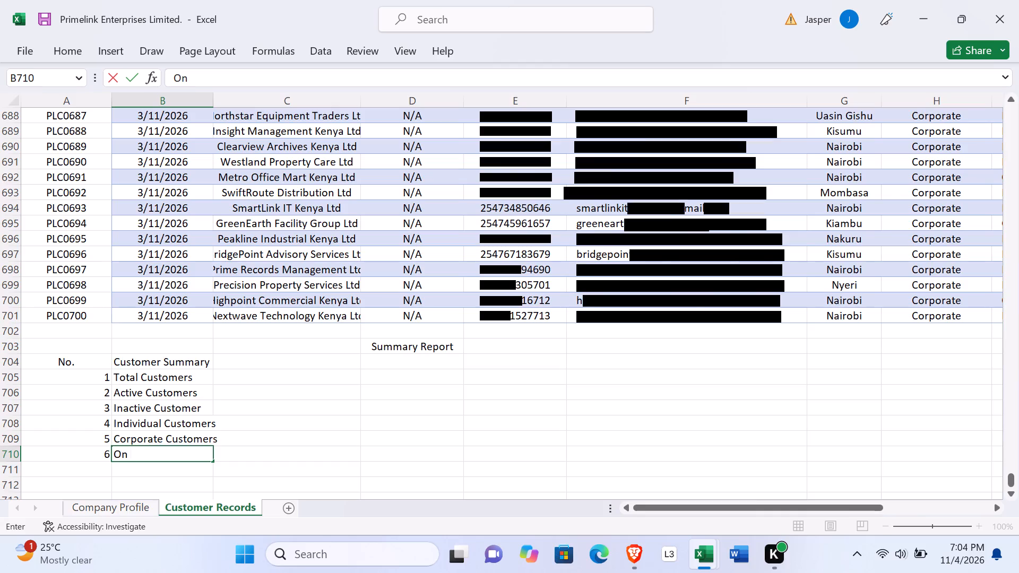
key(o)
text(ld)
key(space)
text(ustomers)
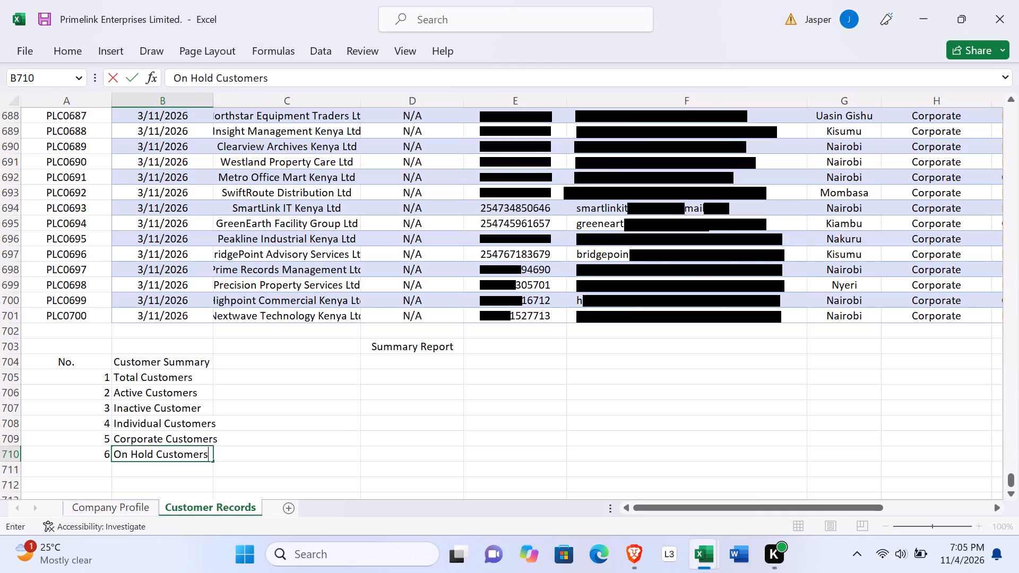
Select cell C705, beside the Total Customers label, for its summary entry.
click(240, 376)
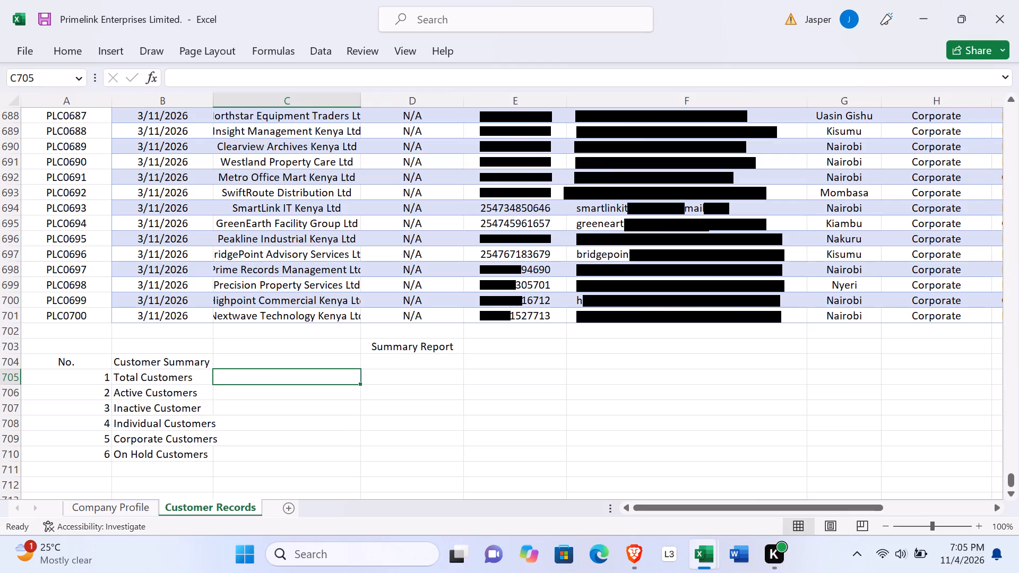
click(255, 377)
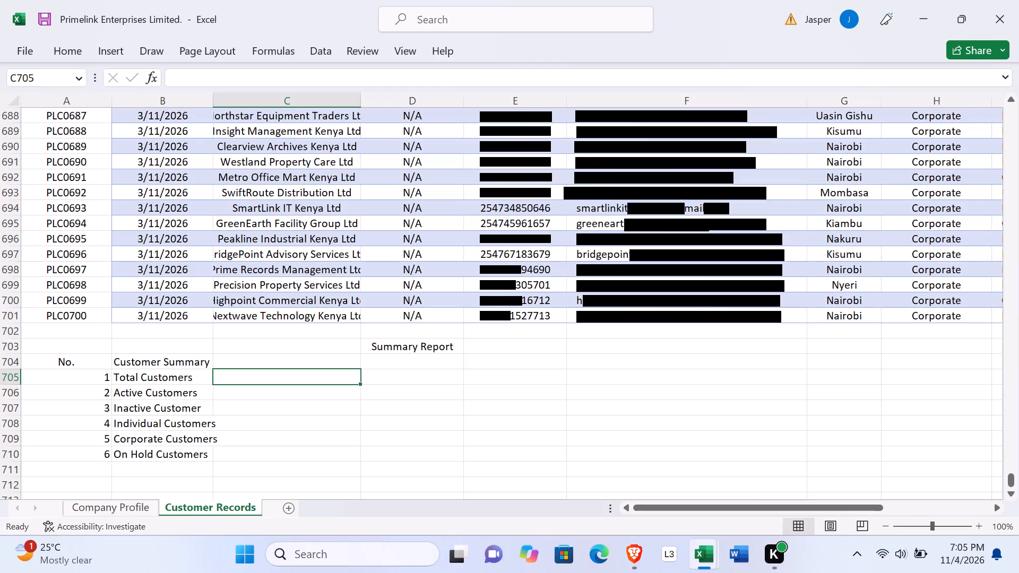
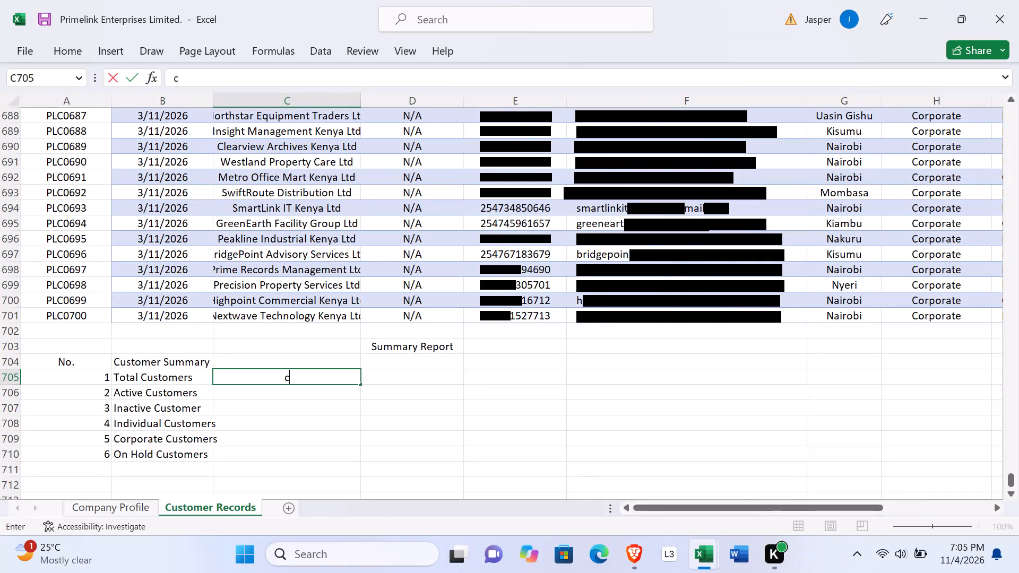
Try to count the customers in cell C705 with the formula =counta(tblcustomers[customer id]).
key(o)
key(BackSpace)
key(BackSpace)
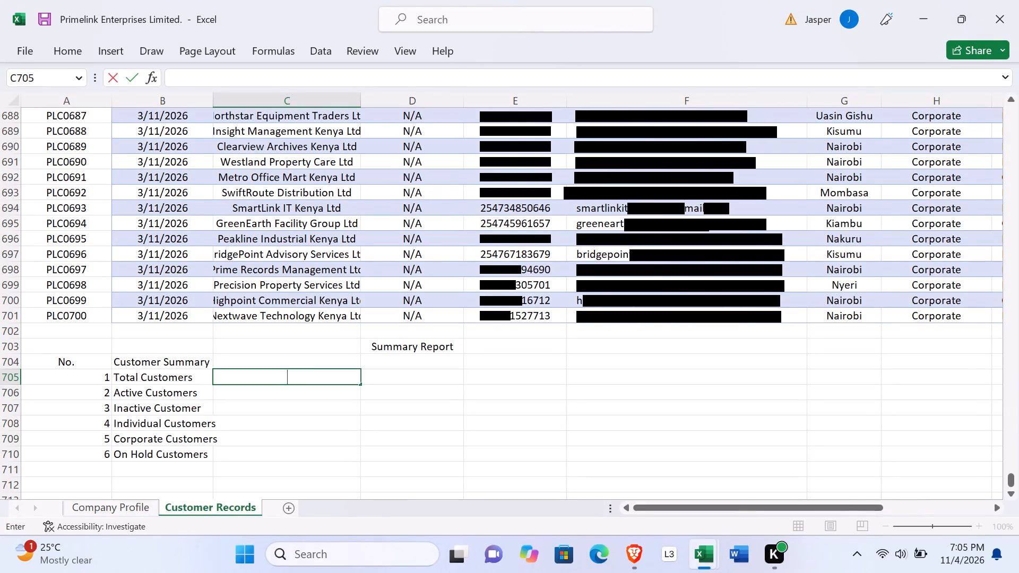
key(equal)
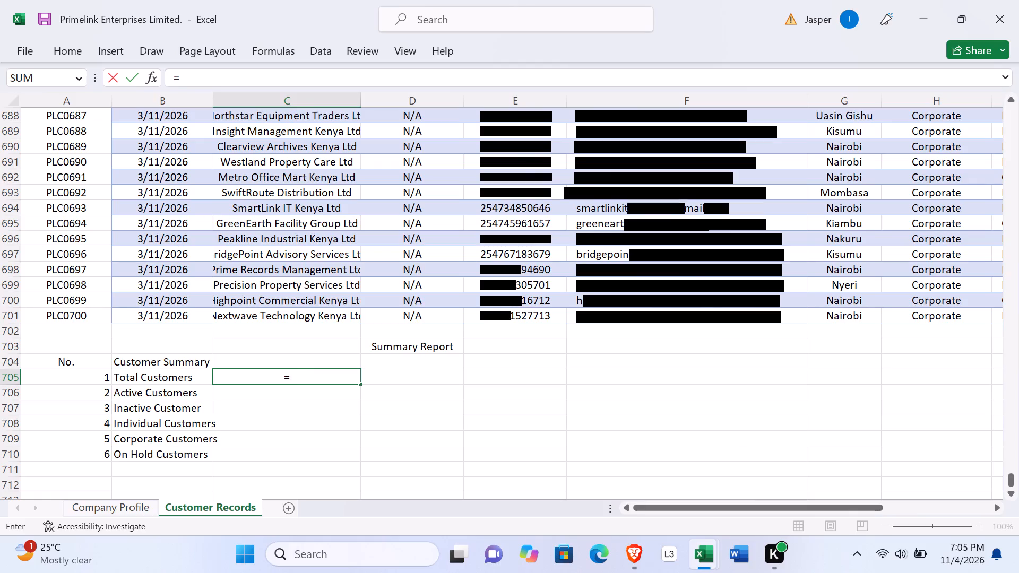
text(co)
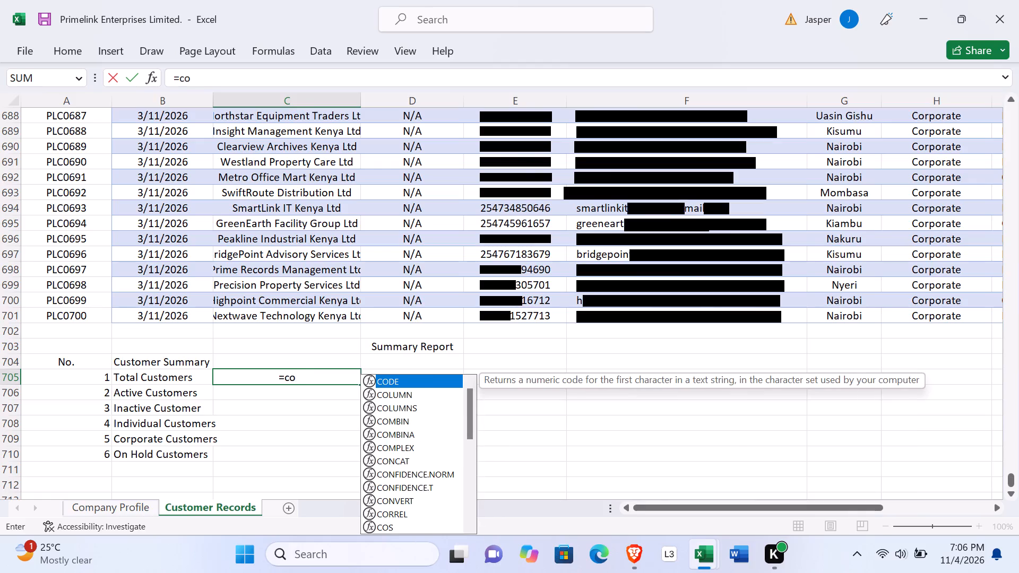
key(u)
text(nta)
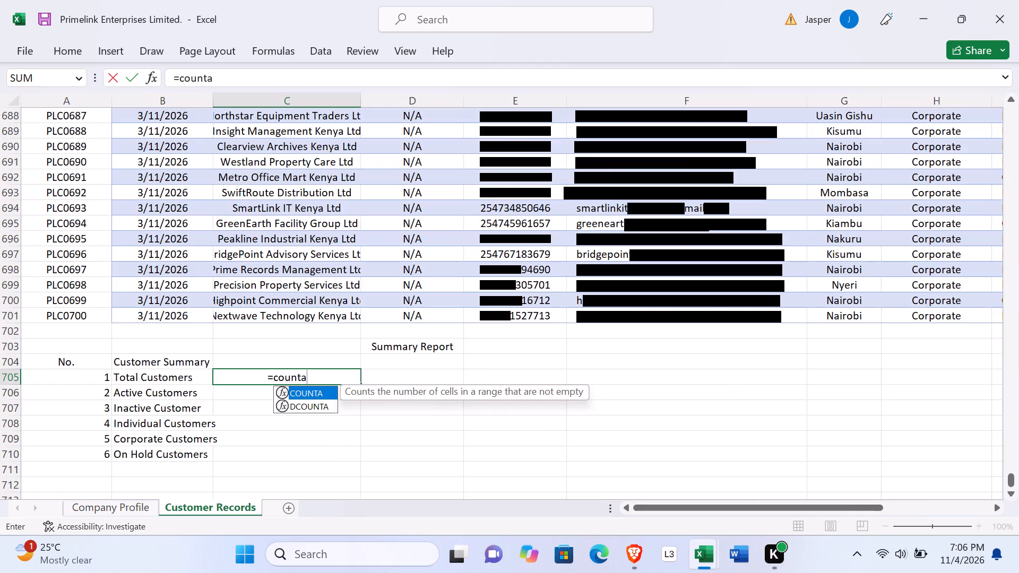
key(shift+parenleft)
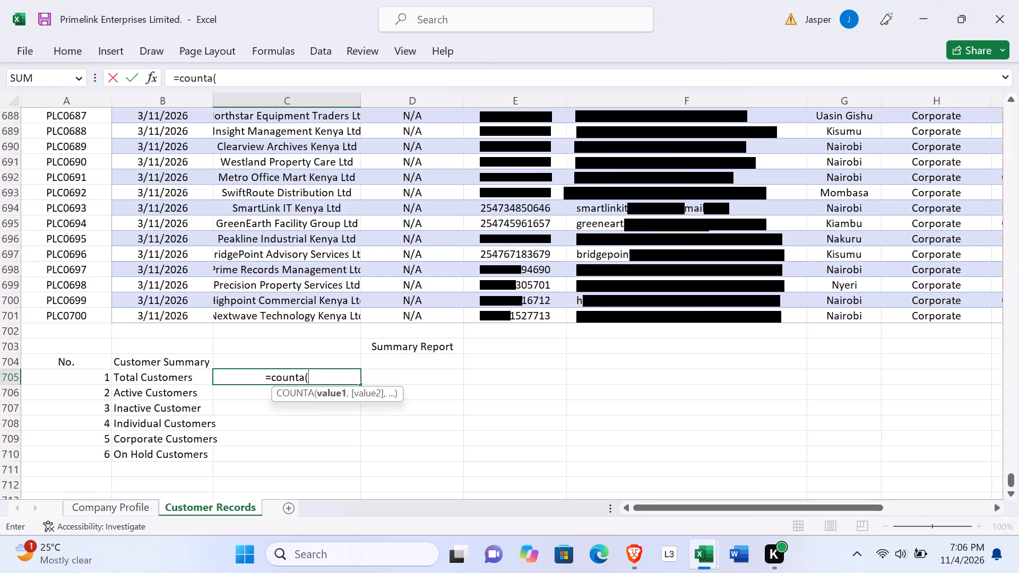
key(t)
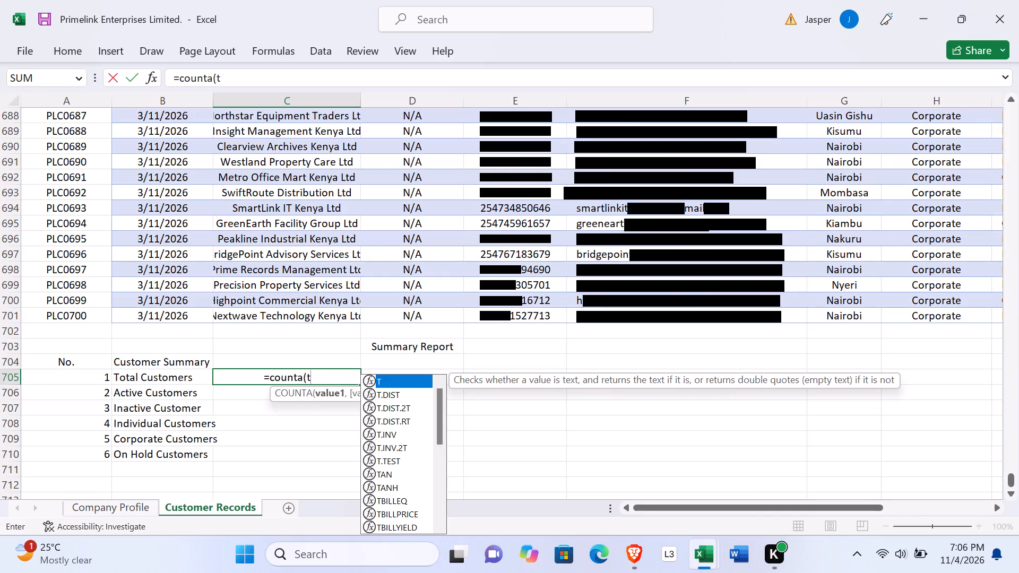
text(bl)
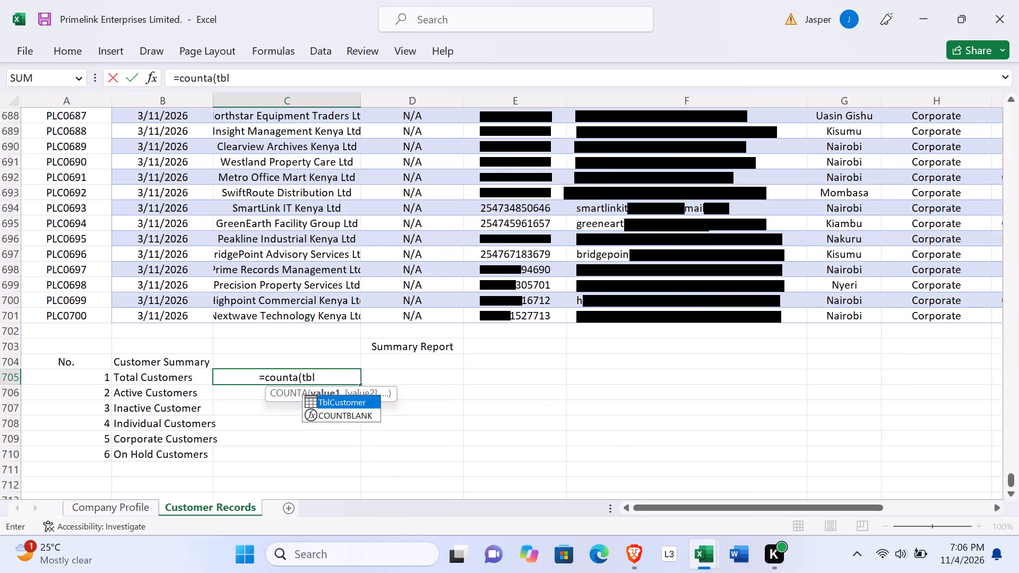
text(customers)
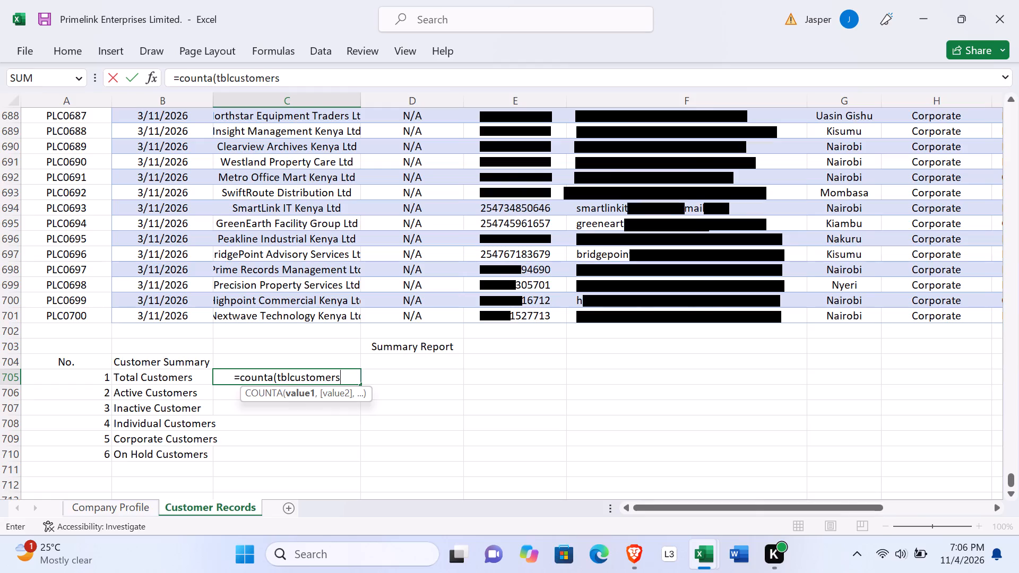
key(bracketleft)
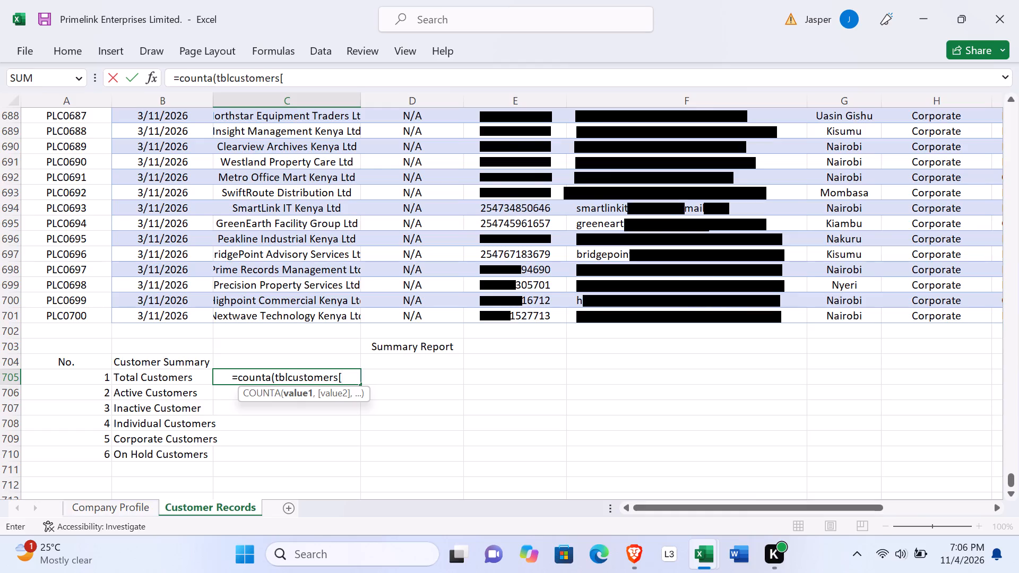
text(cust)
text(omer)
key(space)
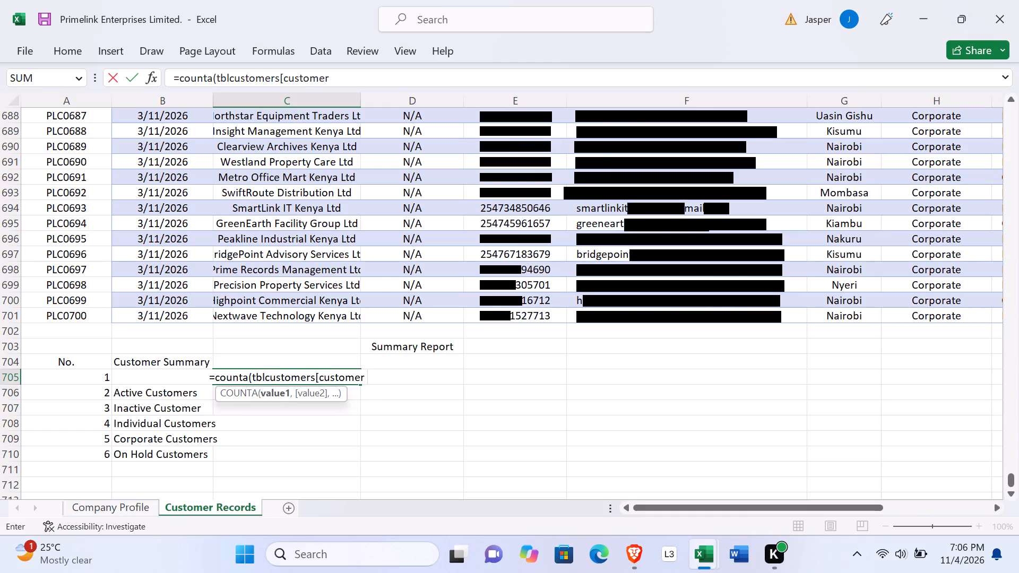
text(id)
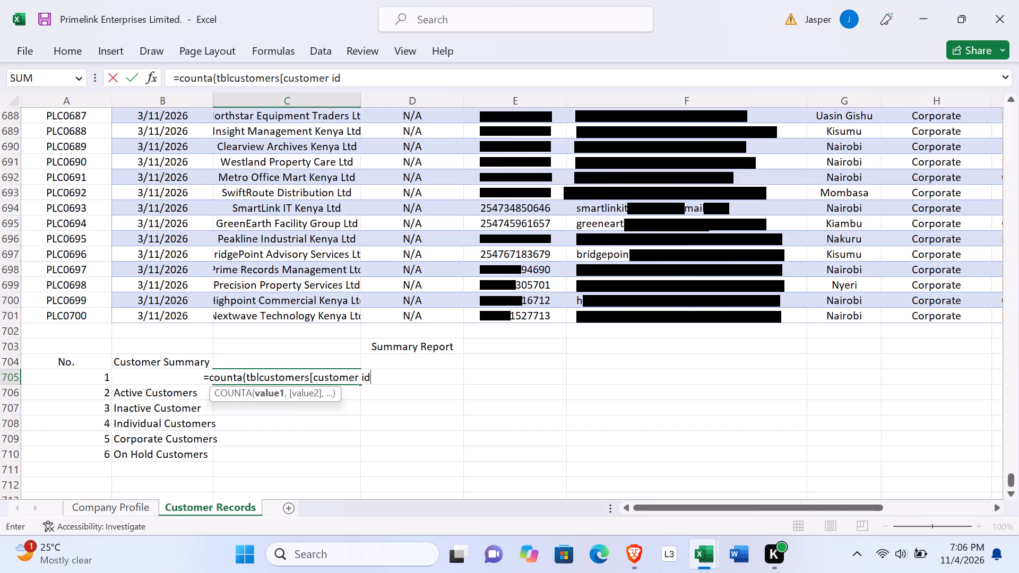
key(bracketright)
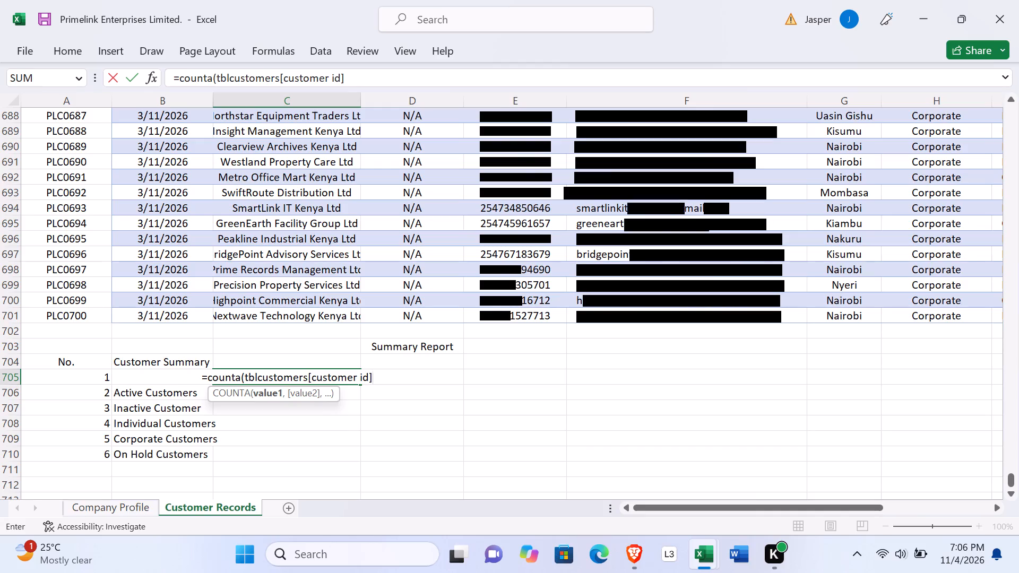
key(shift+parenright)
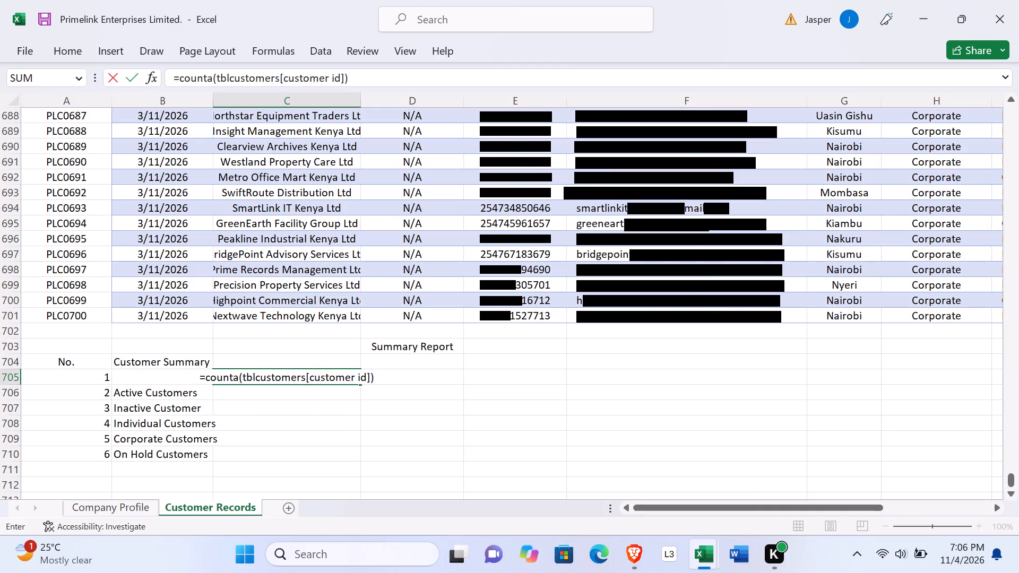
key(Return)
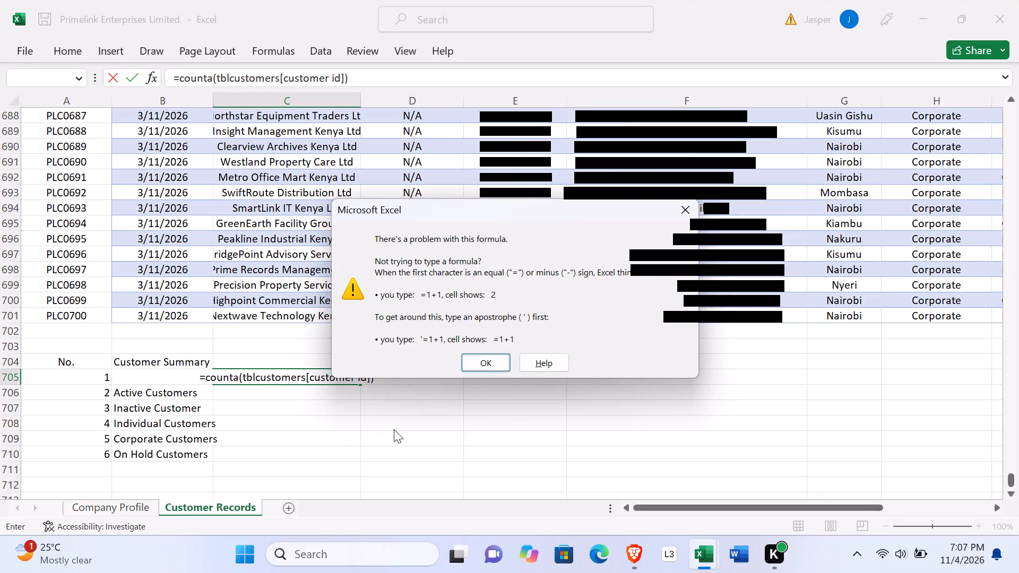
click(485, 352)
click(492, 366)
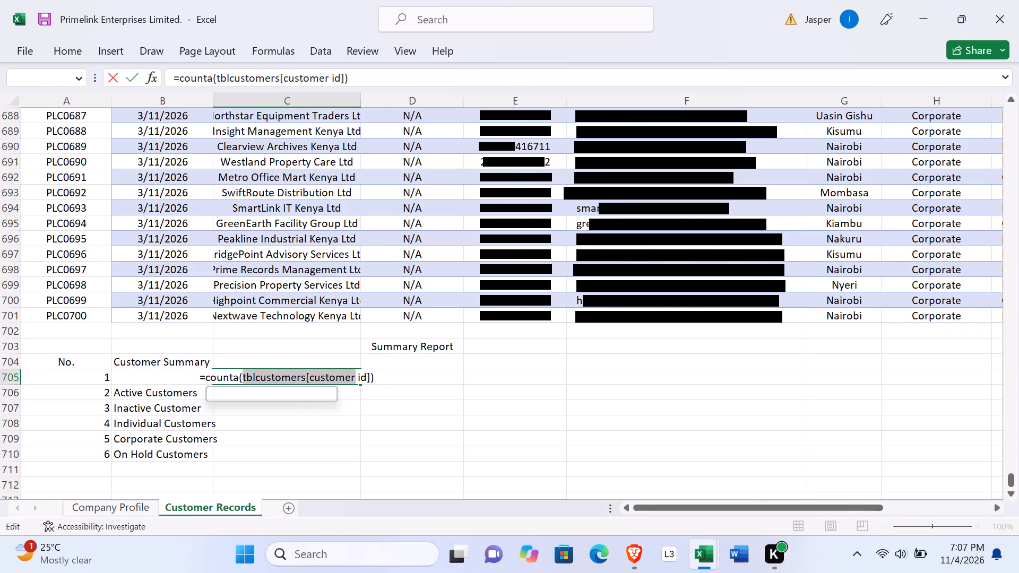
Replace the table reference in C705's formula with a cell range so it reads =counta(a2:a701).
click(374, 378)
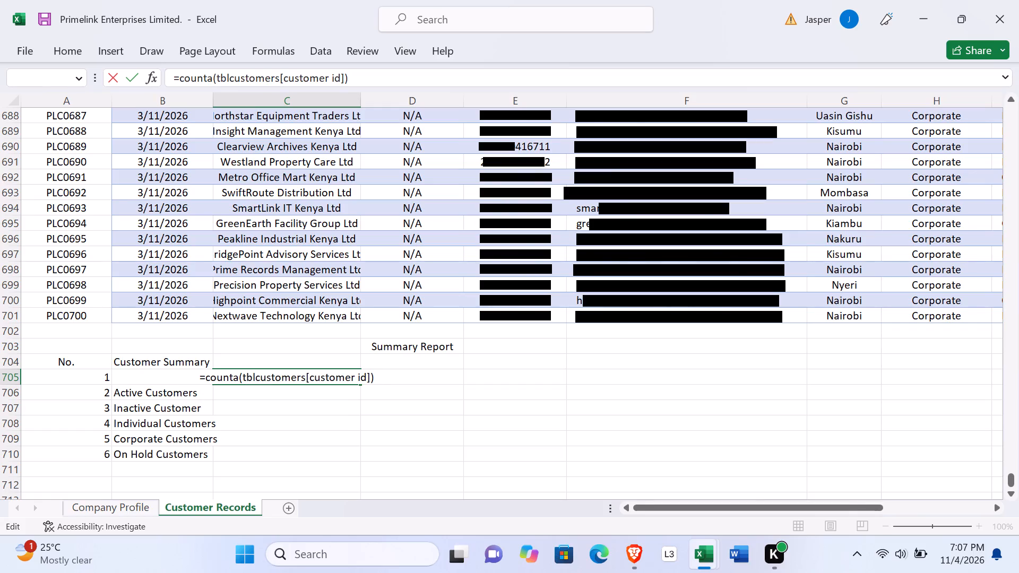
click(373, 377)
key(BackSpace)
key(BackSpace)
key(BackSpace)
key(BackSpace)
key(BackSpace)
key(BackSpace)
key(BackSpace)
key(BackSpace)
key(BackSpace)
key(BackSpace)
key(BackSpace)
key(BackSpace)
key(BackSpace)
key(BackSpace)
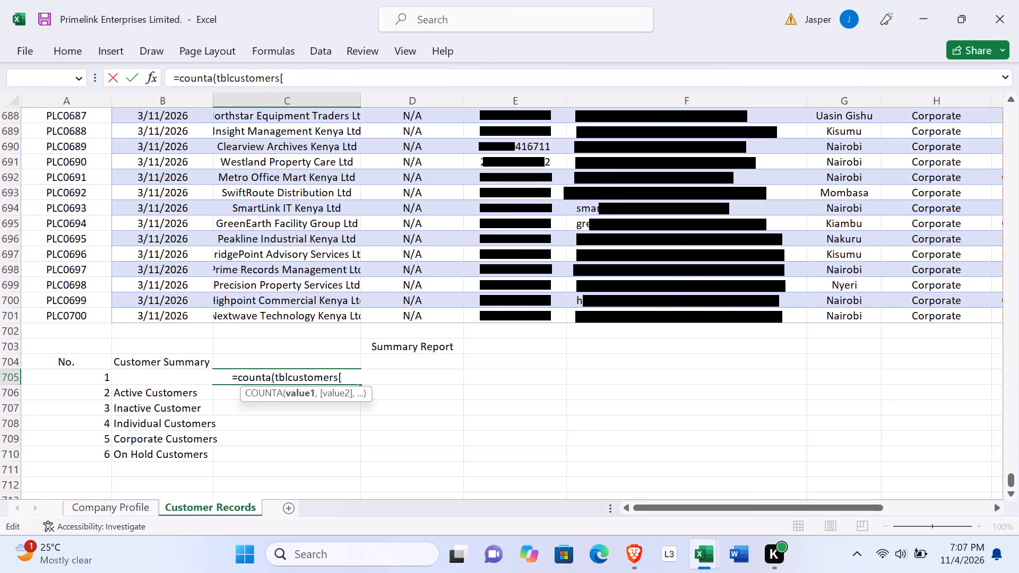
key(BackSpace)
key(BackSpace)
key(BackSpace)
key(BackSpace)
key(BackSpace)
key(BackSpace)
key(BackSpace)
key(BackSpace)
key(BackSpace)
key(BackSpace)
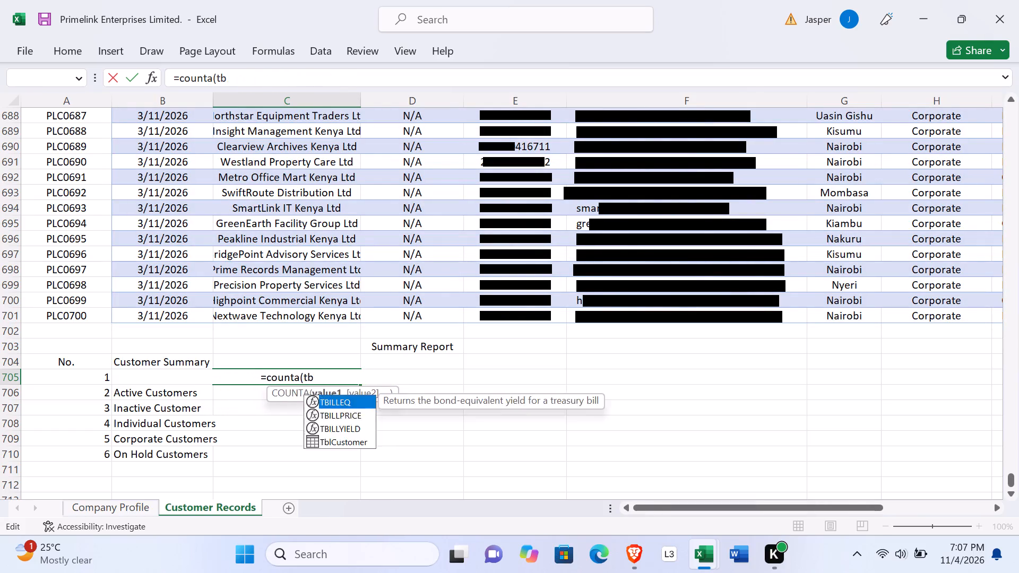
key(BackSpace)
key(BackSpace)
key(BackSpace)
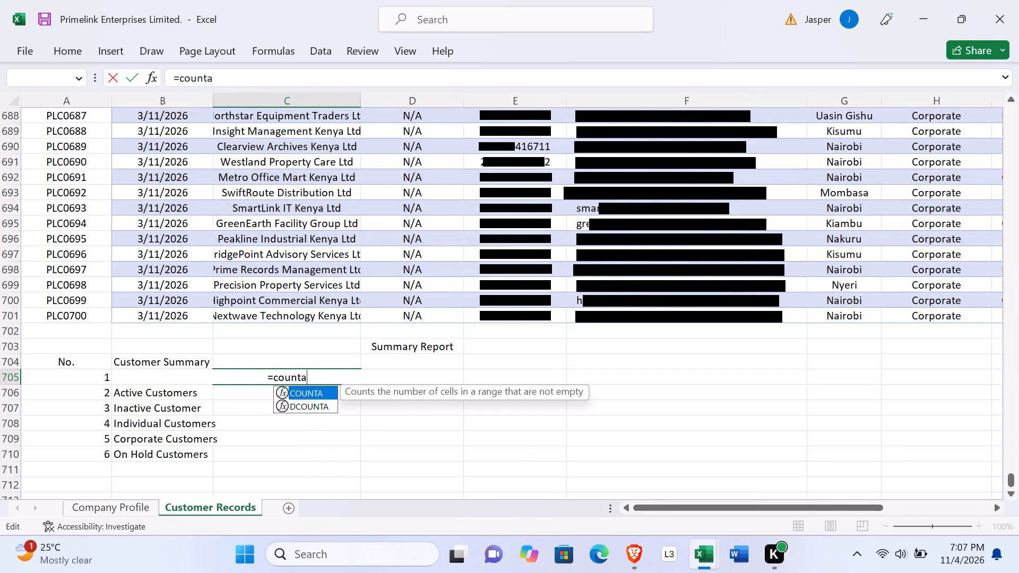
key(shift+parenleft)
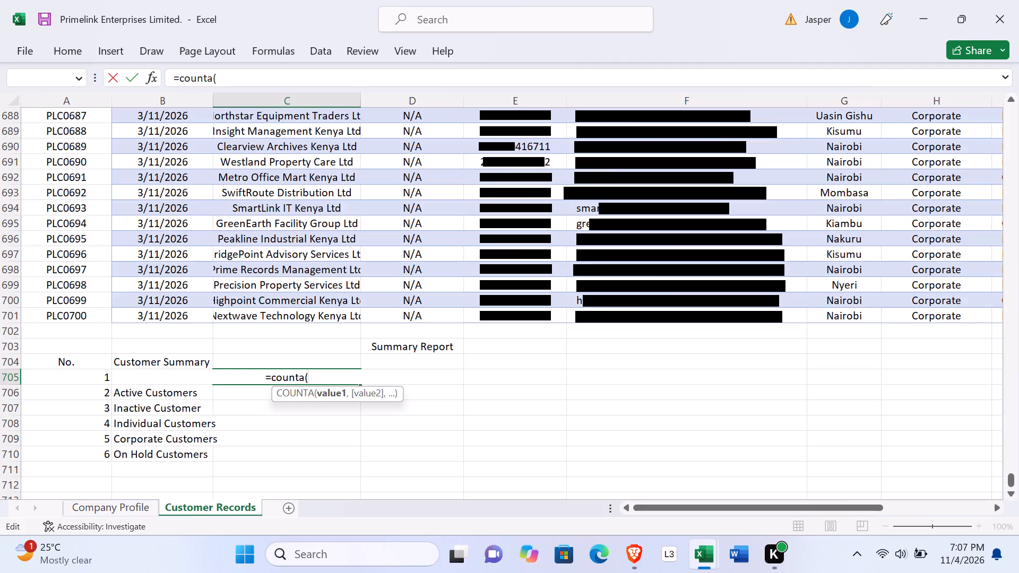
text(a2)
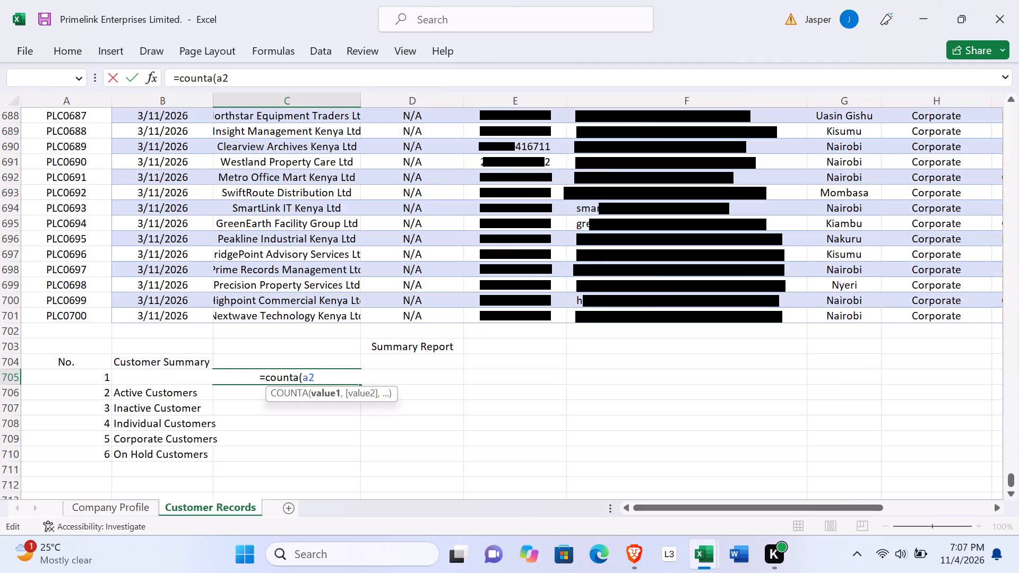
key(shift+colon)
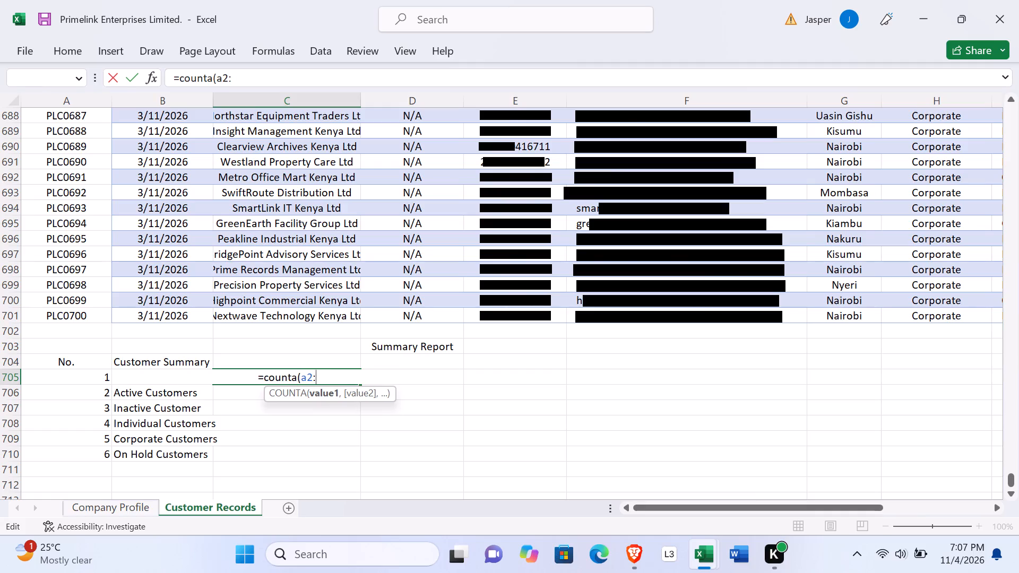
key(a)
text(71)
key(BackSpace)
text(01)
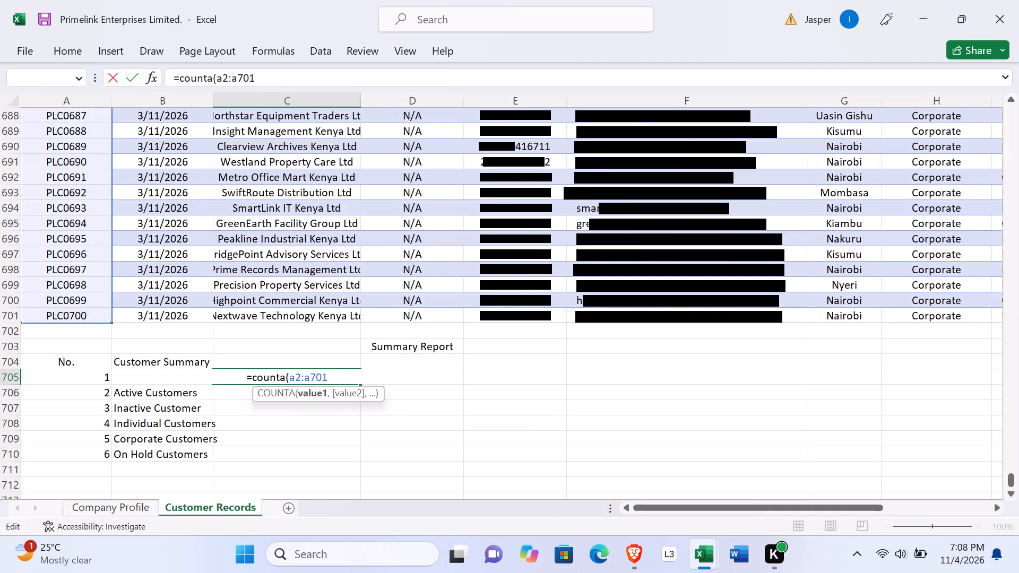
key(shift+parenright)
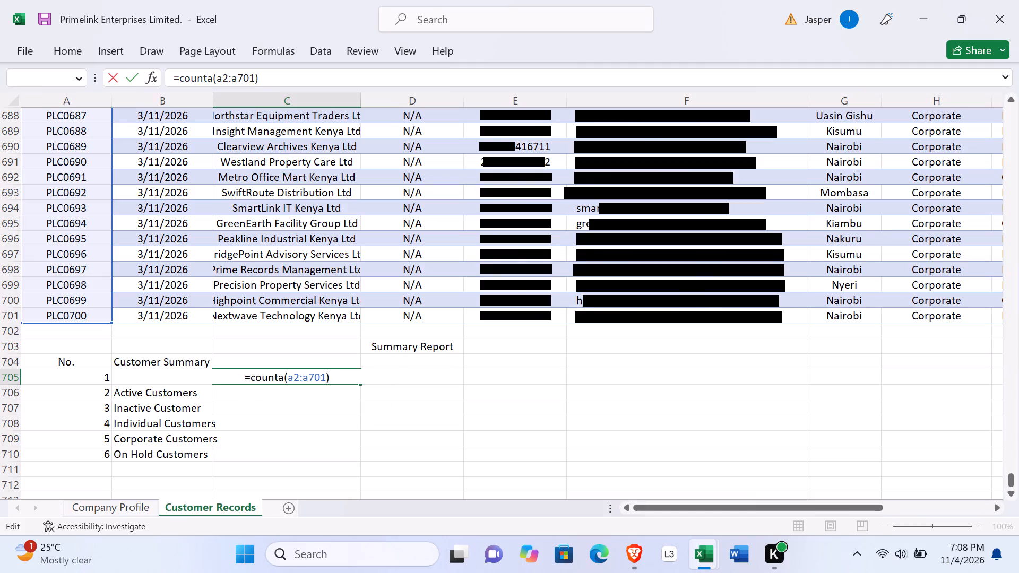
key(Return)
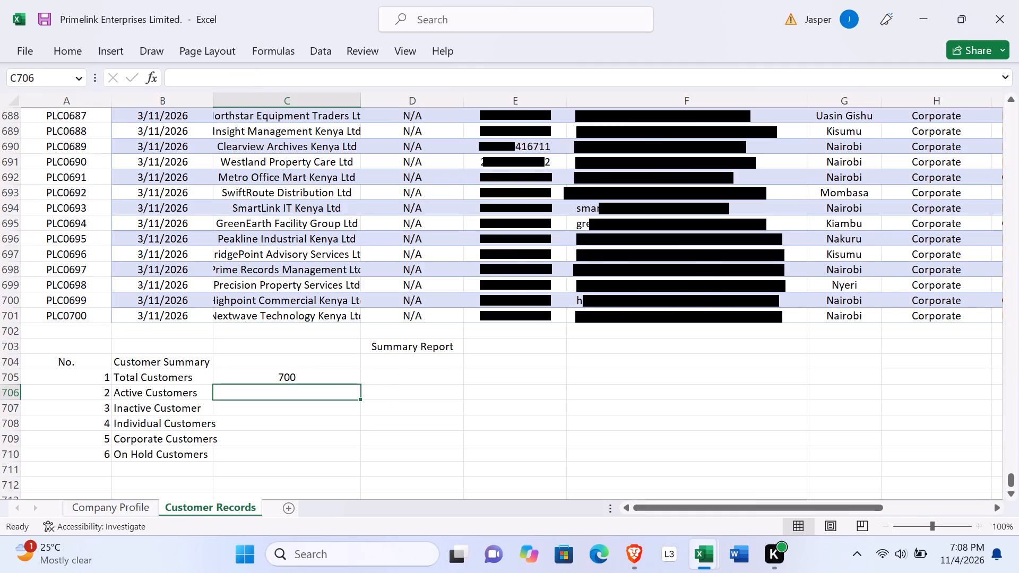
Start a COUNTIF formula in cell C706, beside the Active Customers label, with the customer status range j2:j701.
click(257, 394)
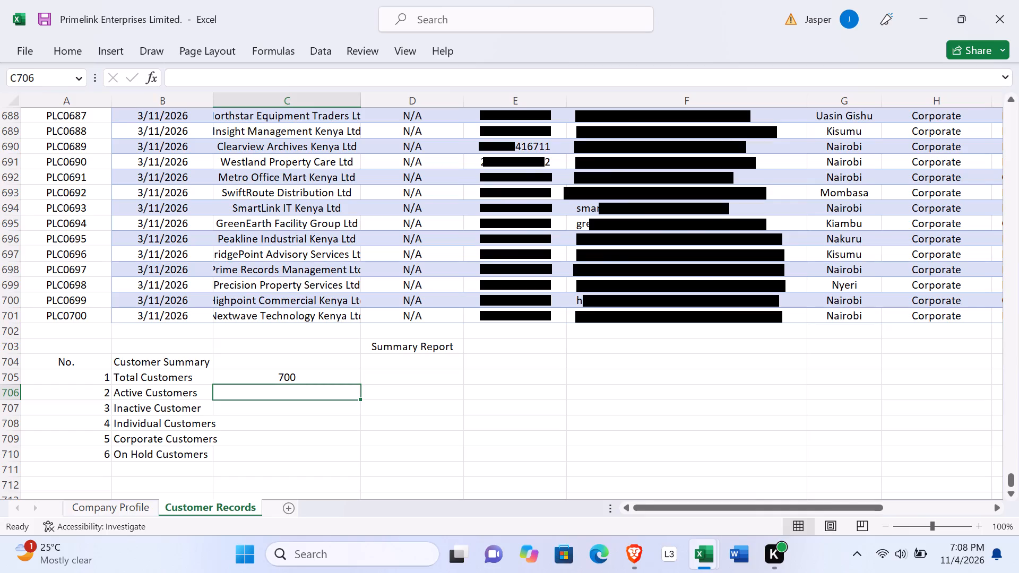
key(equal)
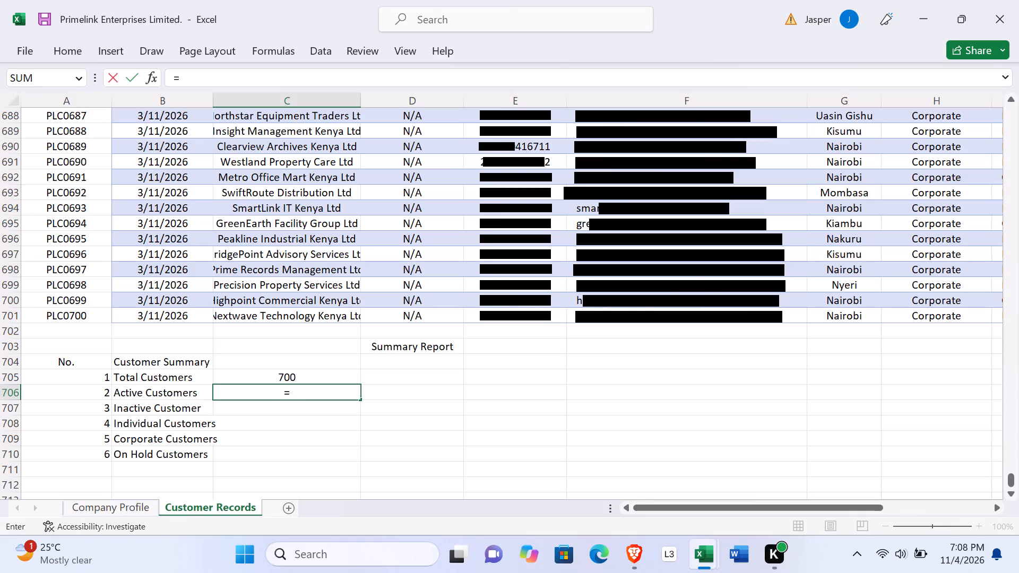
text(cou)
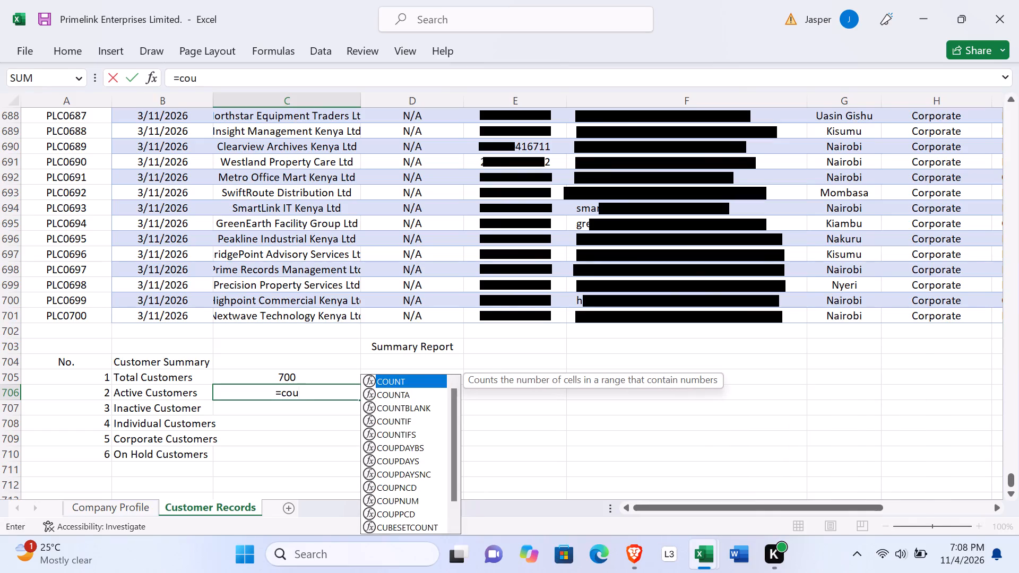
text(nt)
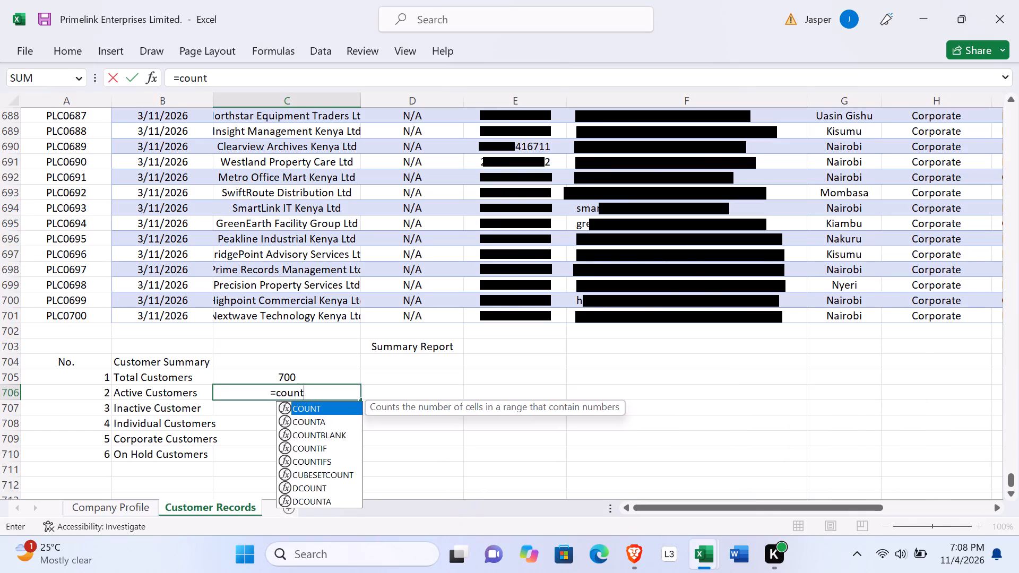
key(i)
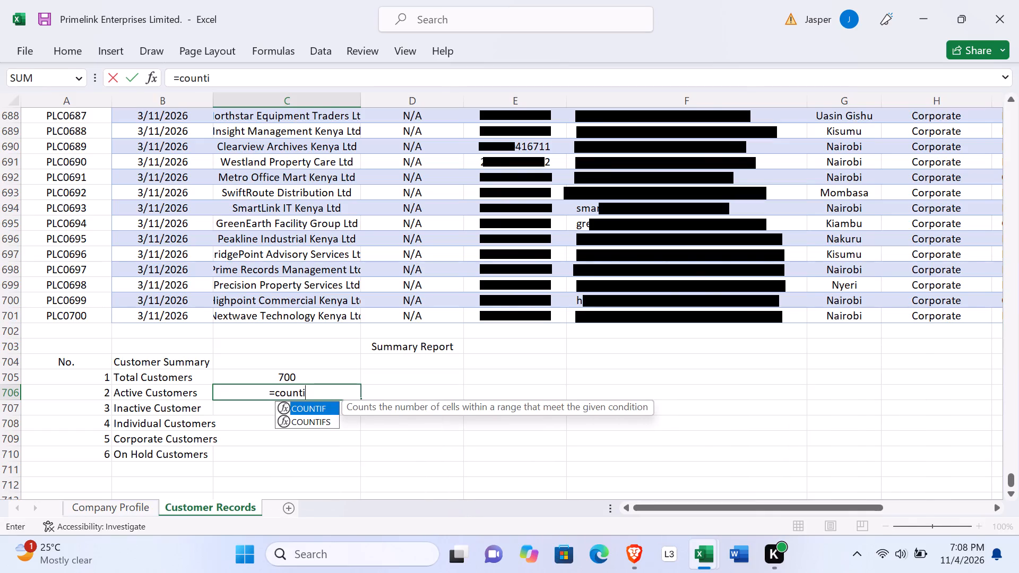
key(f)
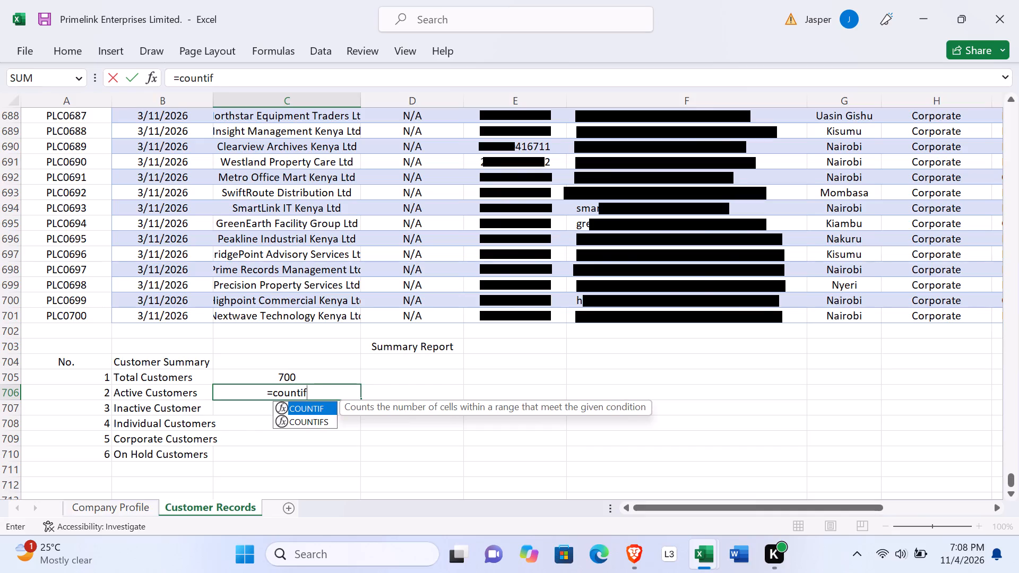
key(shift+parenleft)
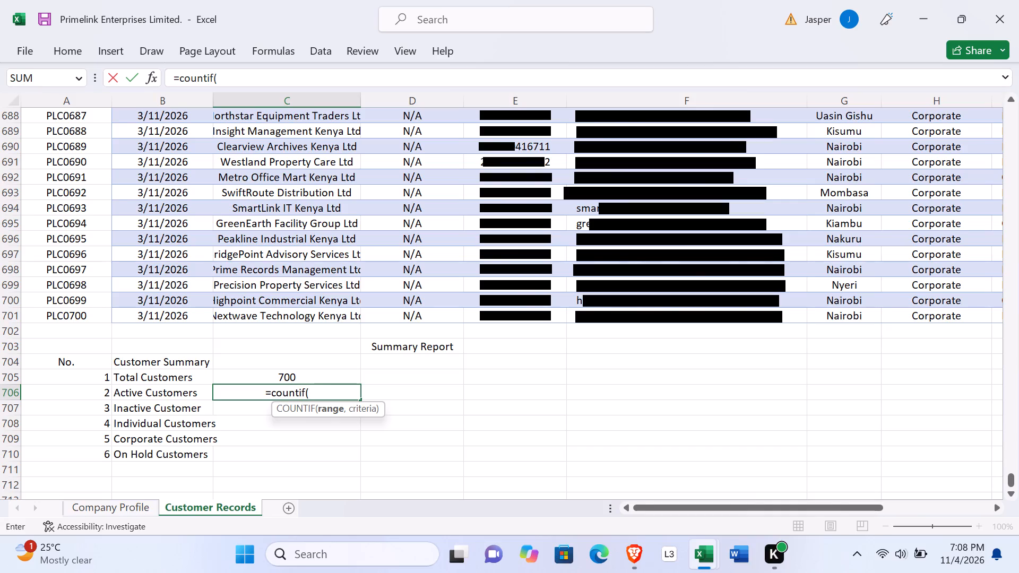
scroll(437, 284, left, 1)
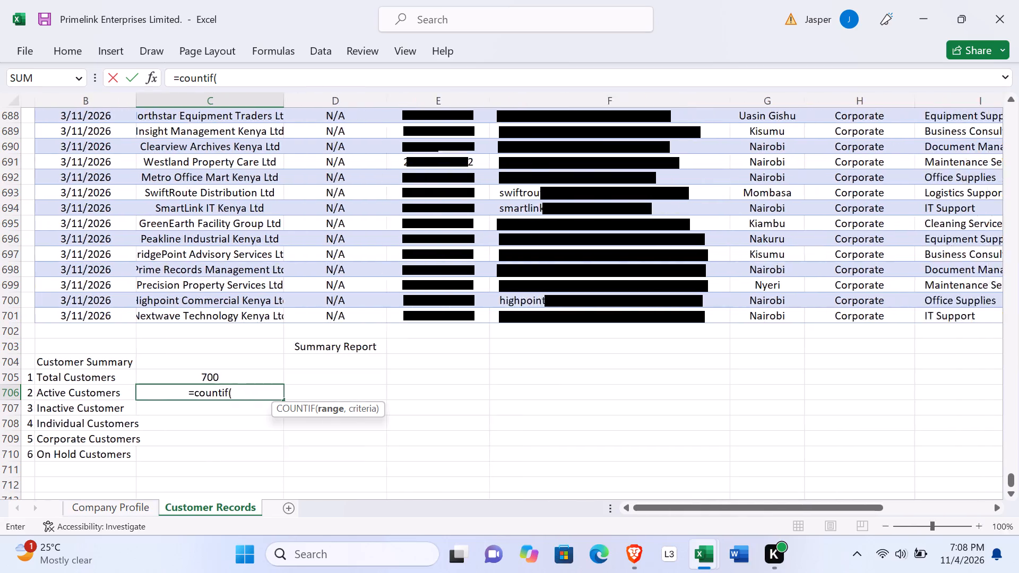
scroll(437, 284, left, 3)
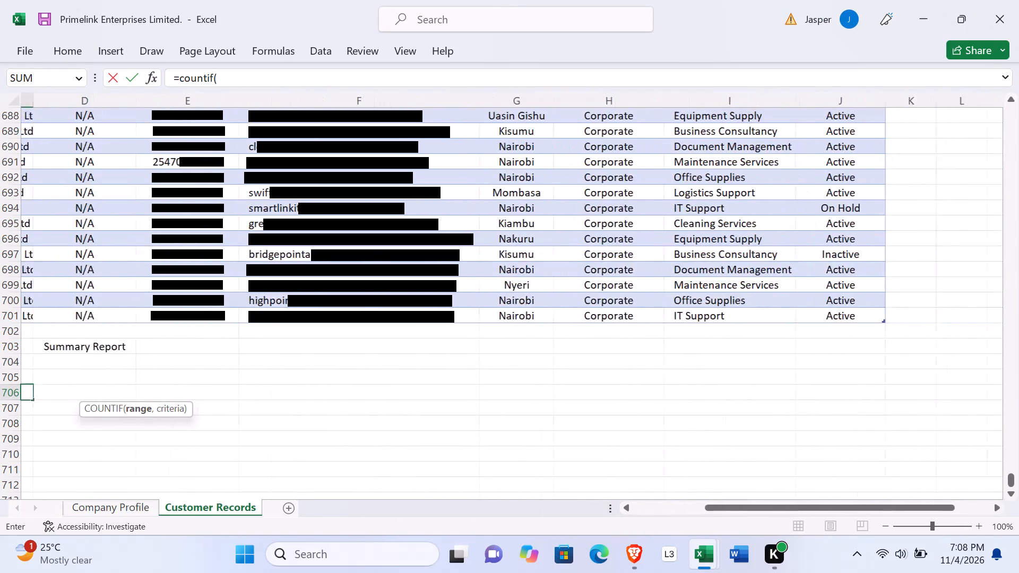
scroll(437, 284, left, 1)
scroll(437, 284, right, 2)
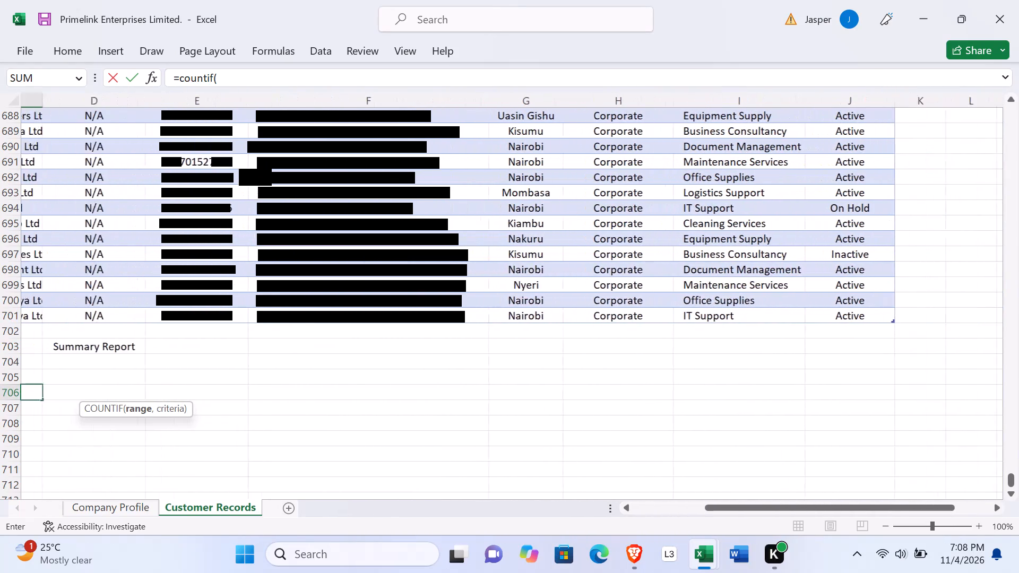
scroll(437, 284, right, 2)
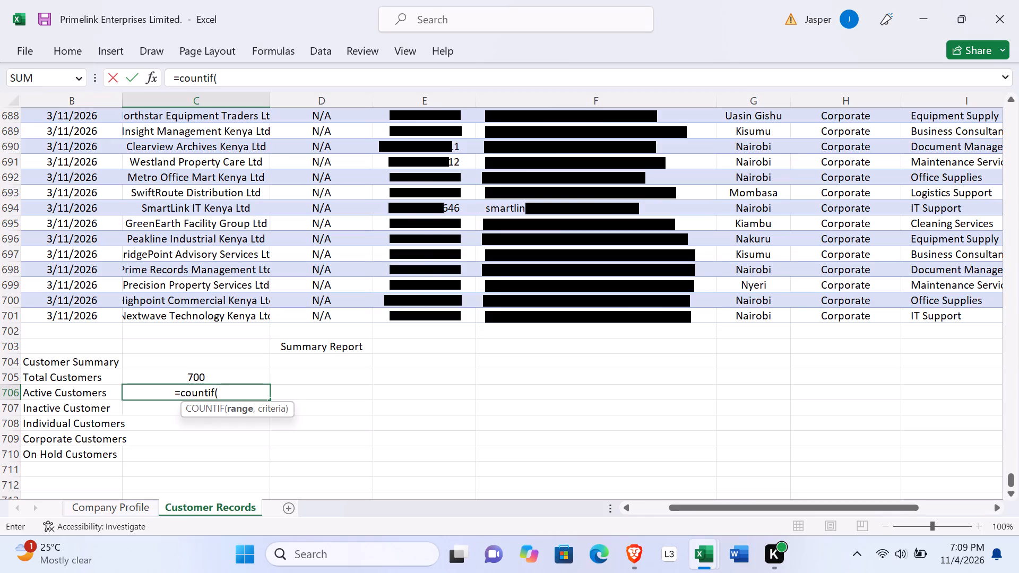
key(j)
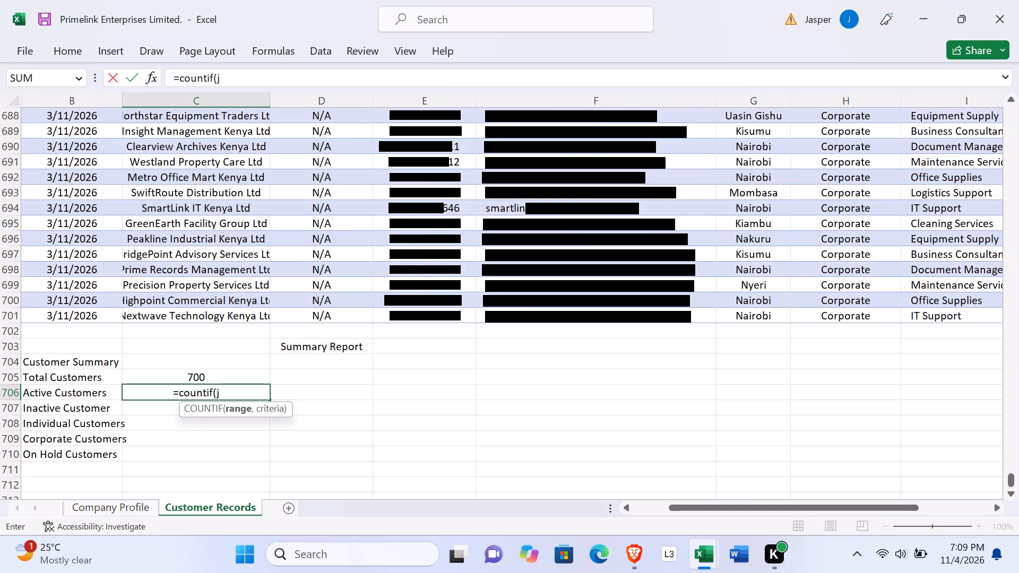
scroll(454, 238, left, 1)
scroll(454, 238, right, 1)
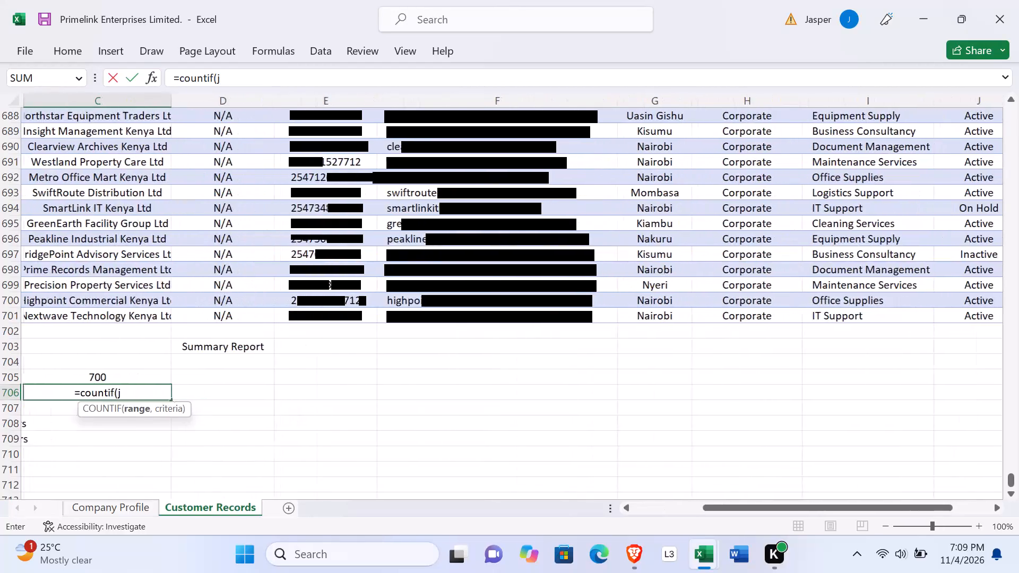
scroll(454, 238, right, 1)
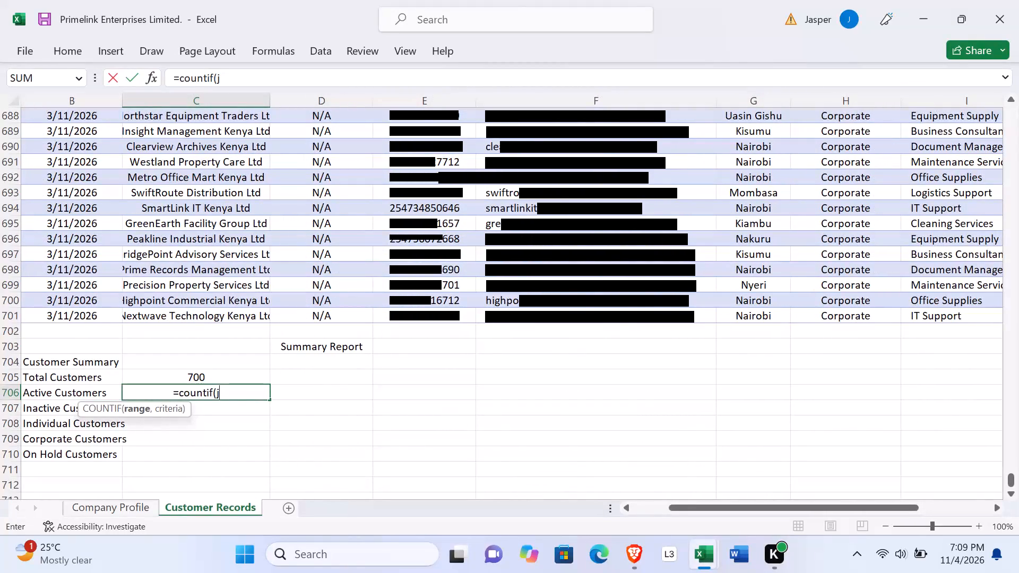
key(2)
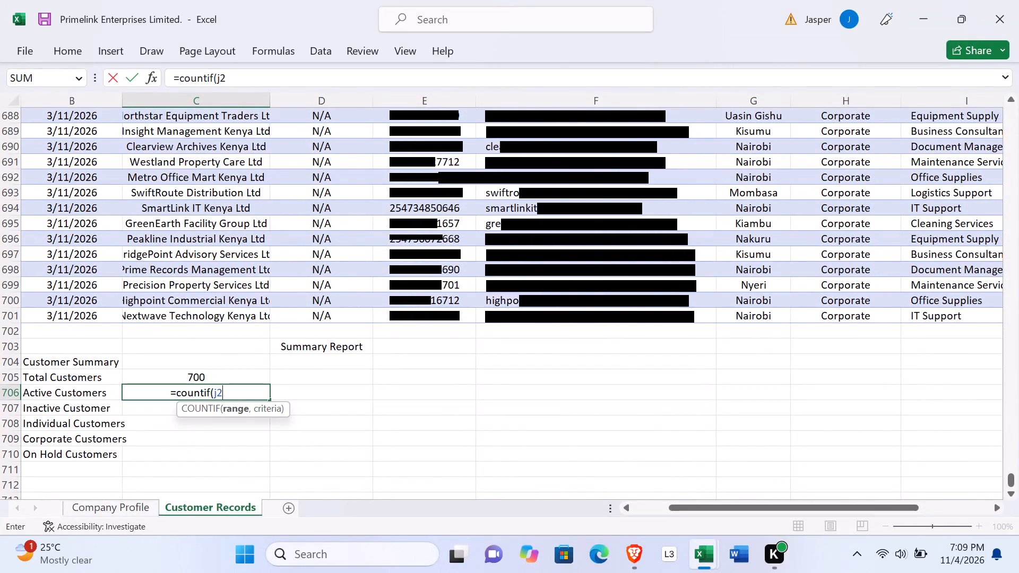
key(shift+colon)
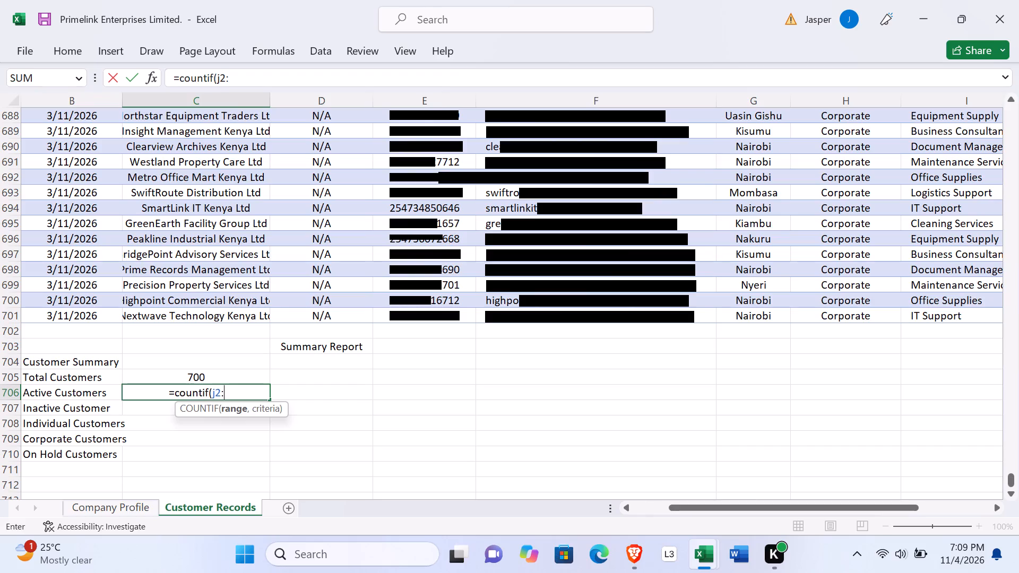
key(j)
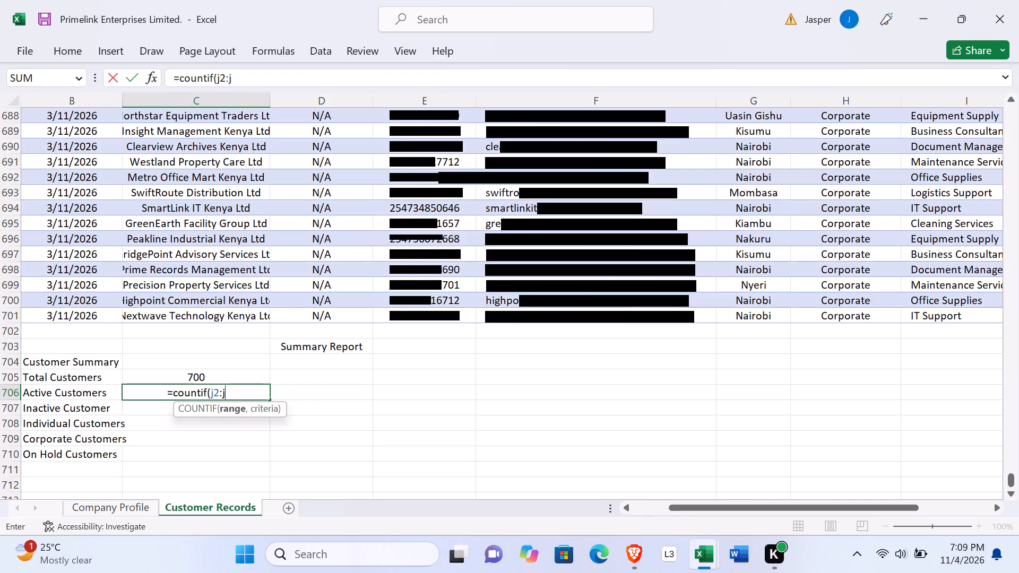
key(7)
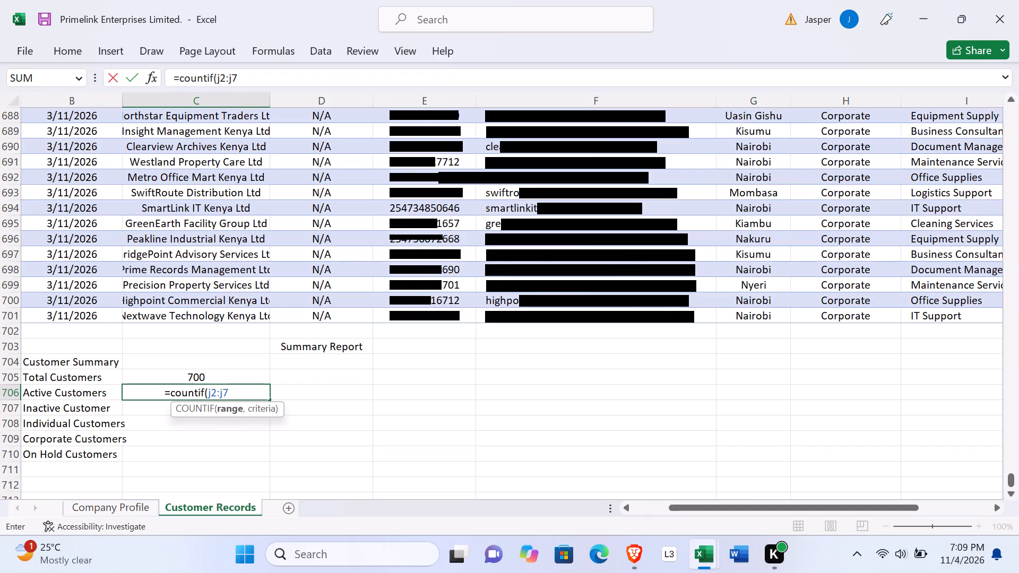
text(01)
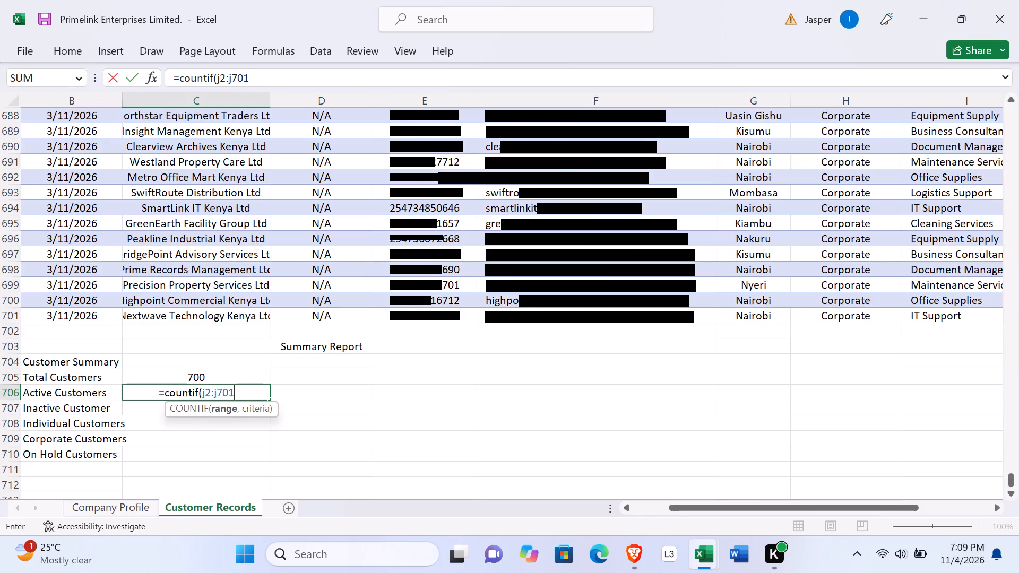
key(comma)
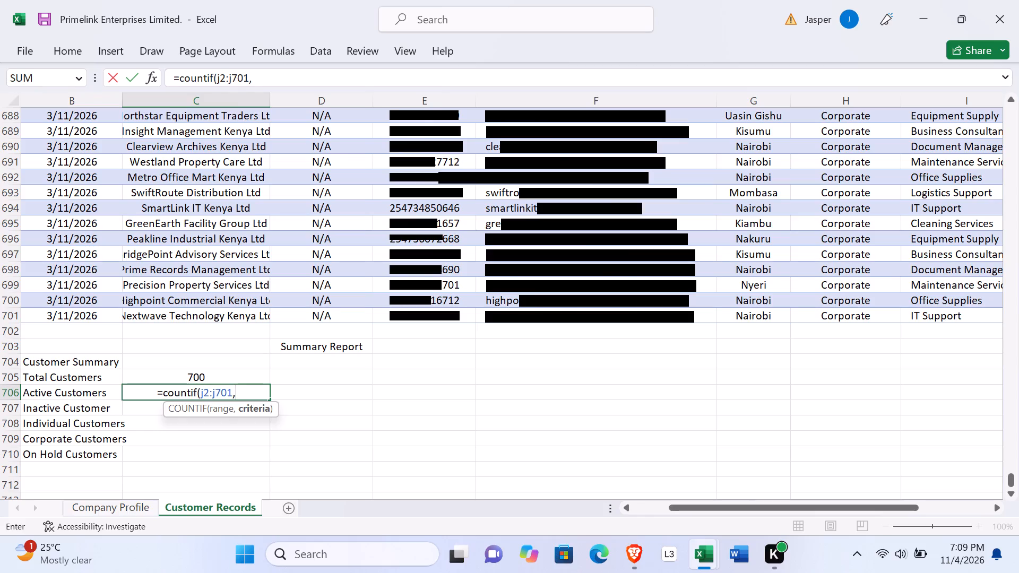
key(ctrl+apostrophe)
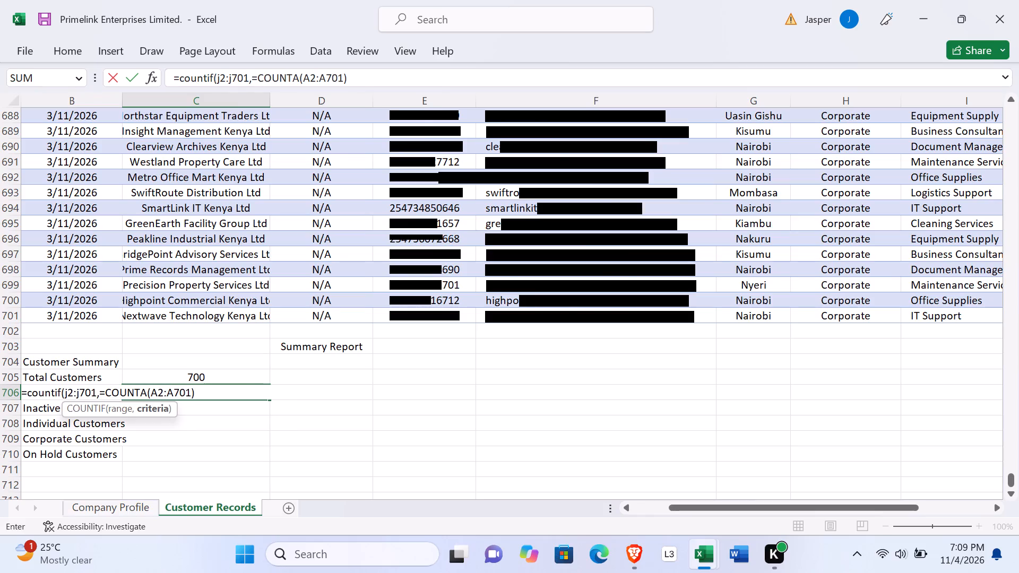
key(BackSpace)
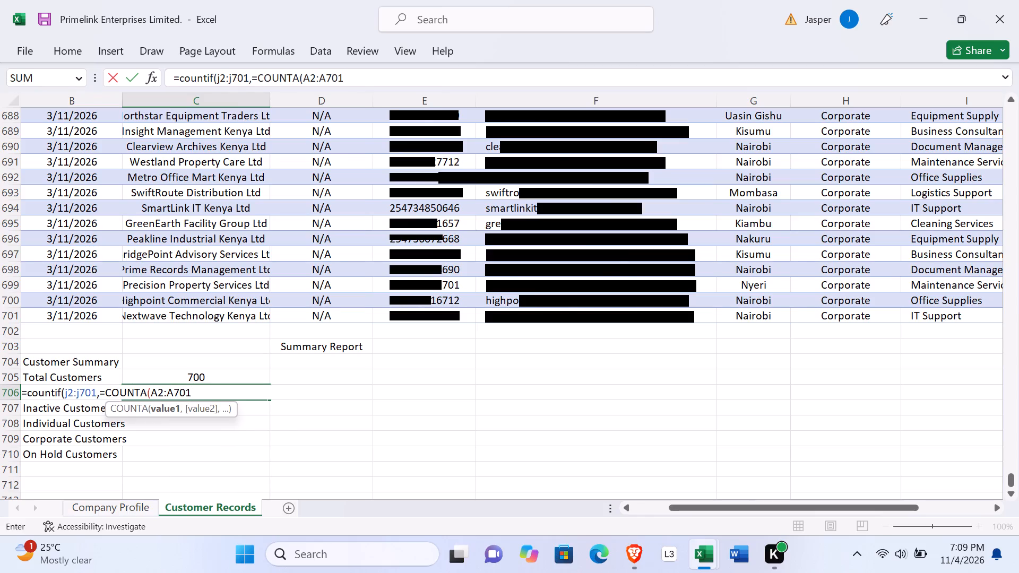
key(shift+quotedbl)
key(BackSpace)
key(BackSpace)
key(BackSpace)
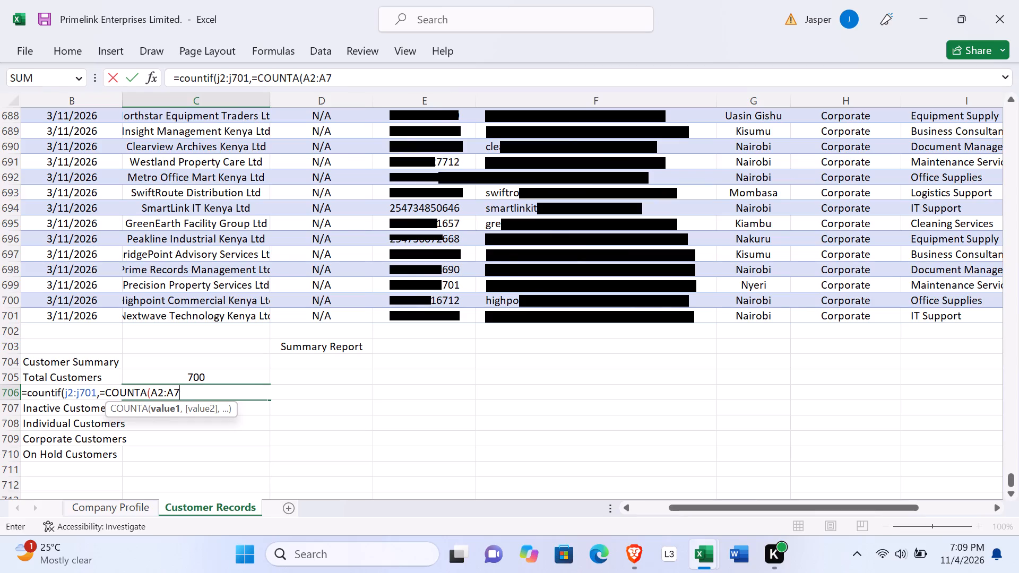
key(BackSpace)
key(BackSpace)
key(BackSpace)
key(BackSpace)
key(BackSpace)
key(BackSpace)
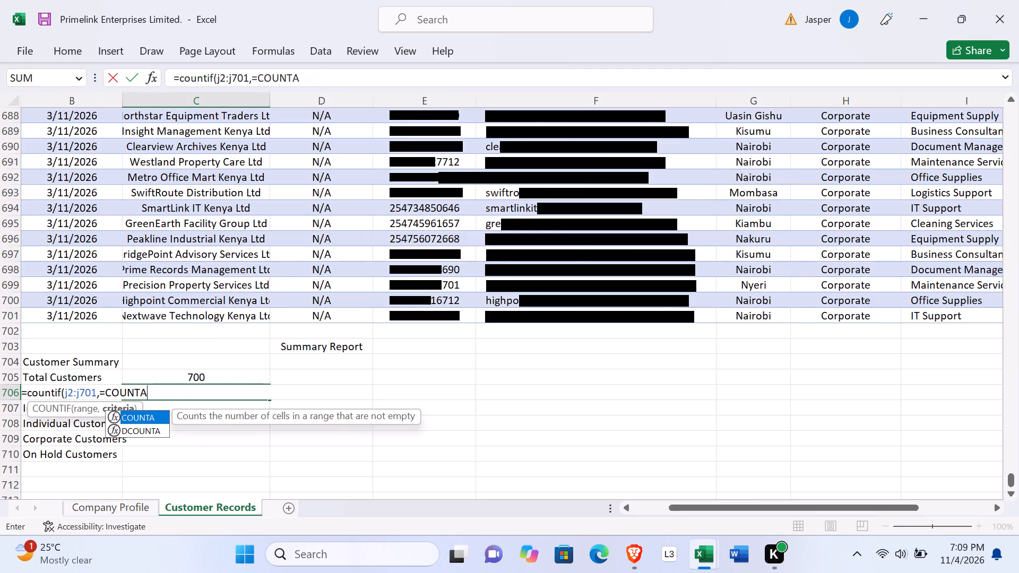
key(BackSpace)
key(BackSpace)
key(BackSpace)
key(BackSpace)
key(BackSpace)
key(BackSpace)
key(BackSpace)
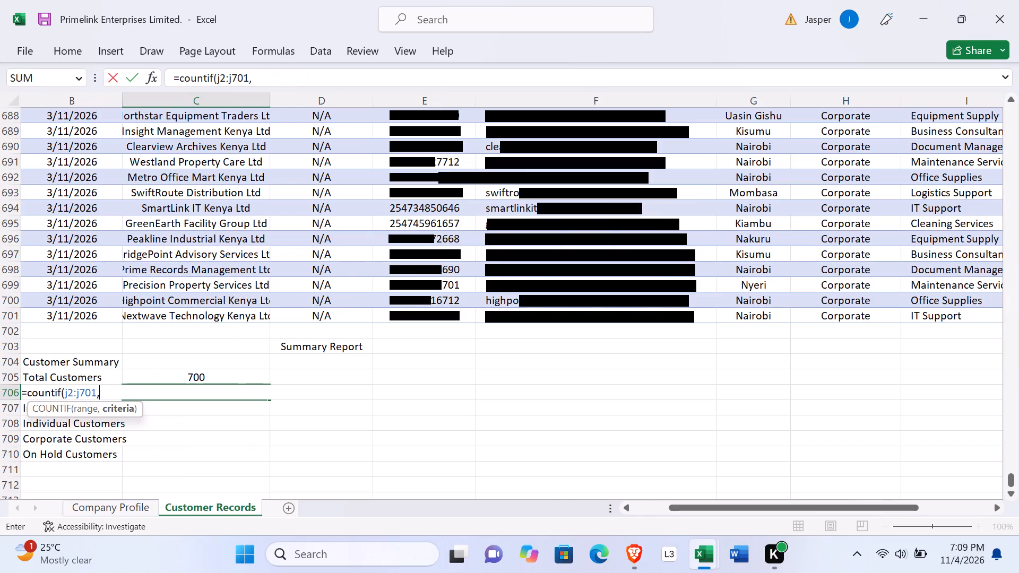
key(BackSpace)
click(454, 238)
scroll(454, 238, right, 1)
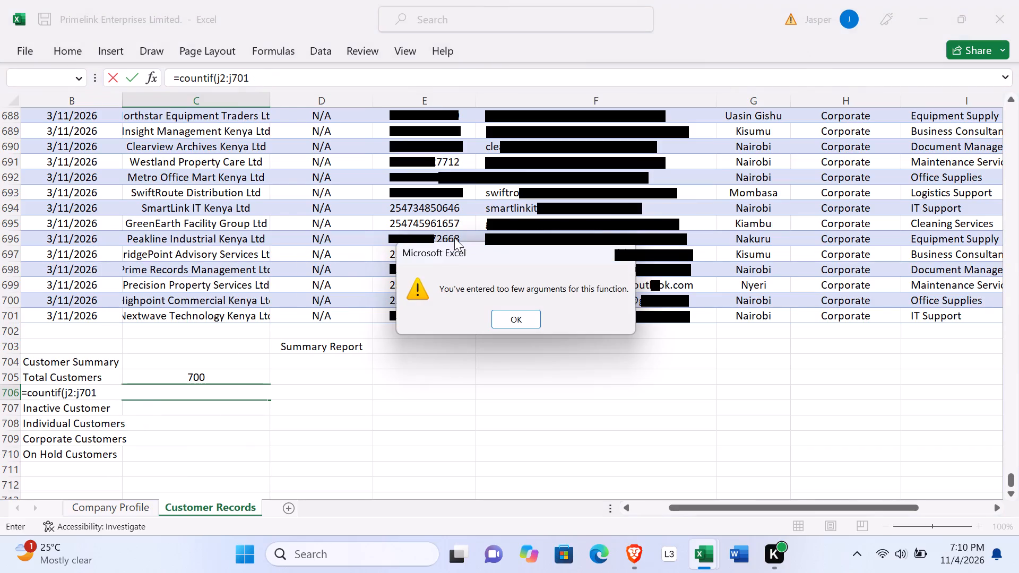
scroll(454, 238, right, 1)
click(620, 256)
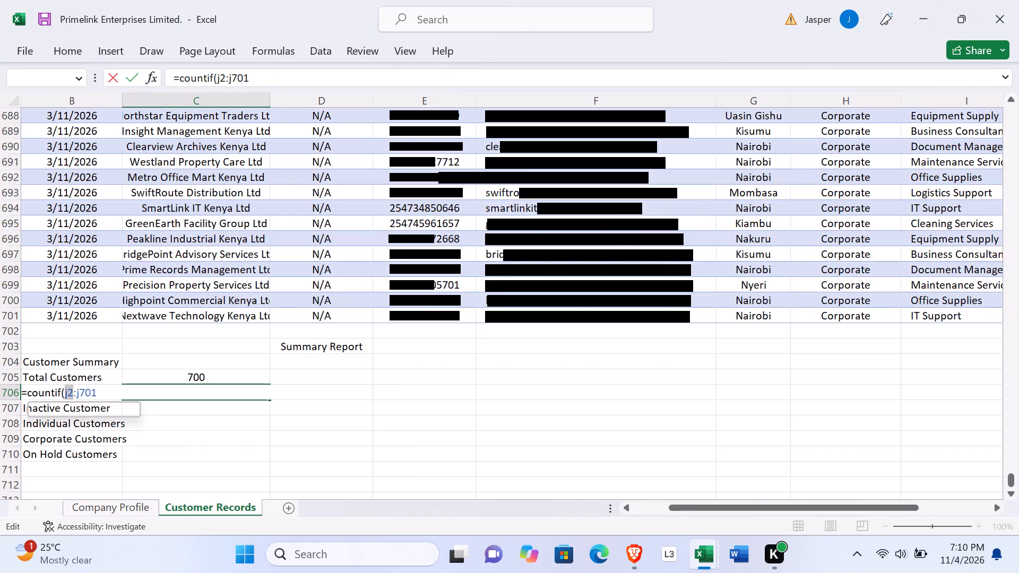
Complete the COUNTIF formula in cell C706 with the wildcard criterion "*active*" so it reads =countif(j2:j701,"*active*").
scroll(91, 401, right, 2)
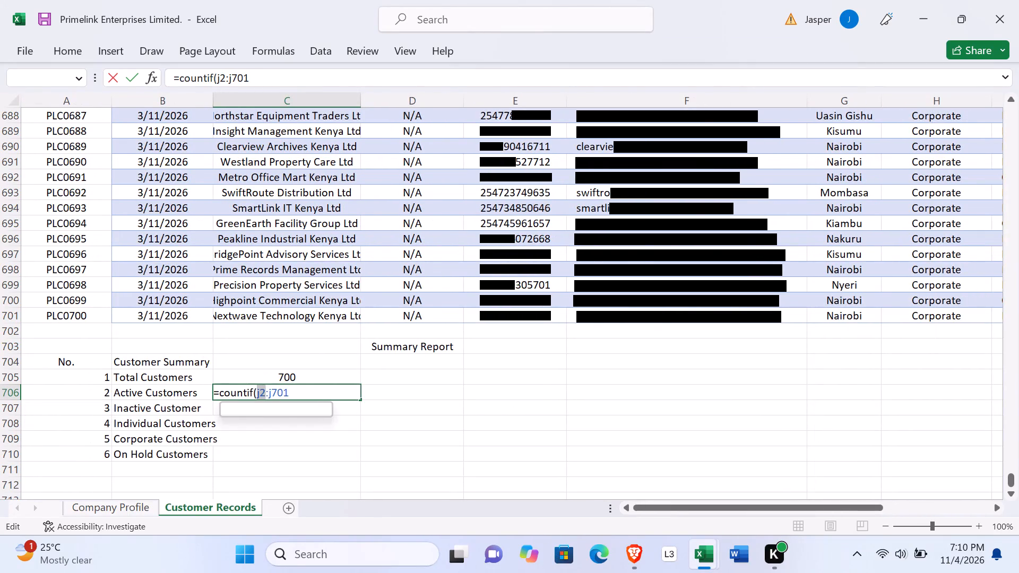
click(297, 391)
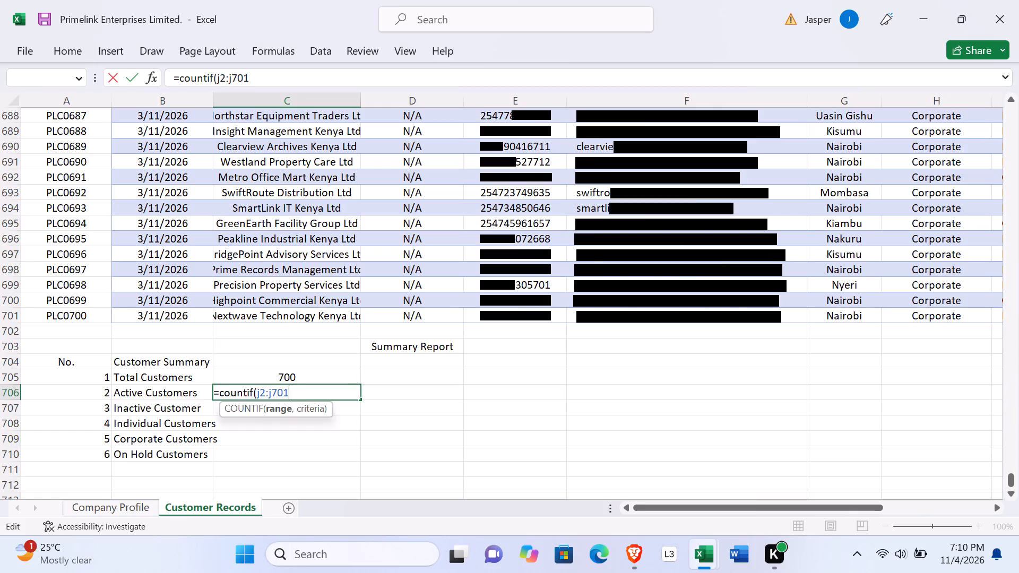
key(comma)
key(shift+quotedbl)
key(shift+asterisk)
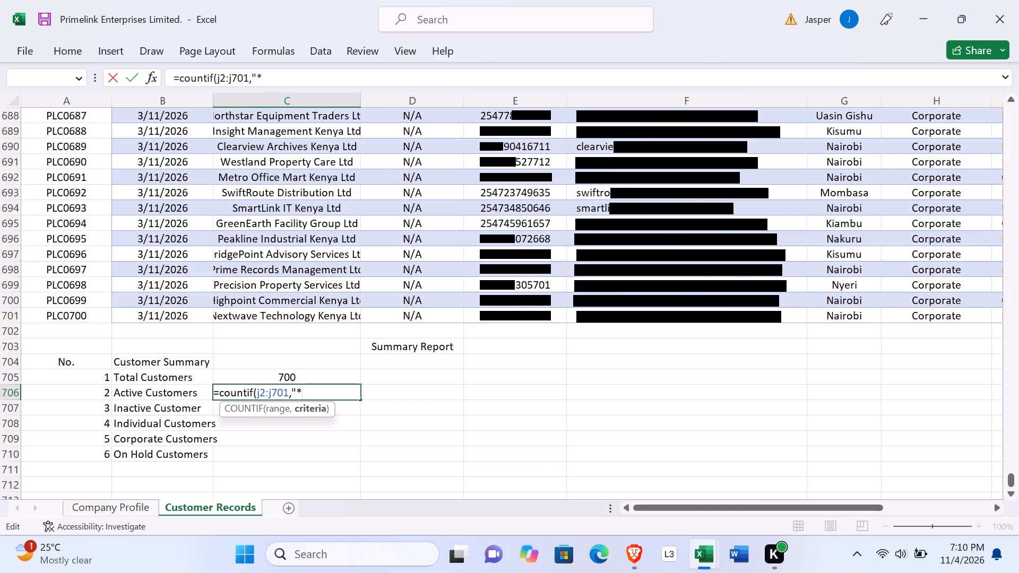
text(active)
key(shift+asterisk)
key(shift+quotedbl)
key(shift+parenright)
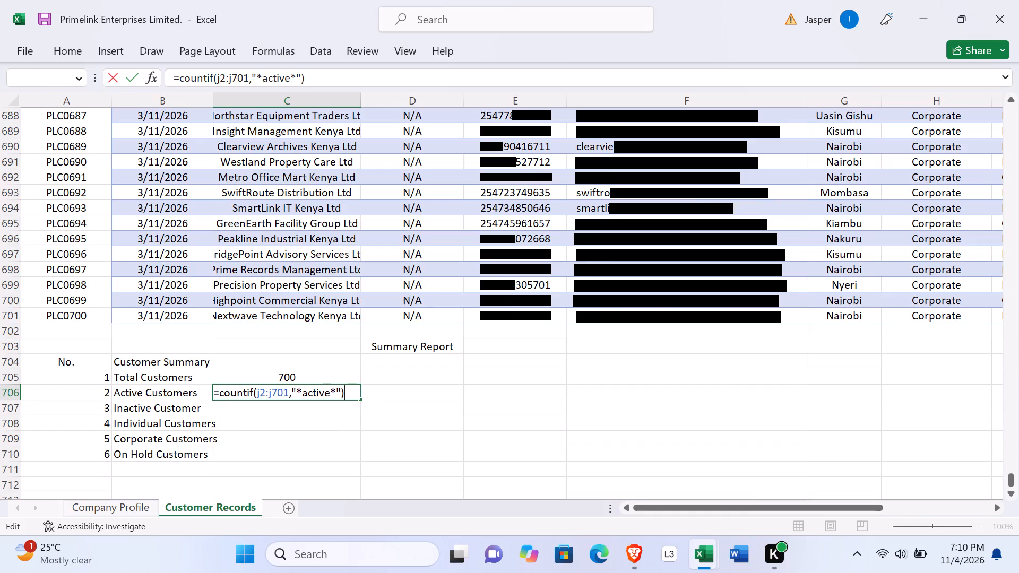
key(Return)
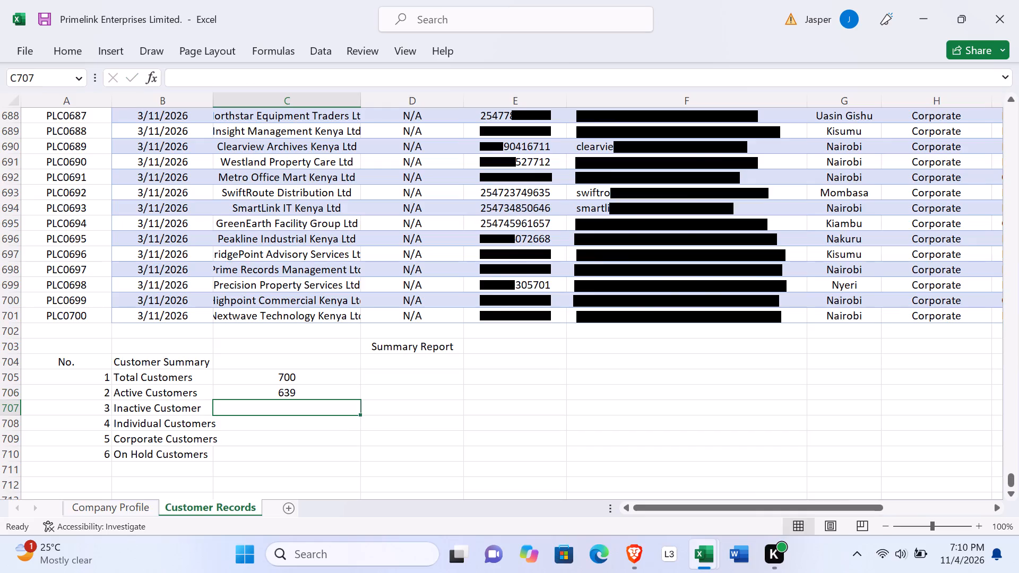
Remove both asterisk wildcards from C706's criterion so the formula reads =COUNTIF(J2:J701,"active").
double_click(299, 392)
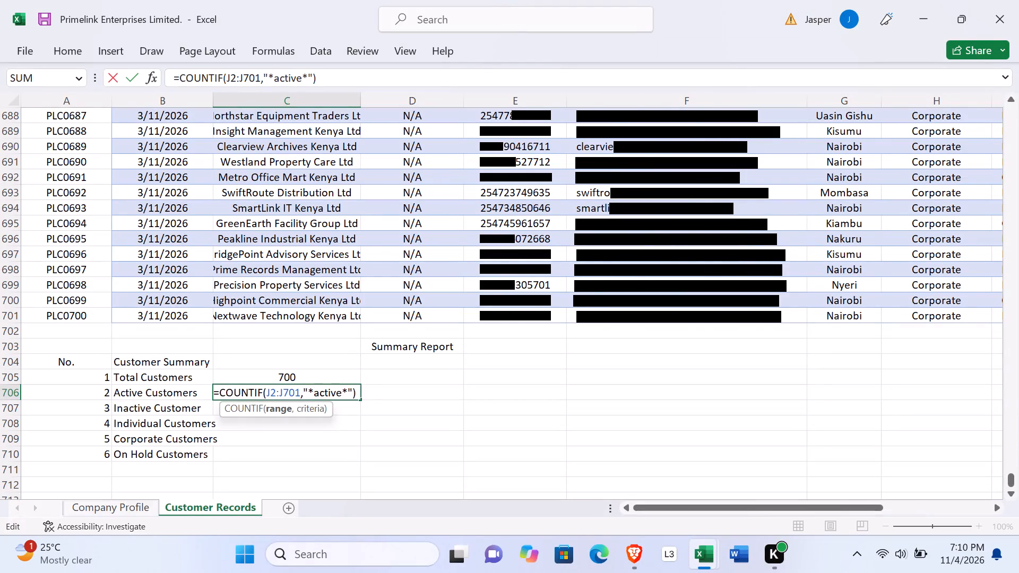
click(314, 390)
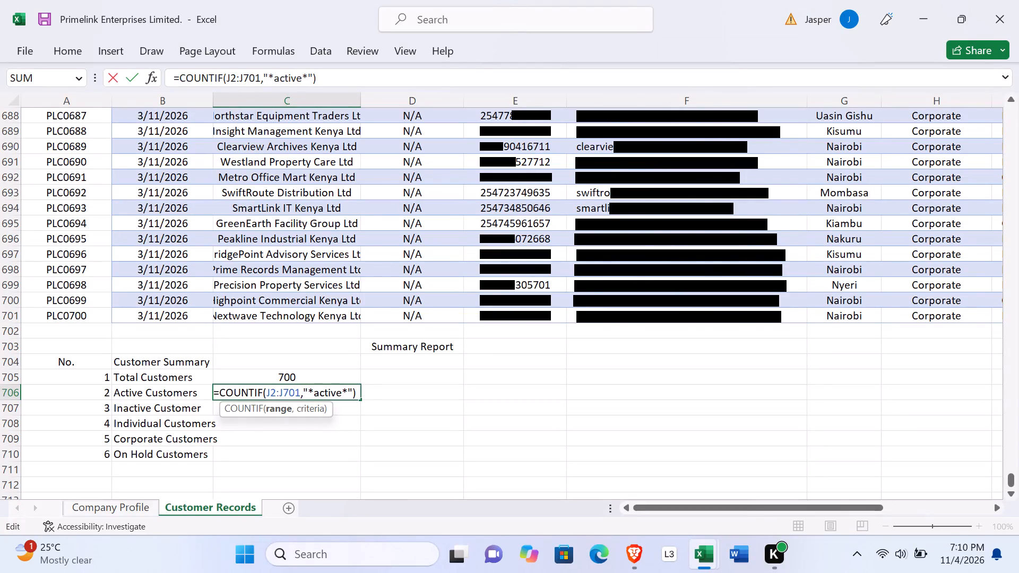
double_click(314, 390)
click(314, 390)
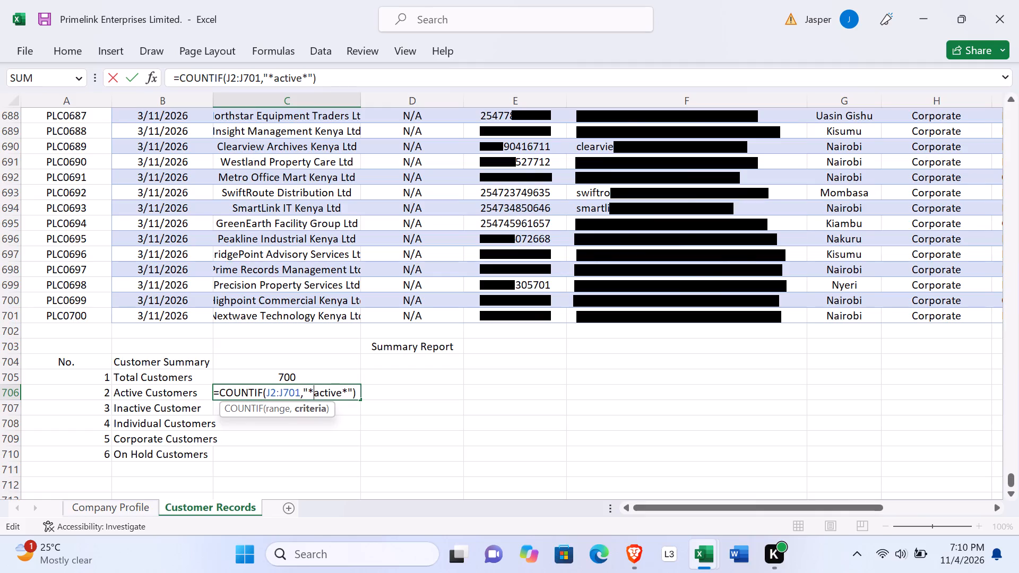
key(BackSpace)
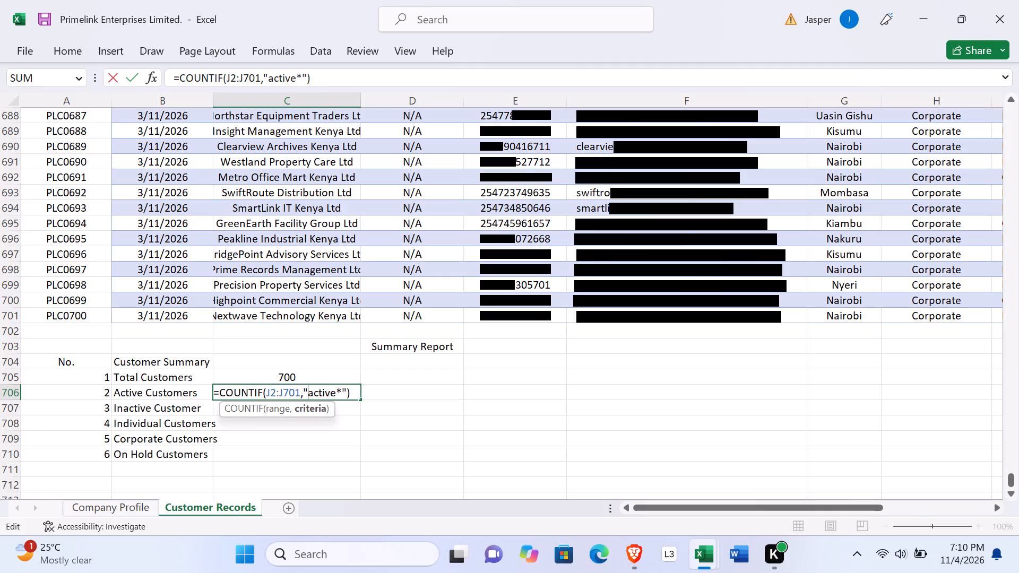
click(341, 388)
key(BackSpace)
key(Return)
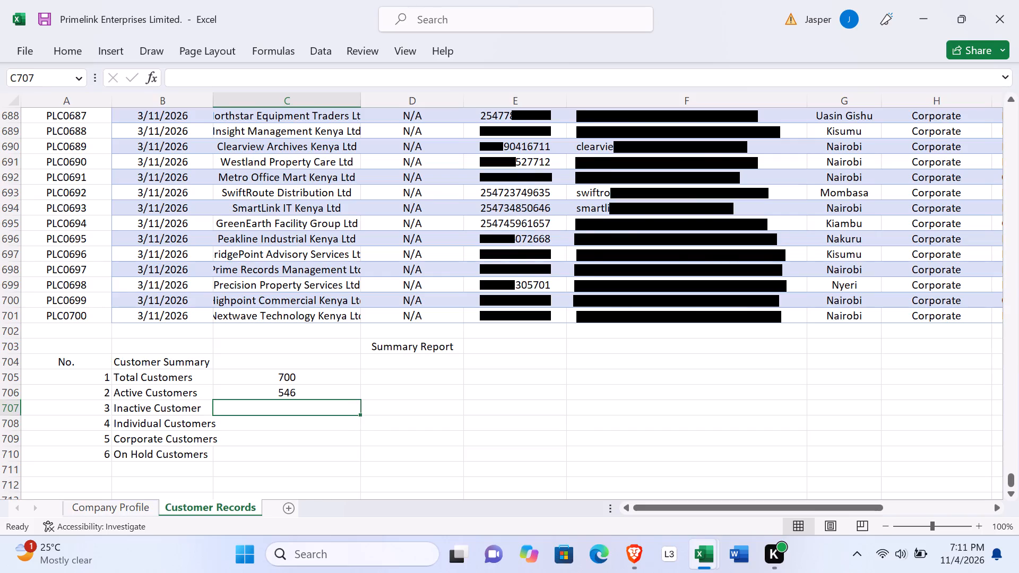
Copy the Active Customers formula text into cell C707 and change its criterion to "inactive", giving =COUNTIF(J2:J701,"inactive").
click(262, 406)
click(264, 392)
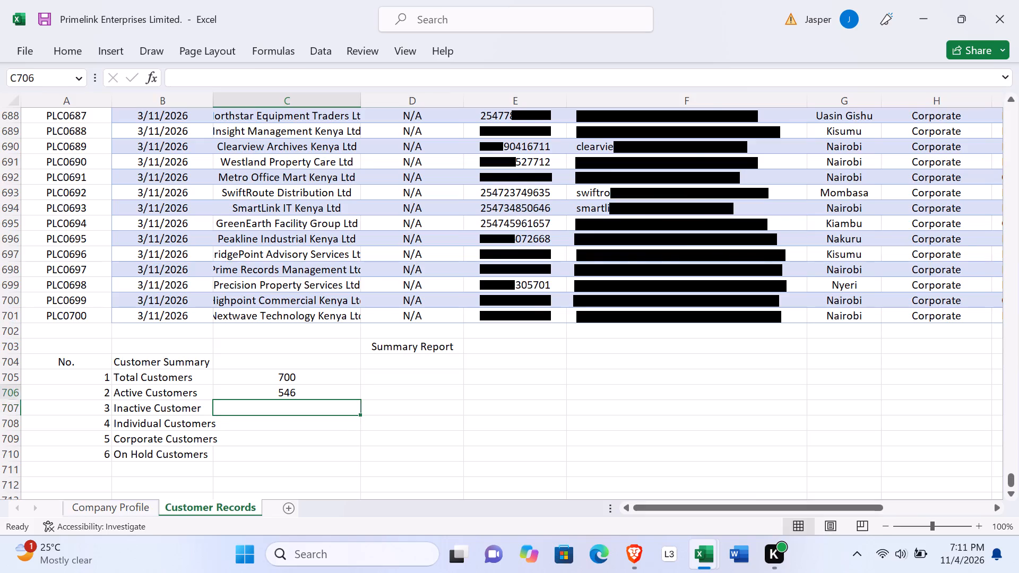
double_click(264, 392)
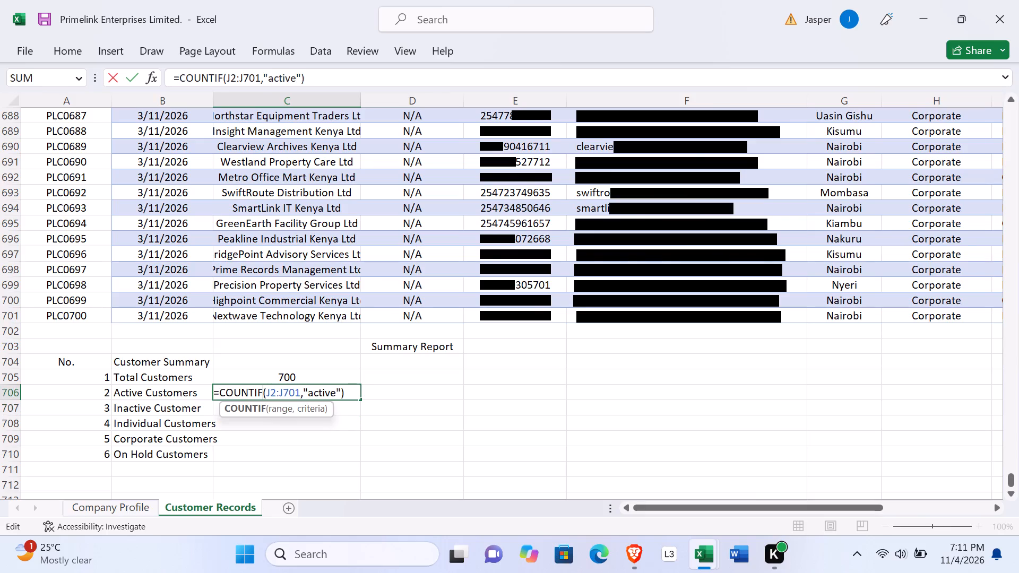
drag(215, 392, 352, 391)
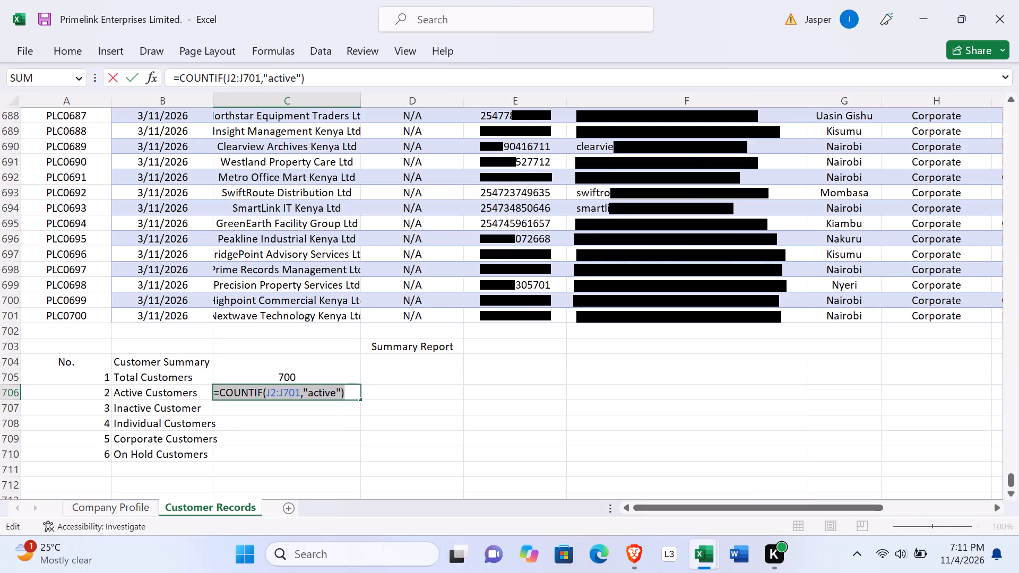
key(ctrl+c)
key(Return)
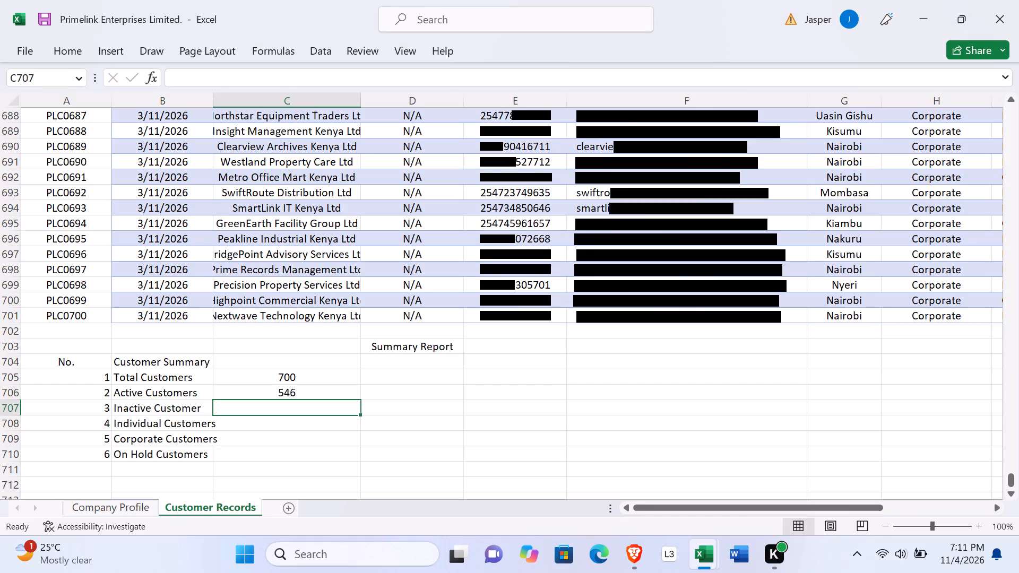
click(271, 406)
double_click(271, 406)
key(ctrl+v)
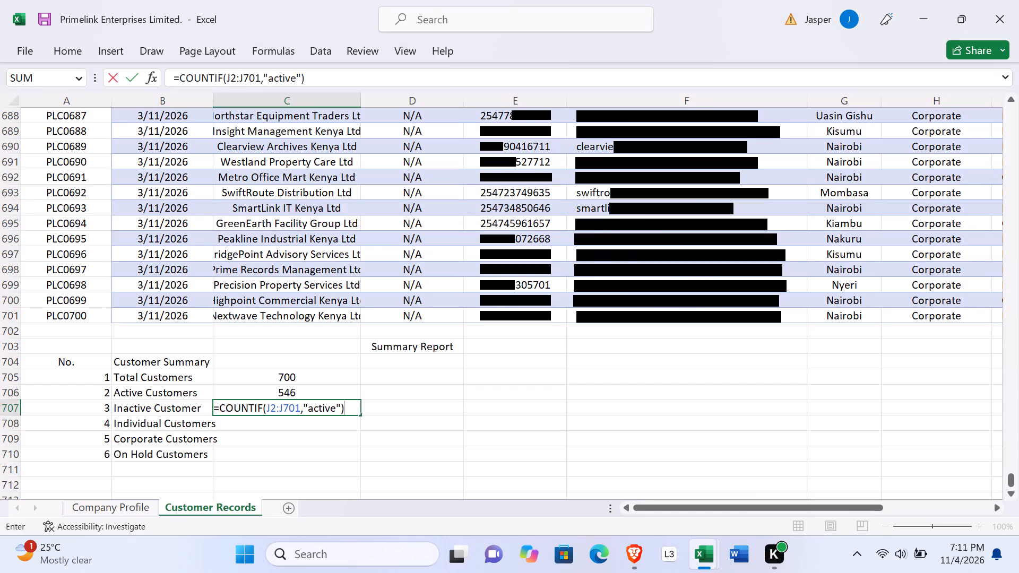
click(305, 405)
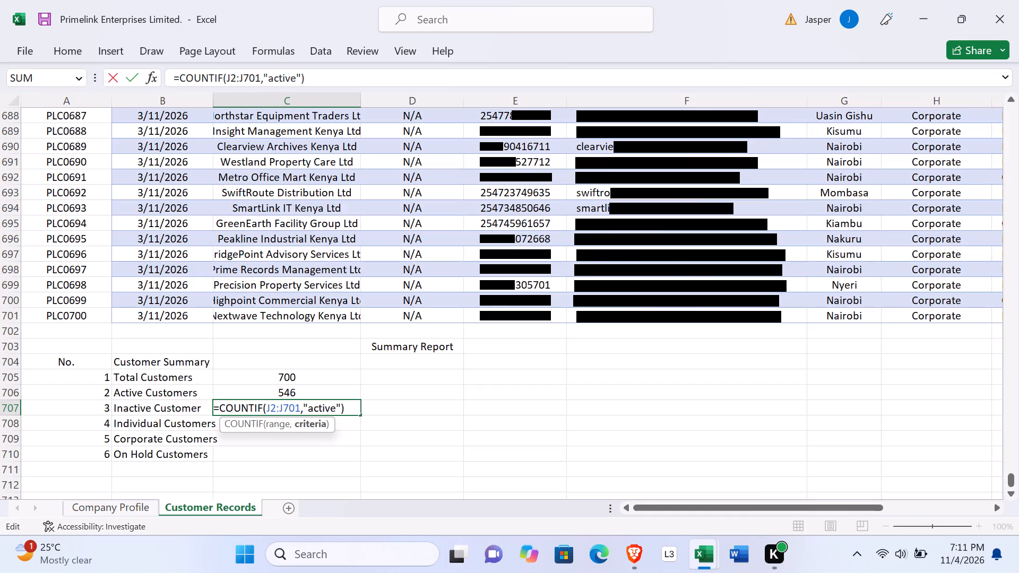
click(307, 406)
text(in)
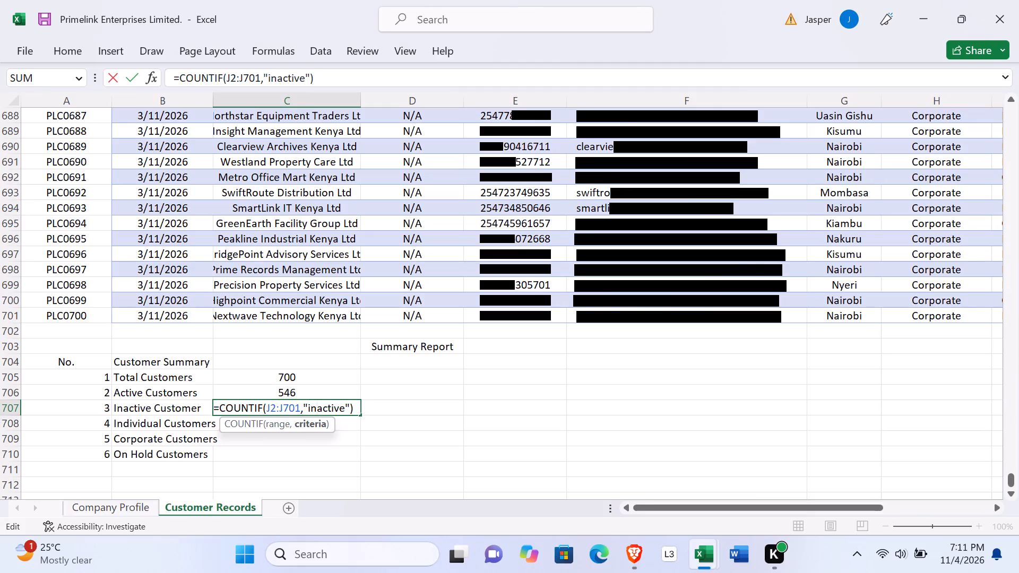
key(Return)
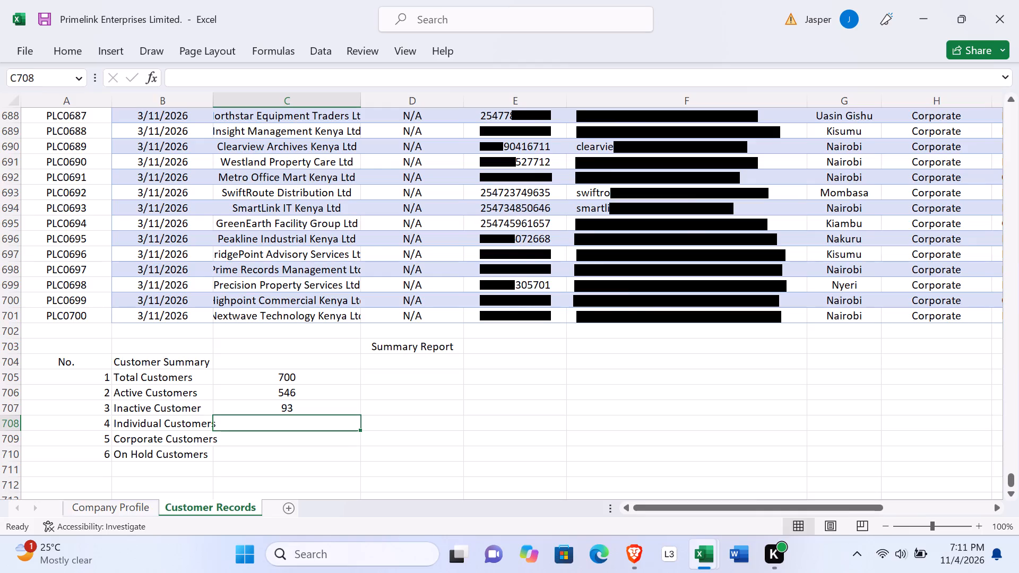
Paste the copied COUNTIF formula into cell C710, beside On Hold Customers, and change its criterion to "on hold".
scroll(630, 310, left, 2)
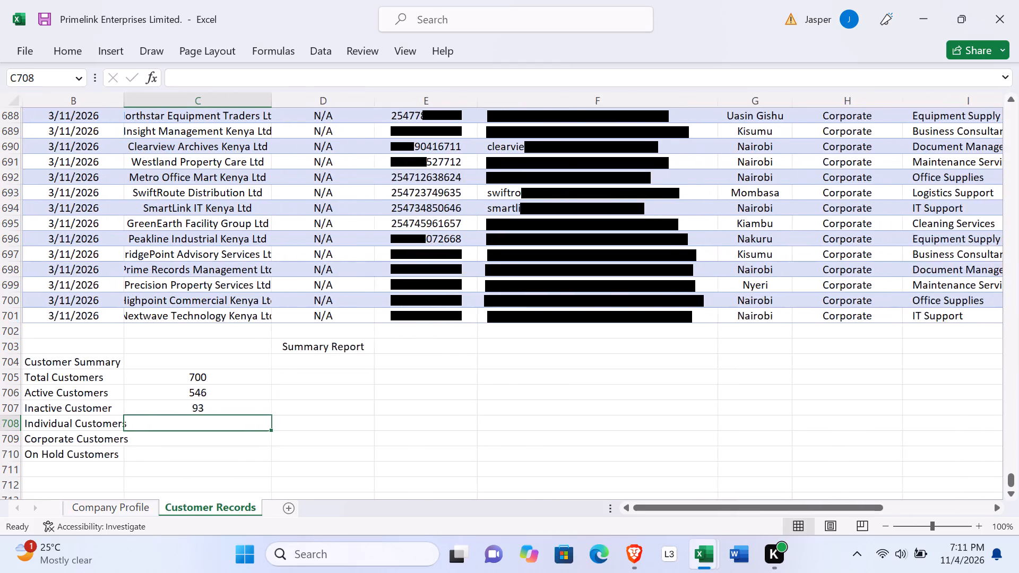
scroll(630, 310, left, 3)
scroll(630, 310, right, 2)
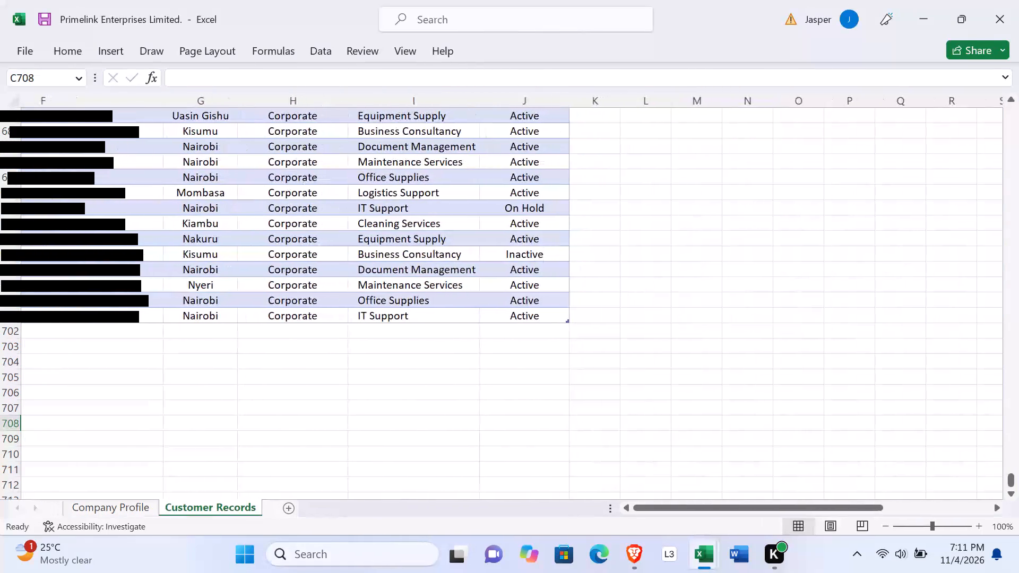
scroll(630, 310, right, 1)
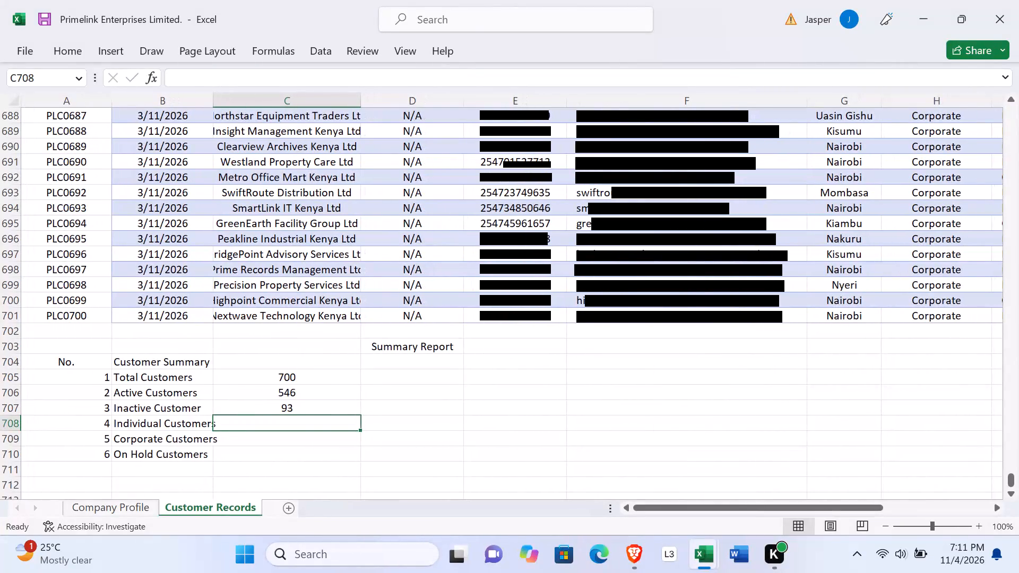
click(271, 452)
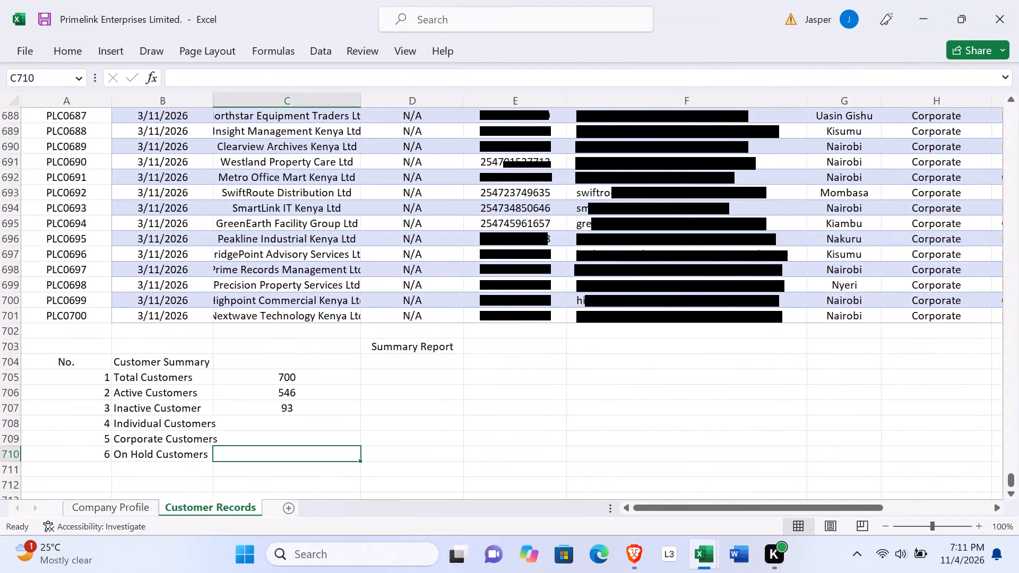
key(ctrl+v)
double_click(270, 452)
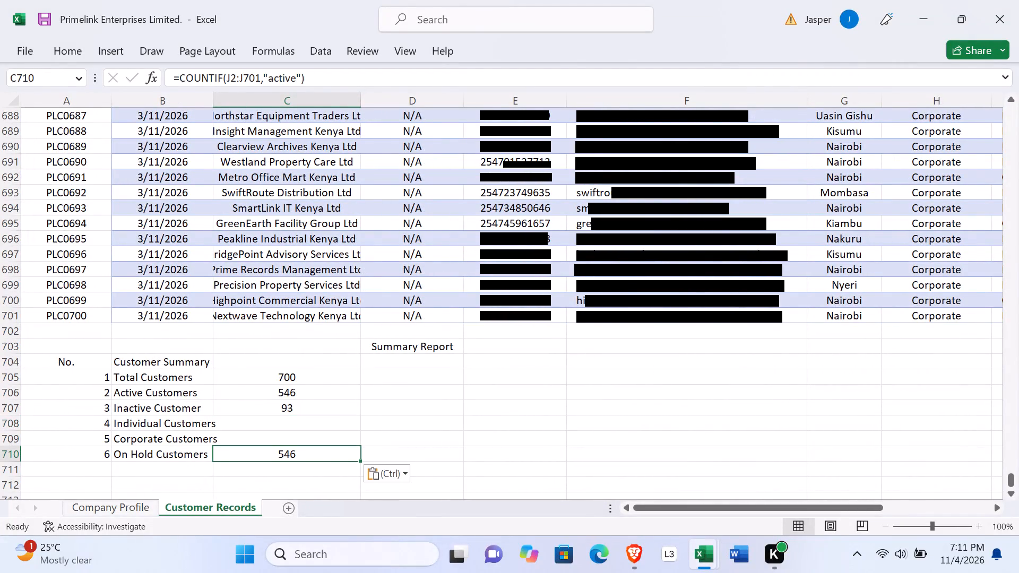
click(336, 453)
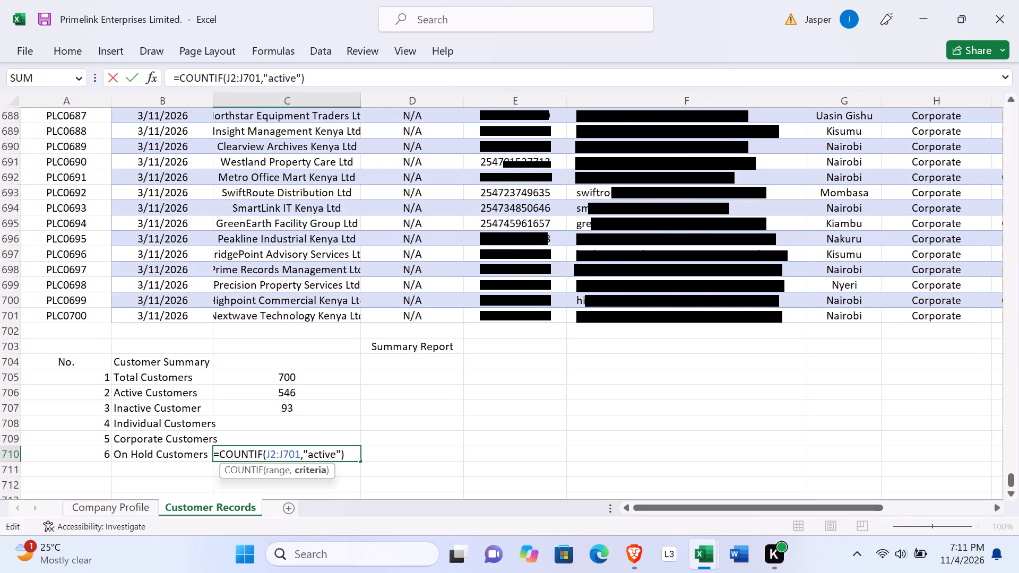
key(BackSpace)
key(BackSpace)
key(BackSpace)
key(BackSpace)
key(BackSpace)
key(BackSpace)
text(on hold)
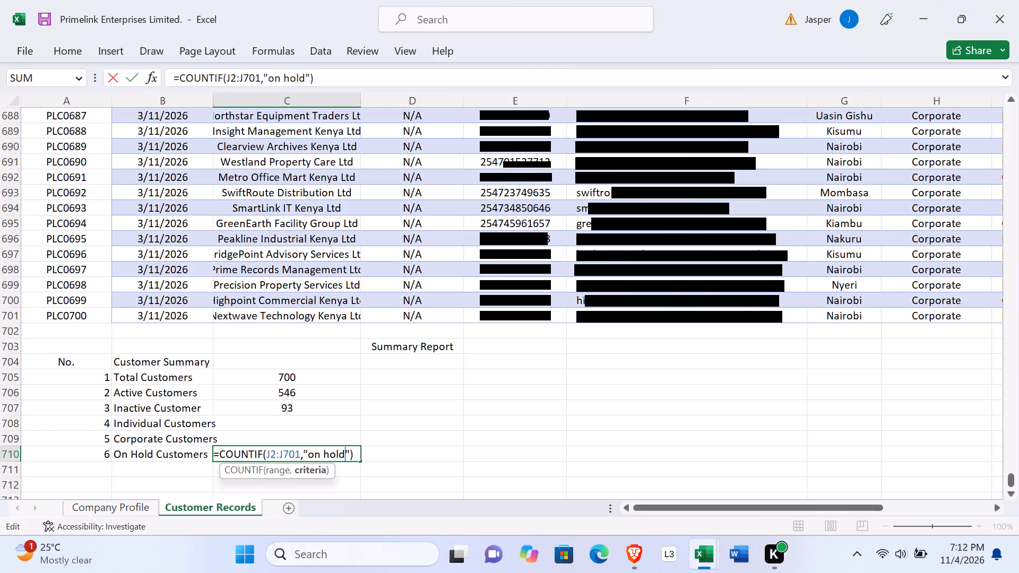
key(Return)
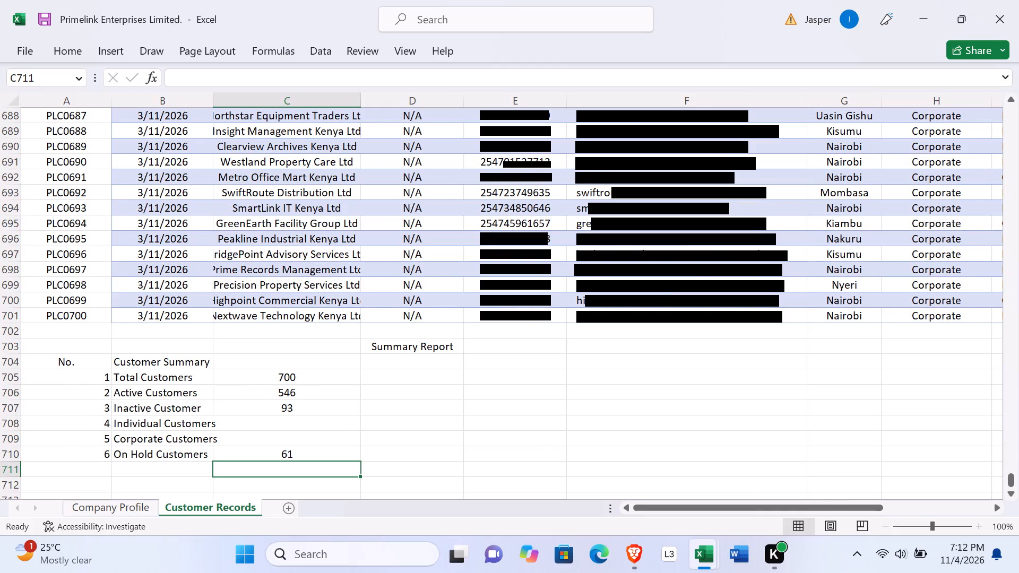
Paste the copied COUNTIF formula into cell C708, beside Individual Customers, and change its criterion to "individual".
scroll(735, 252, left, 2)
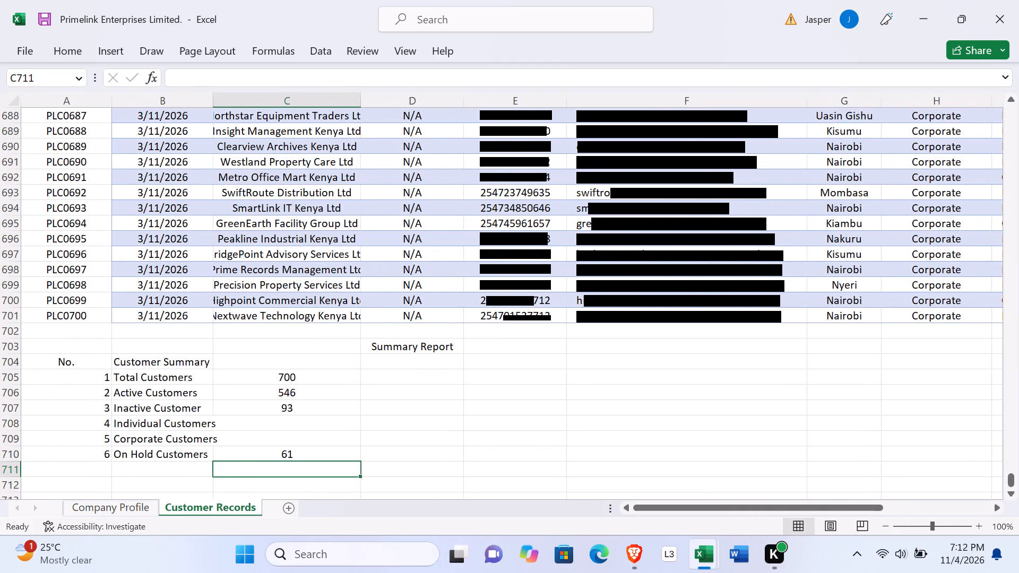
double_click(272, 419)
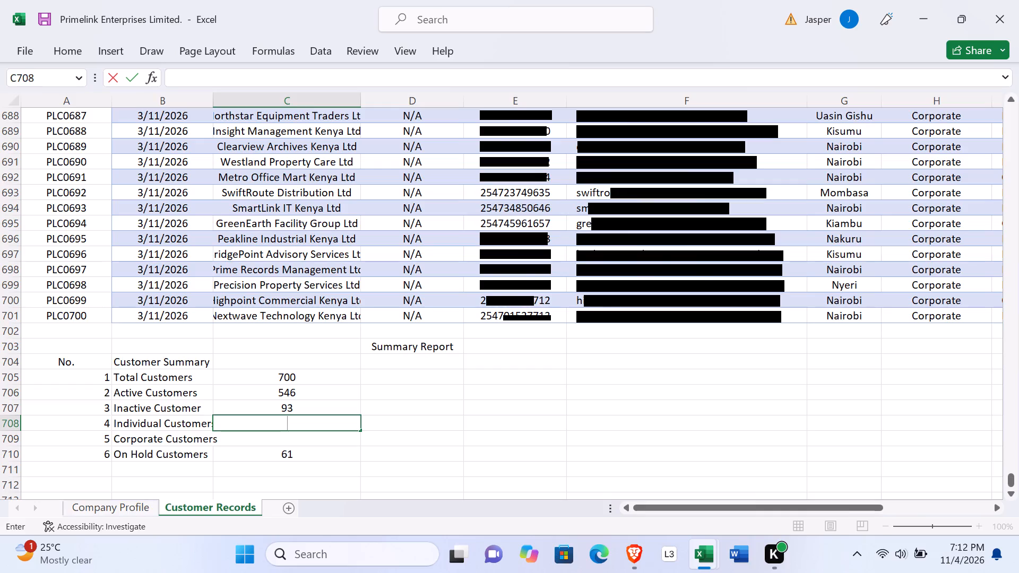
key(ctrl+v)
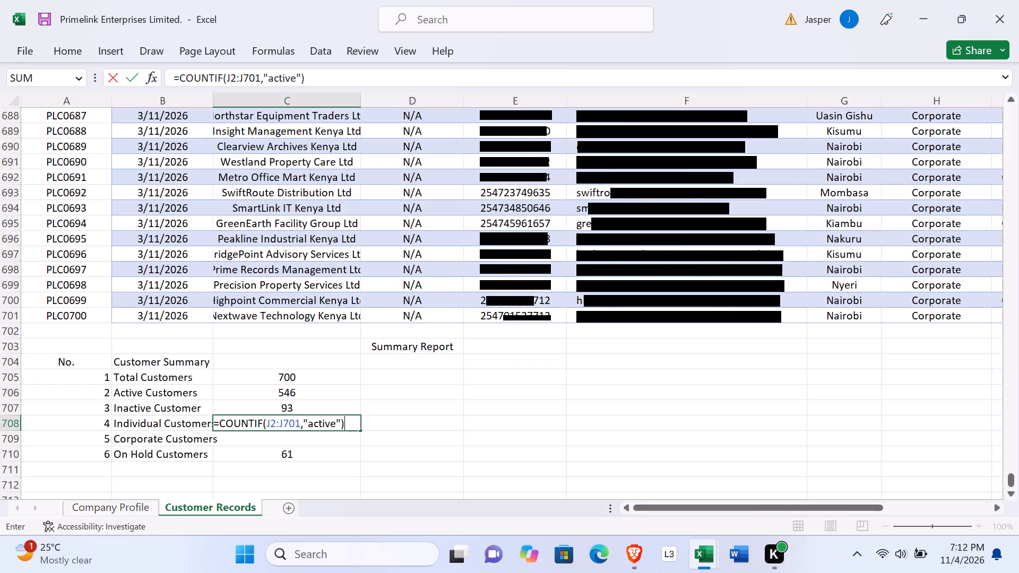
click(335, 422)
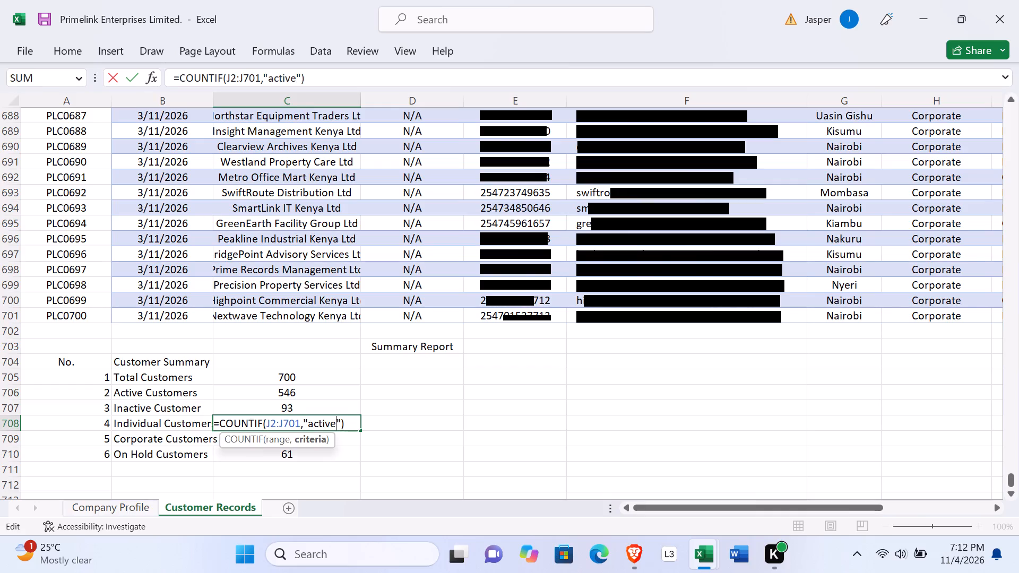
key(BackSpace)
key(BackSpace)
key(BackSpace)
key(BackSpace)
key(BackSpace)
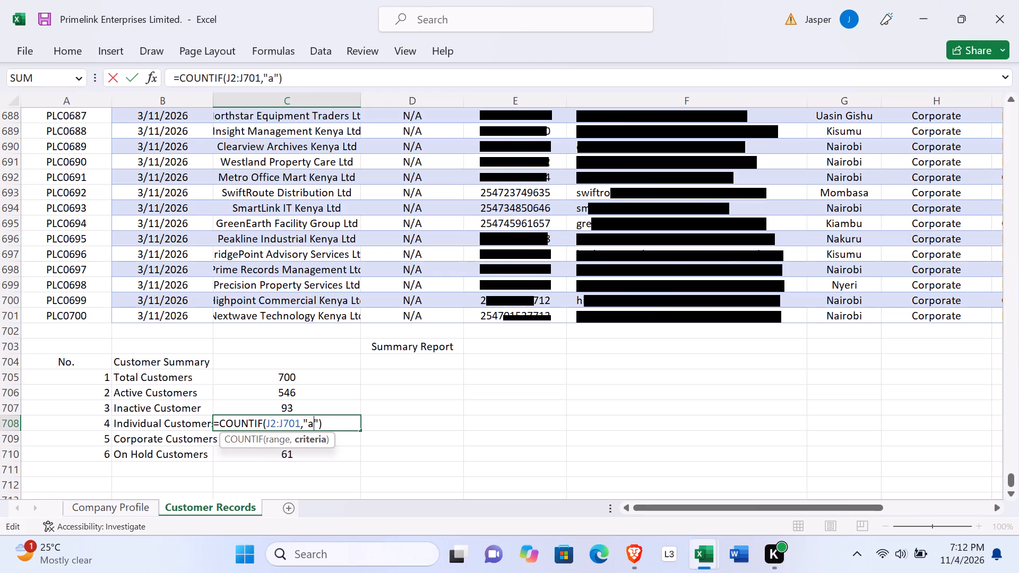
key(BackSpace)
text(indi)
text(vi)
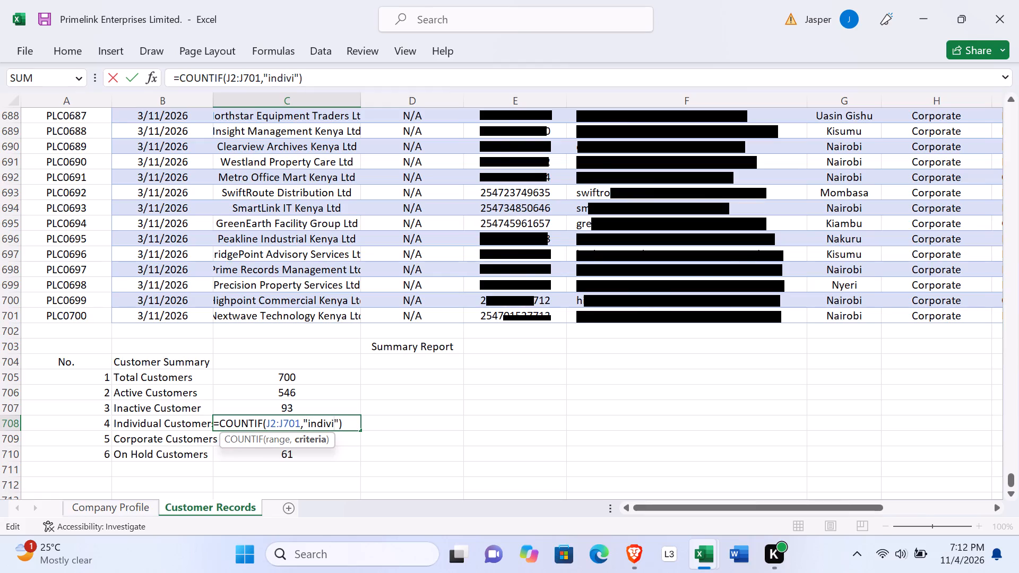
text(dual)
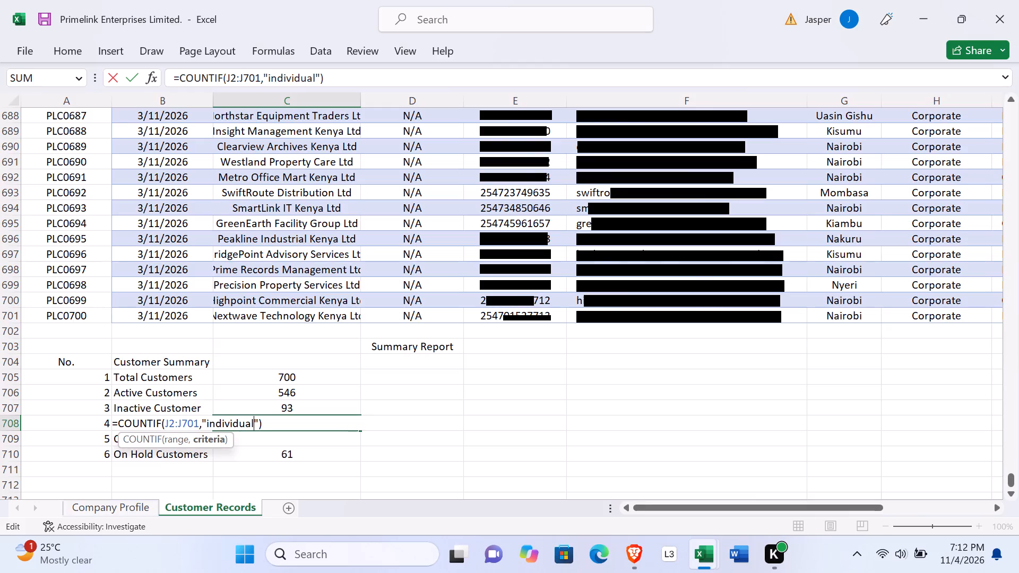
Change the range in C708 to column H so the formula reads =COUNTIF(h2:h701,"individual").
click(181, 421)
key(BackSpace)
key(h)
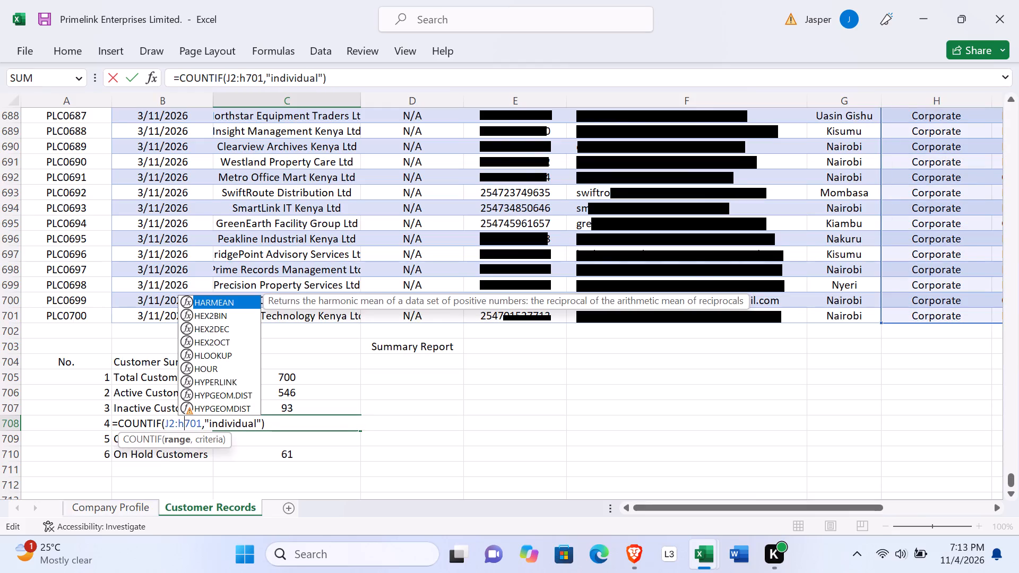
click(170, 421)
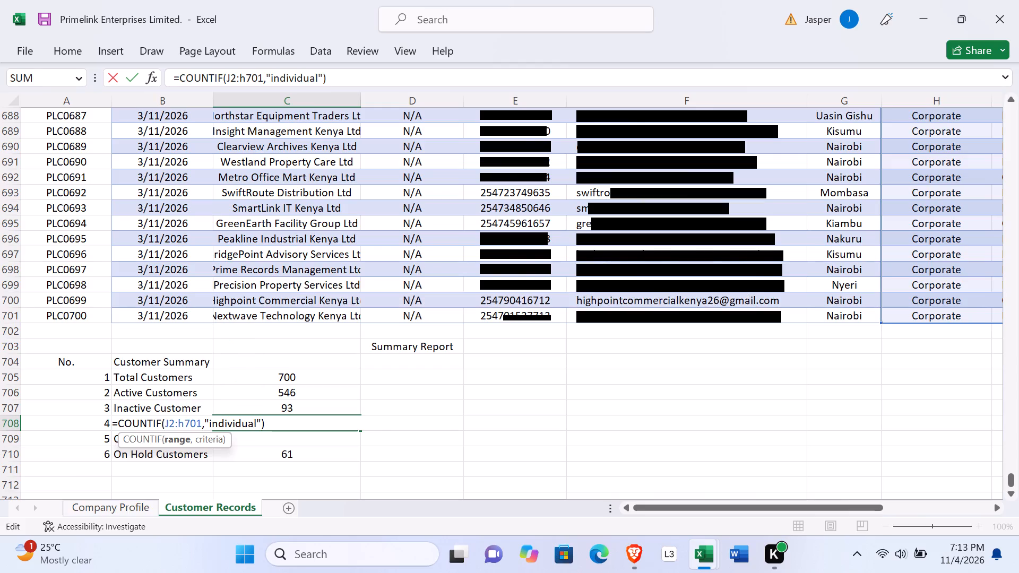
key(BackSpace)
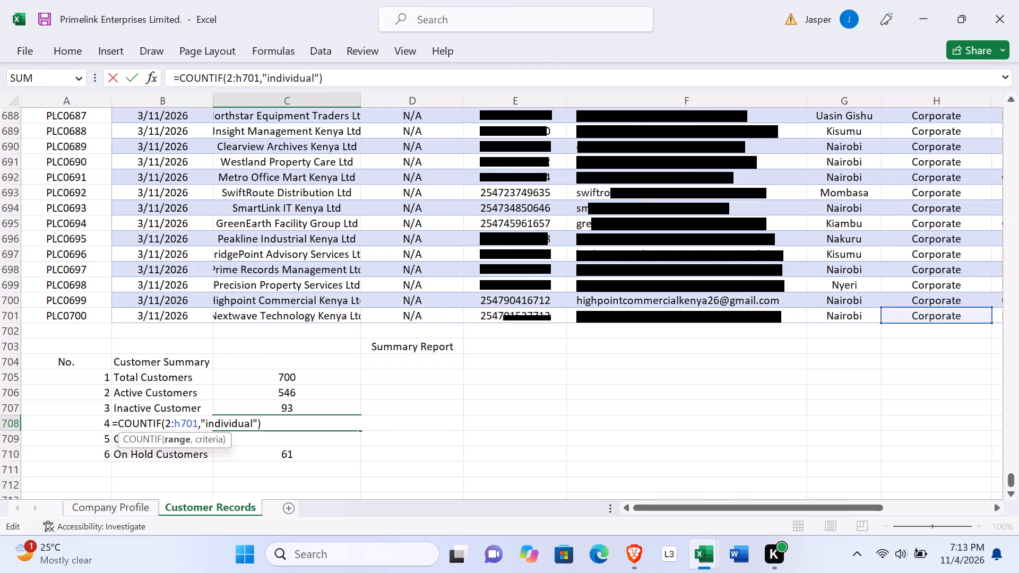
key(h)
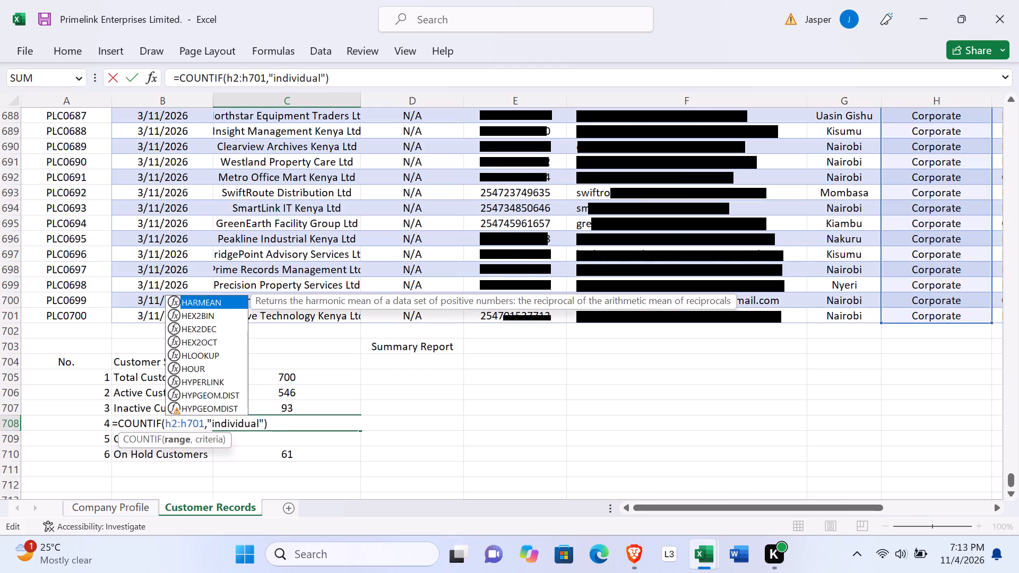
key(Return)
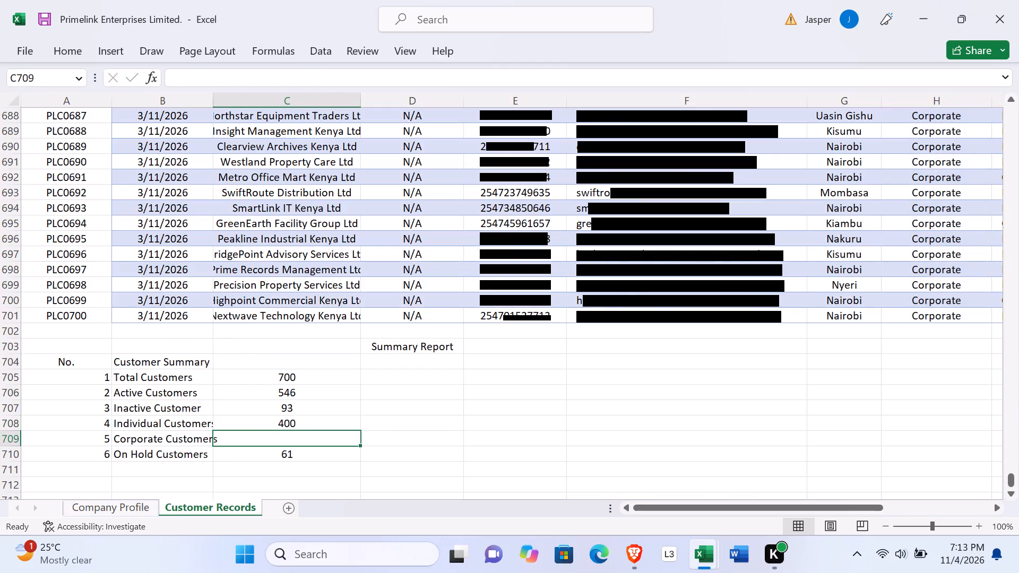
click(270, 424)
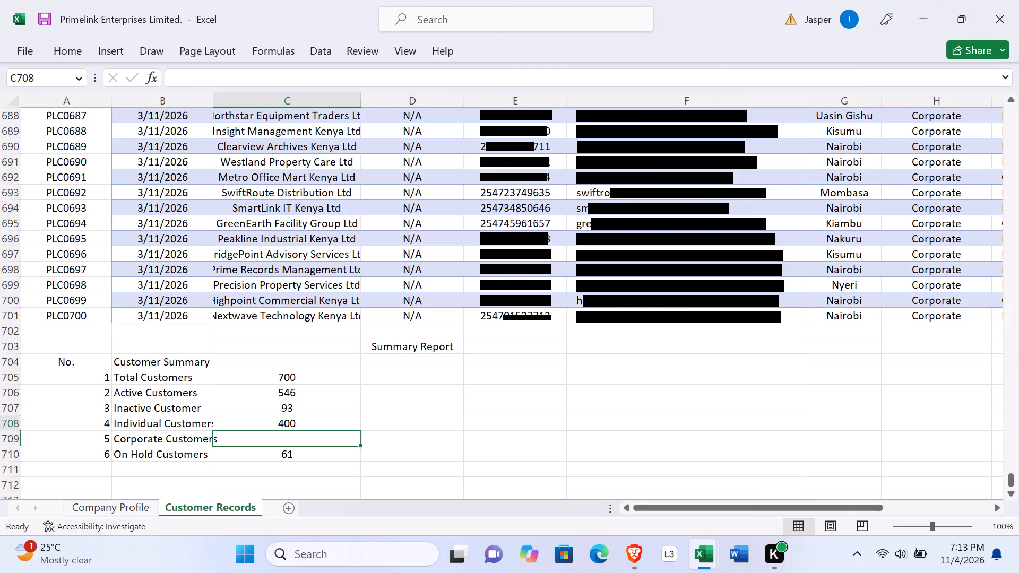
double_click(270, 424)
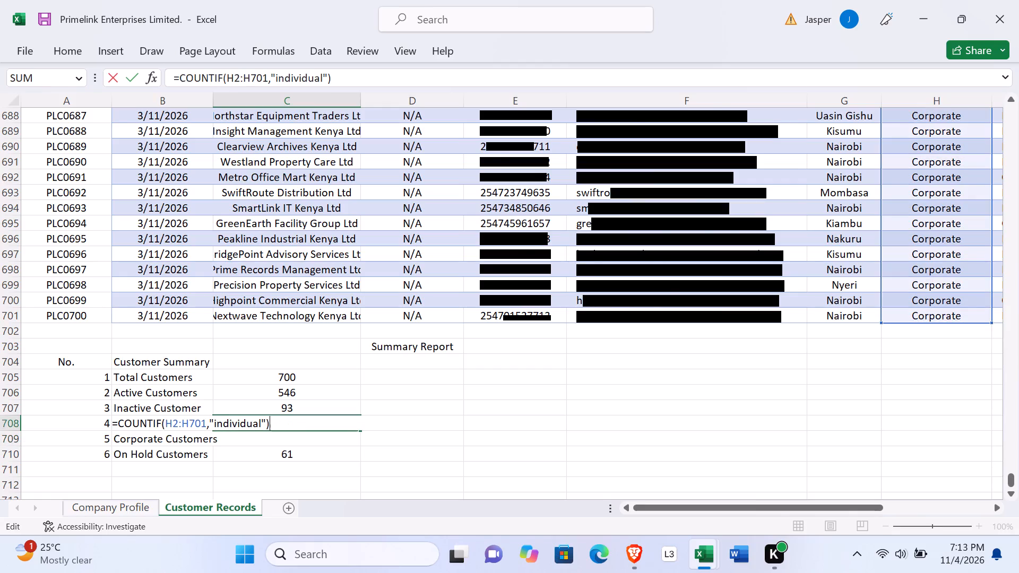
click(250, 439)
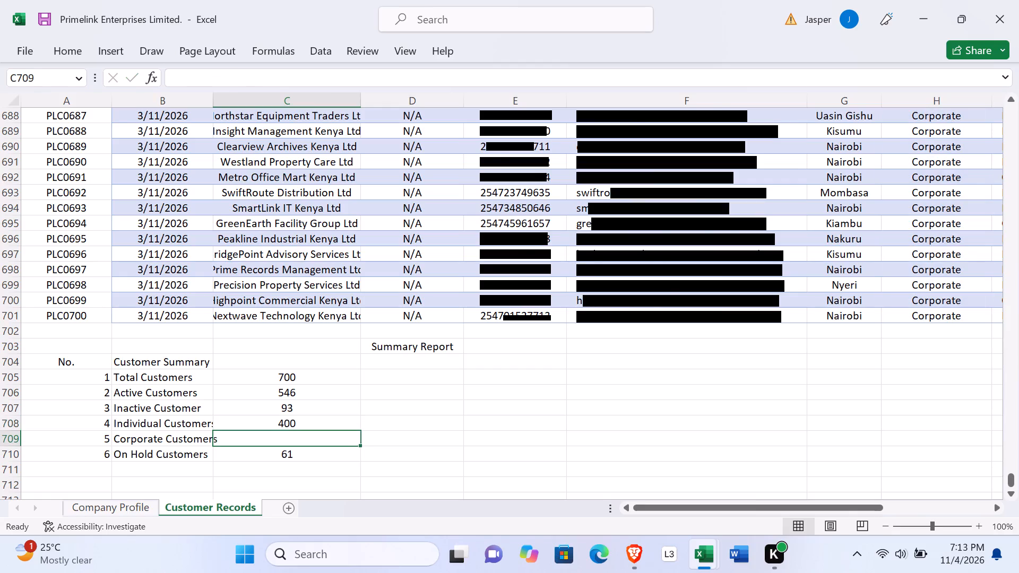
Paste the copied COUNTIF formula into cell C709, beside Corporate Customers, and change its range to h2:h701.
double_click(257, 439)
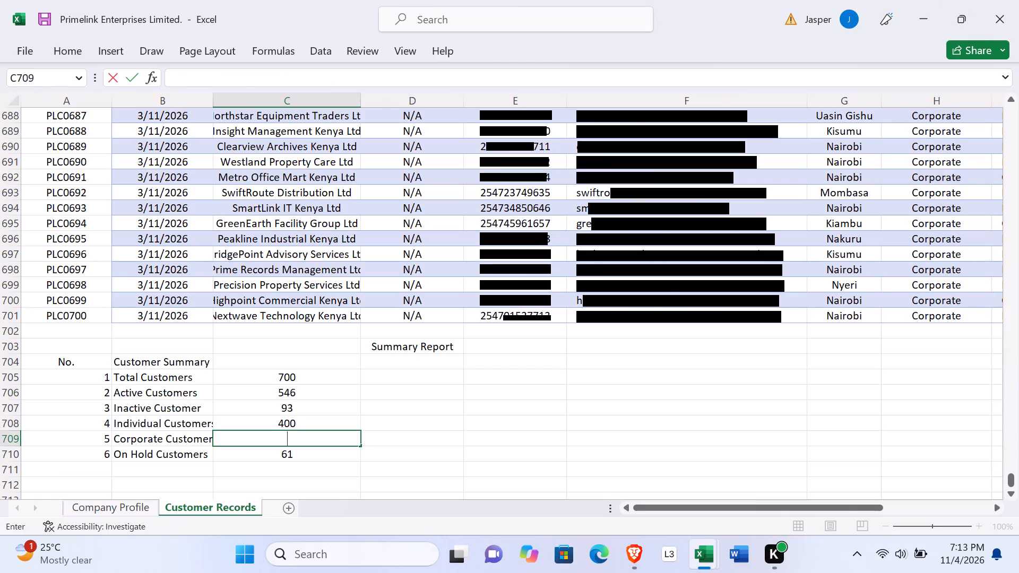
key(ctrl+v)
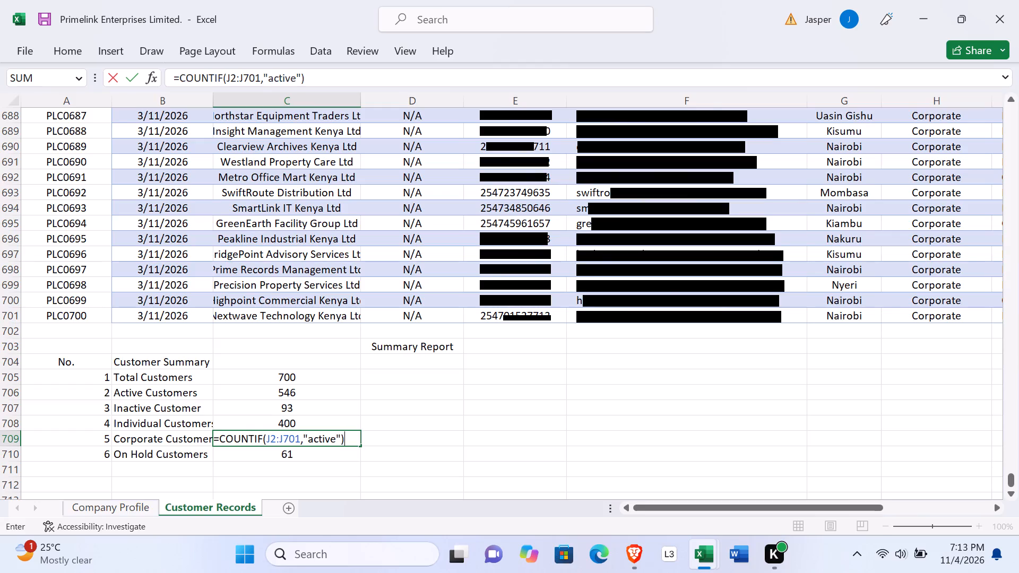
click(272, 436)
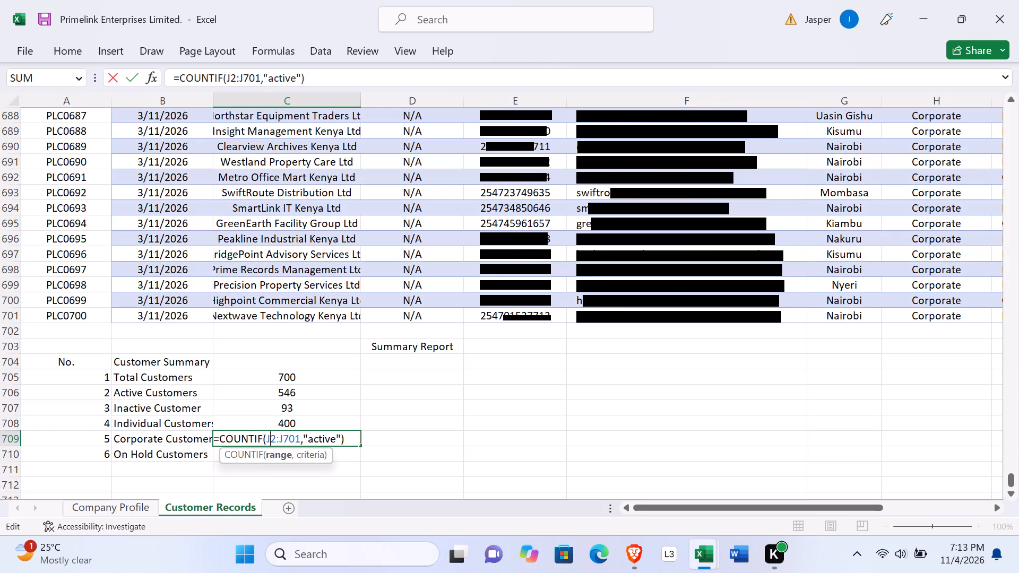
key(BackSpace)
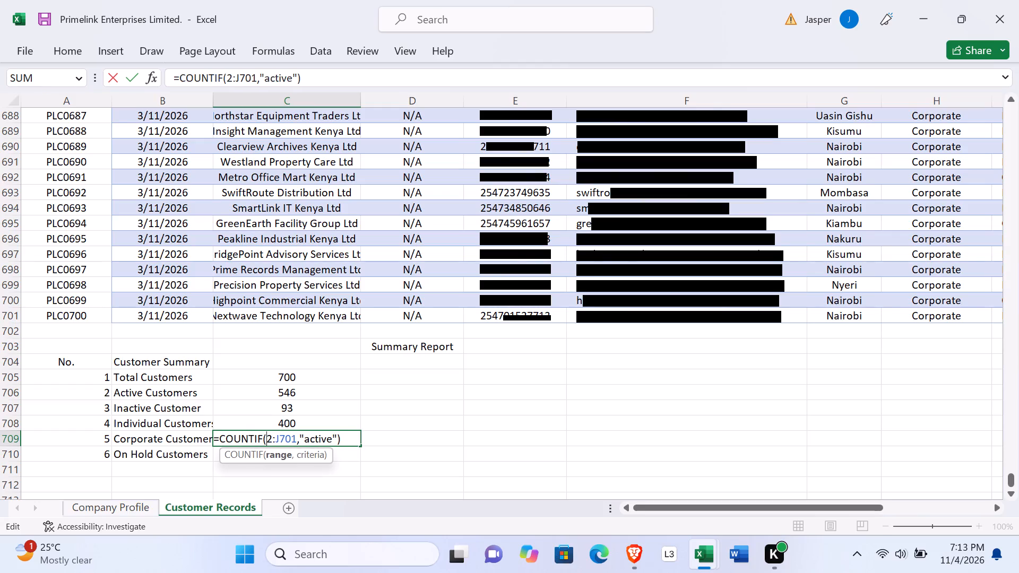
key(h)
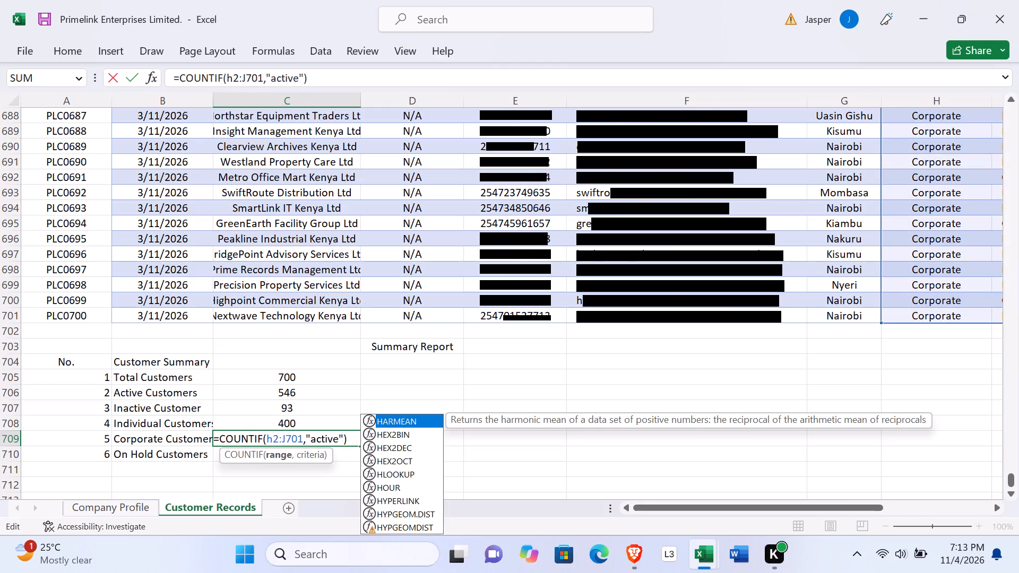
click(289, 437)
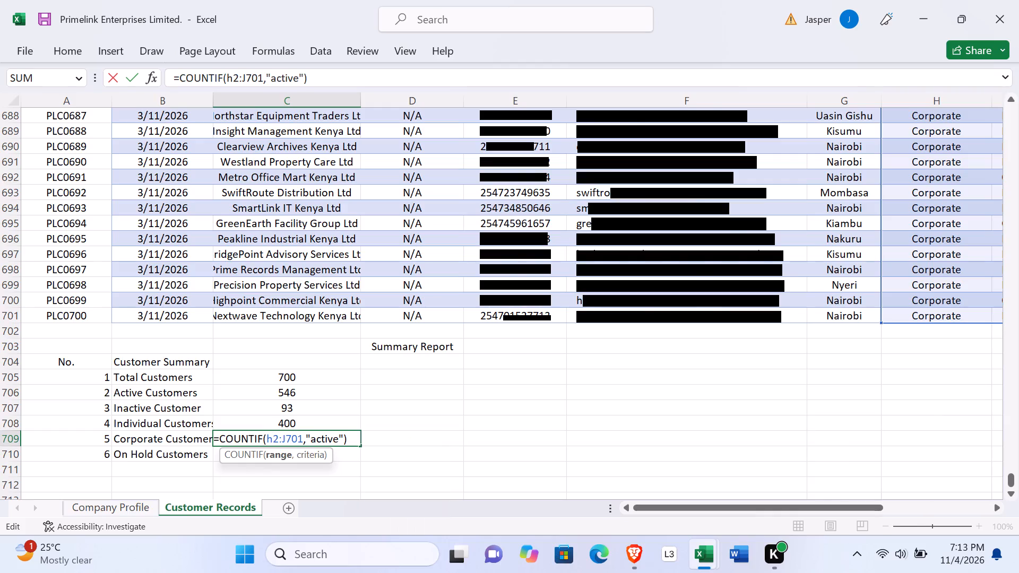
click(284, 436)
key(BackSpace)
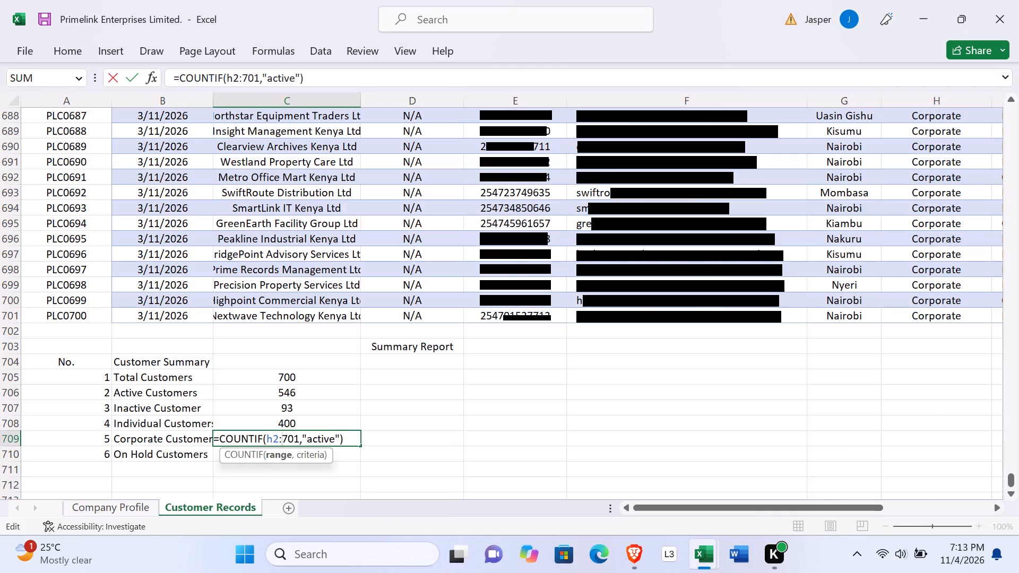
key(h)
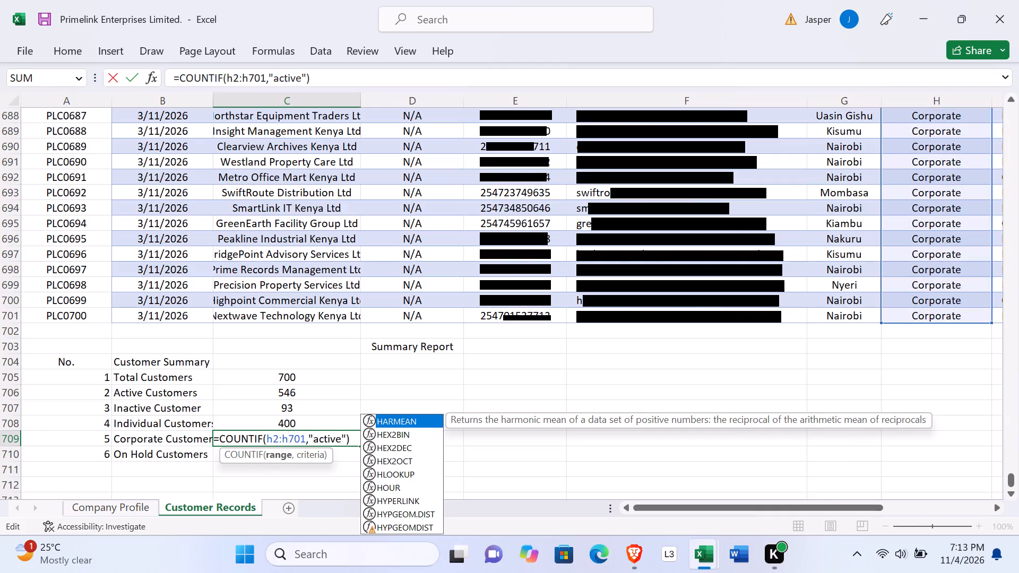
Change the criterion in C709 to "corporate" so the formula reads =COUNTIF(h2:h701,"corporate").
click(340, 437)
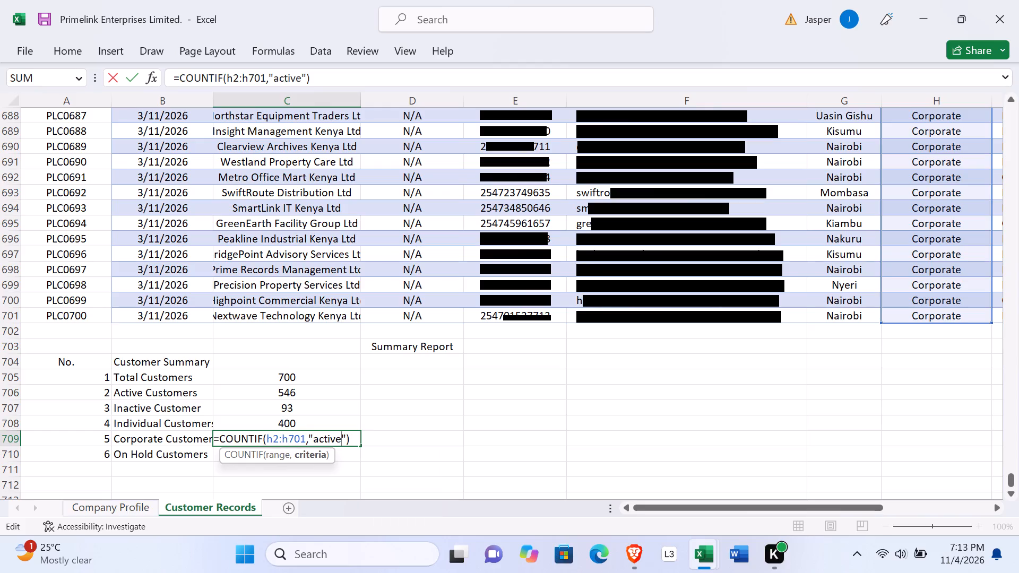
key(BackSpace)
key(BackSpace)
key(BackSpace)
key(BackSpace)
key(BackSpace)
key(BackSpace)
text(co)
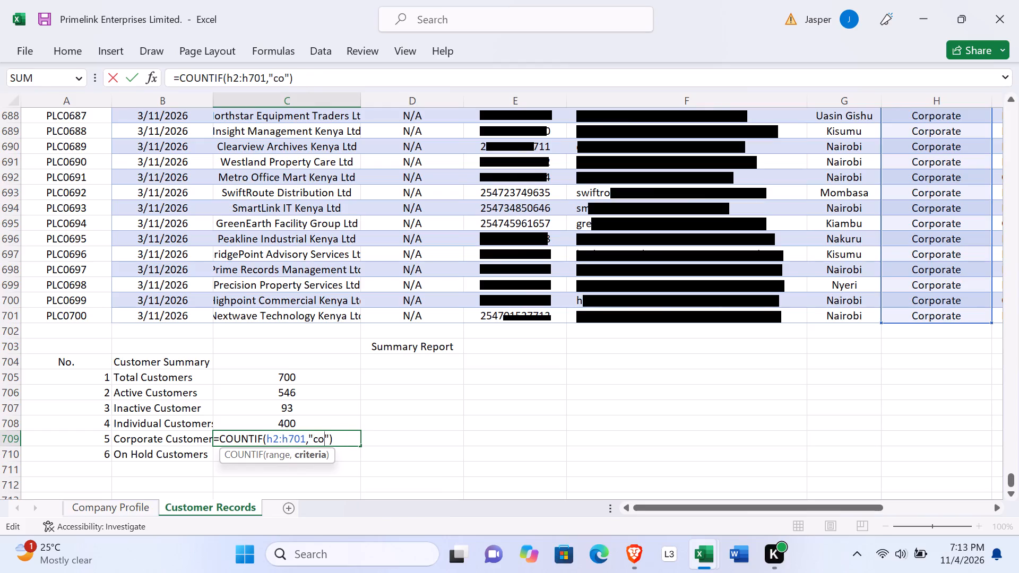
key(r)
text(porate)
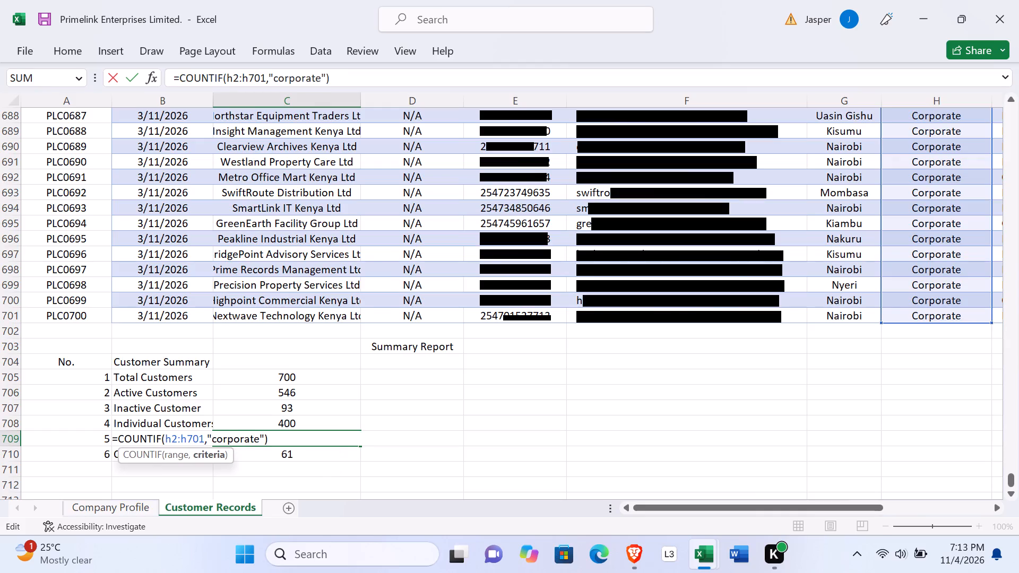
key(Return)
click(425, 416)
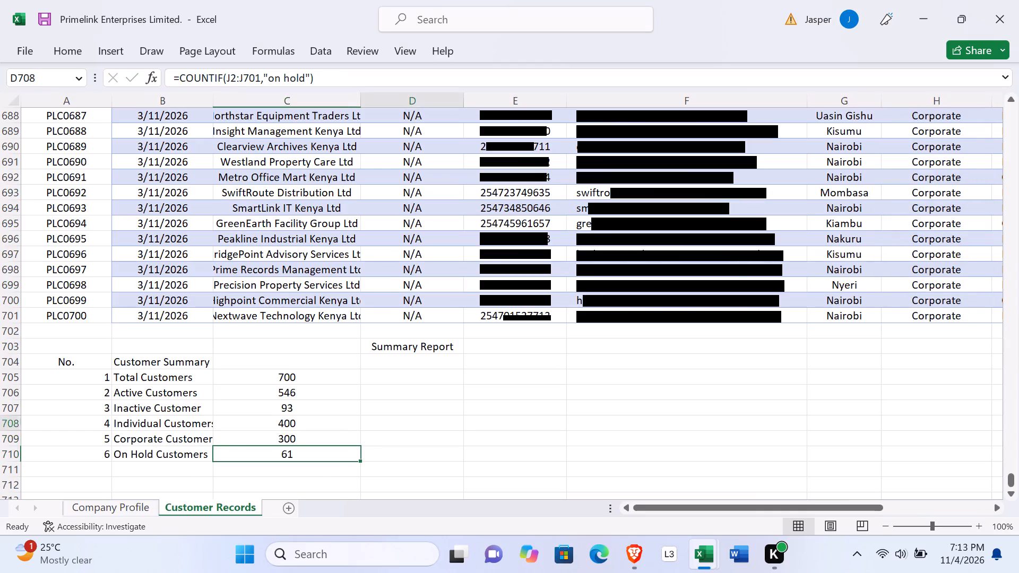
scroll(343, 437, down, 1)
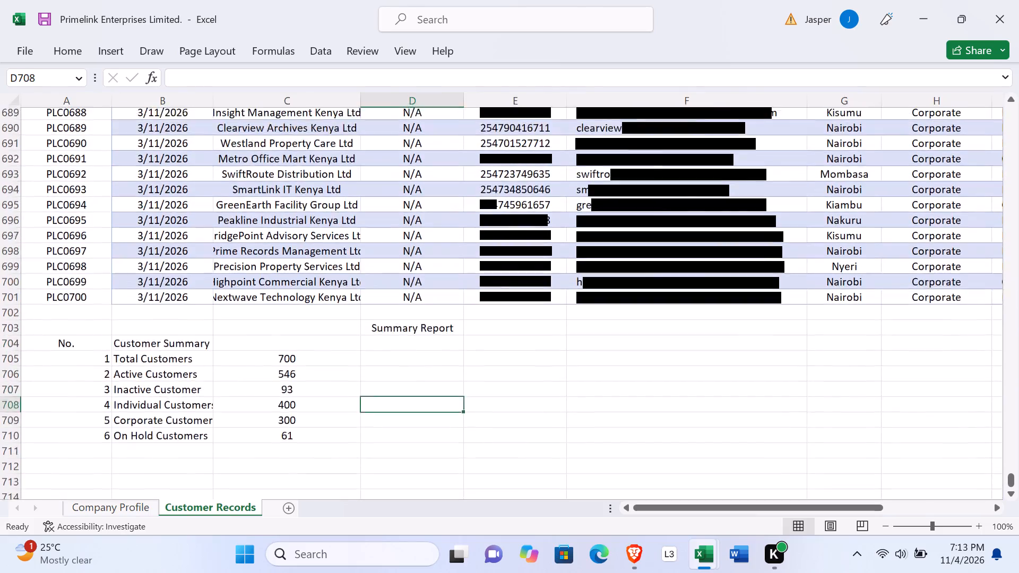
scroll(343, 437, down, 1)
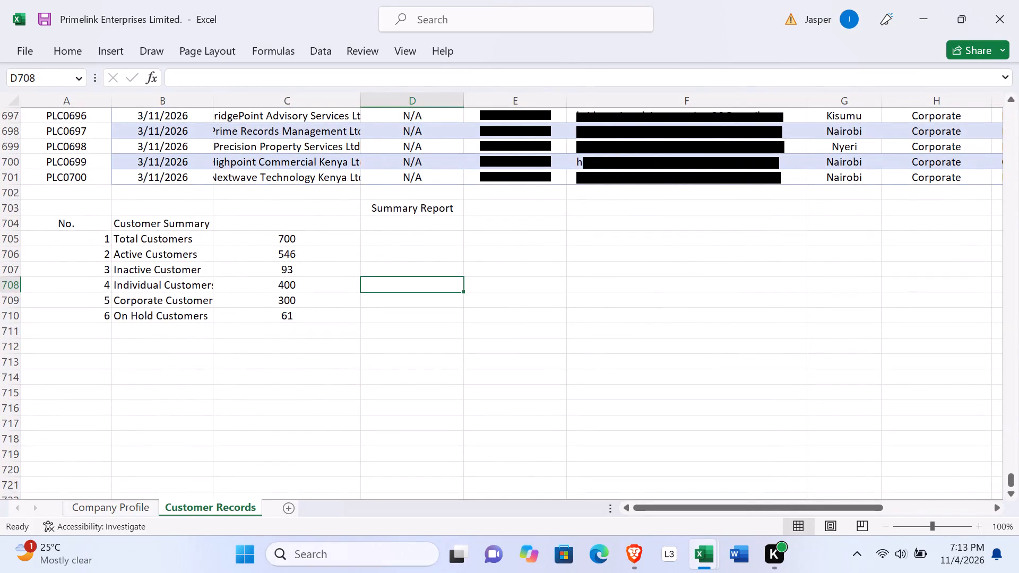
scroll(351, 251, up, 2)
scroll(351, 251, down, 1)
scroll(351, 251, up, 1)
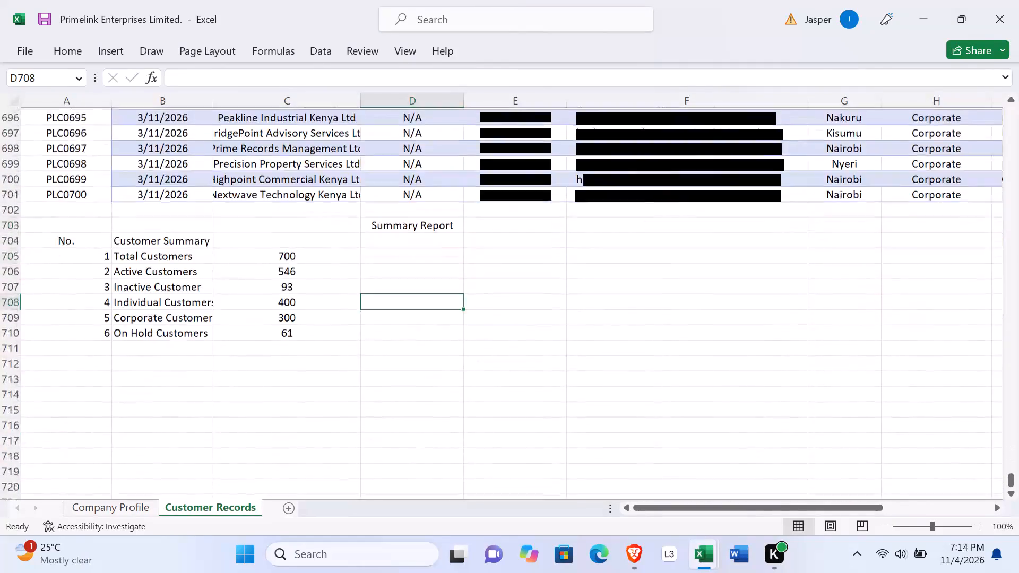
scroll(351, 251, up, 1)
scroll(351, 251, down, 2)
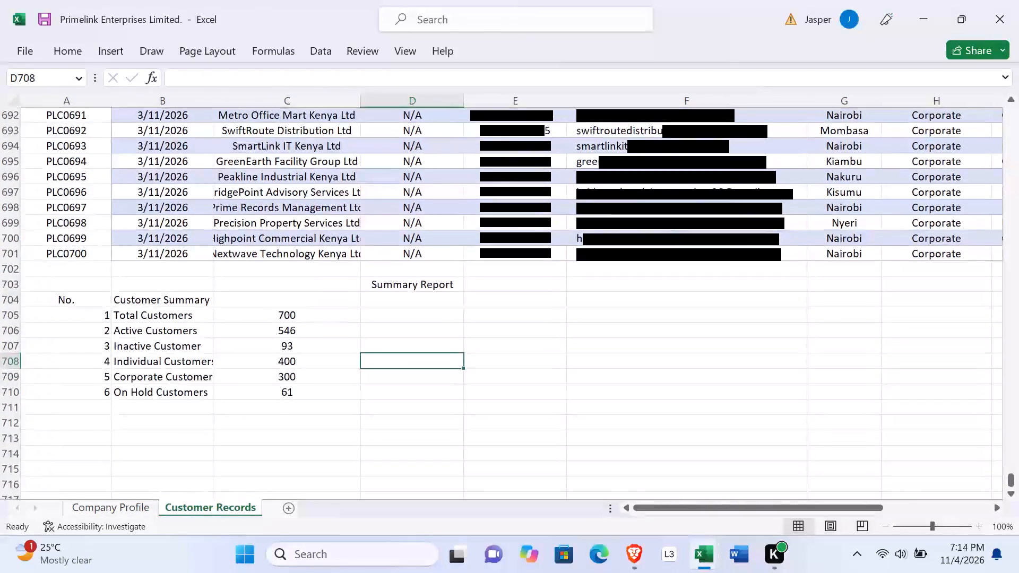
Enter the heading "Customers by County" in cell B712, below the customer summary rows.
scroll(351, 251, down, 2)
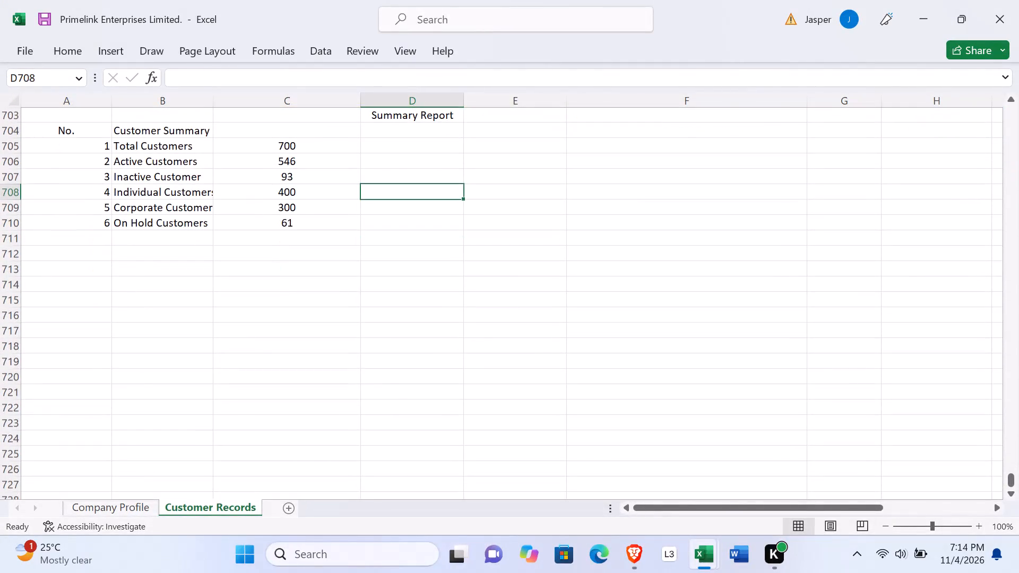
scroll(351, 251, up, 1)
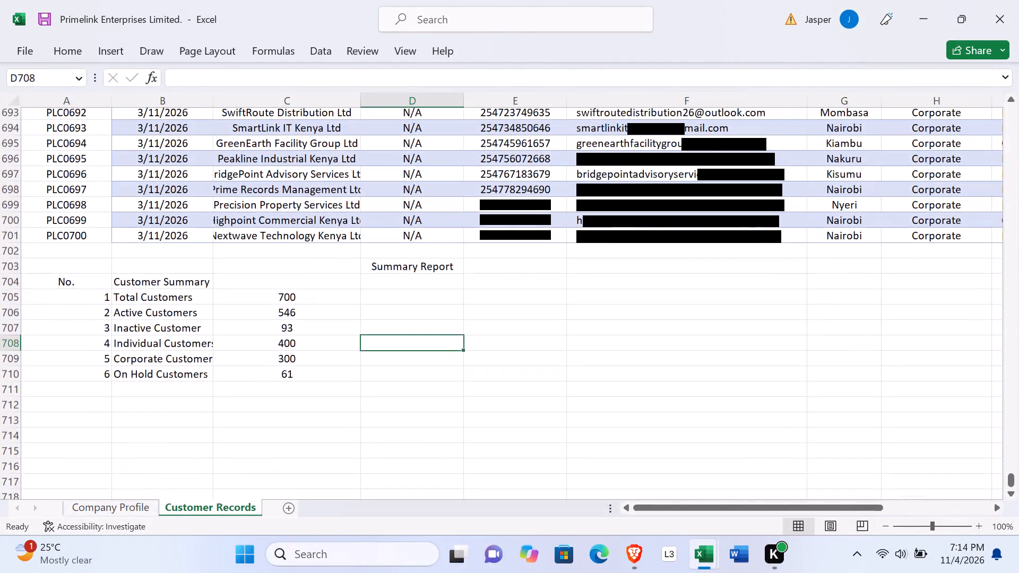
scroll(351, 251, up, 1)
scroll(351, 251, down, 2)
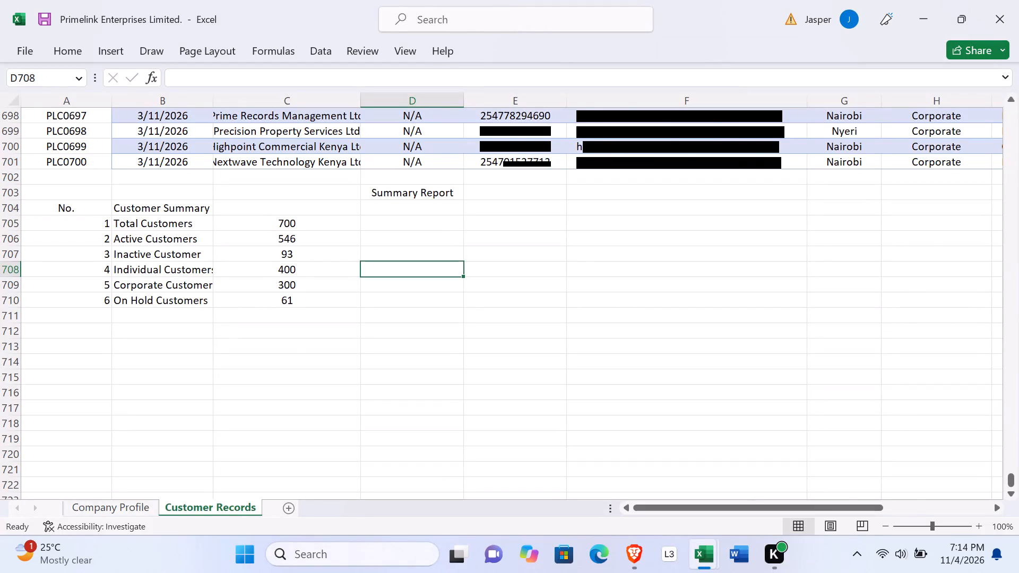
click(161, 326)
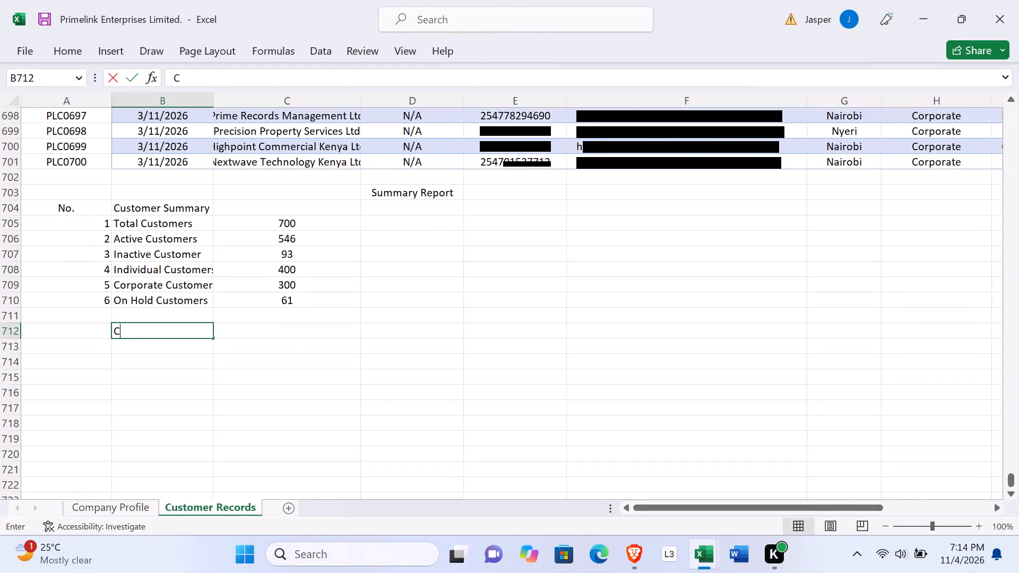
text(us)
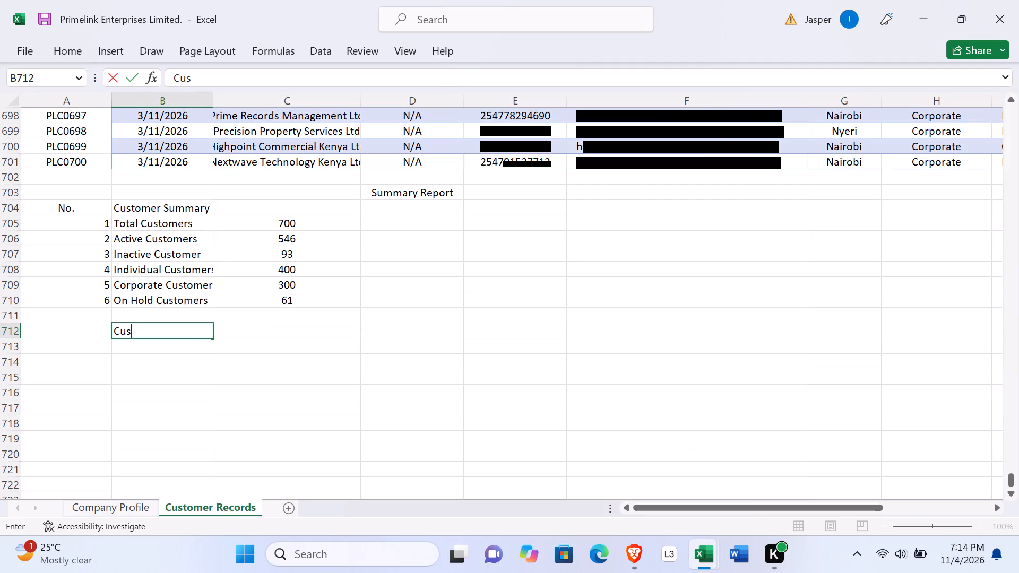
text(tomers)
key(space)
text(by)
key(space)
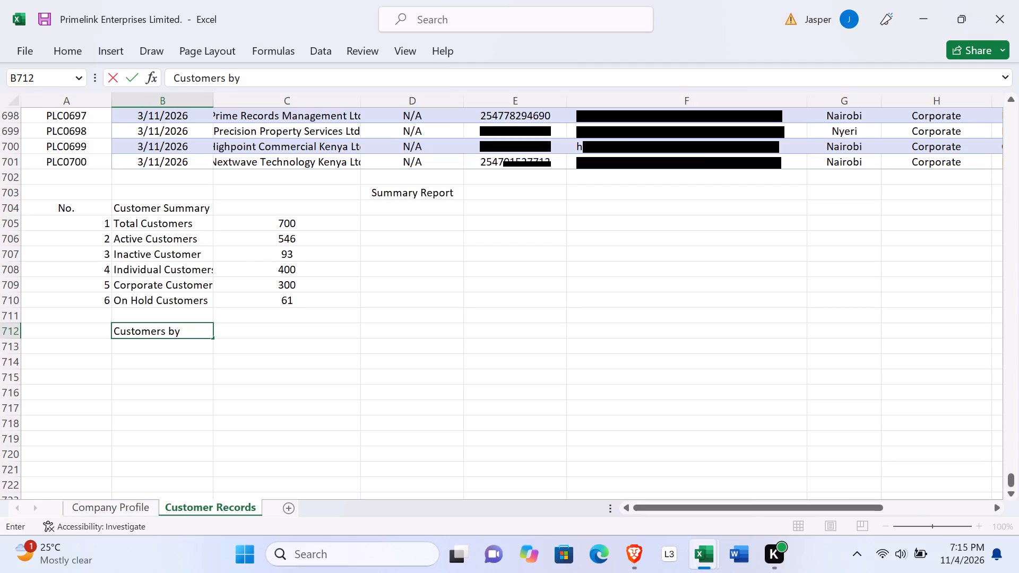
text(ou)
text(nty)
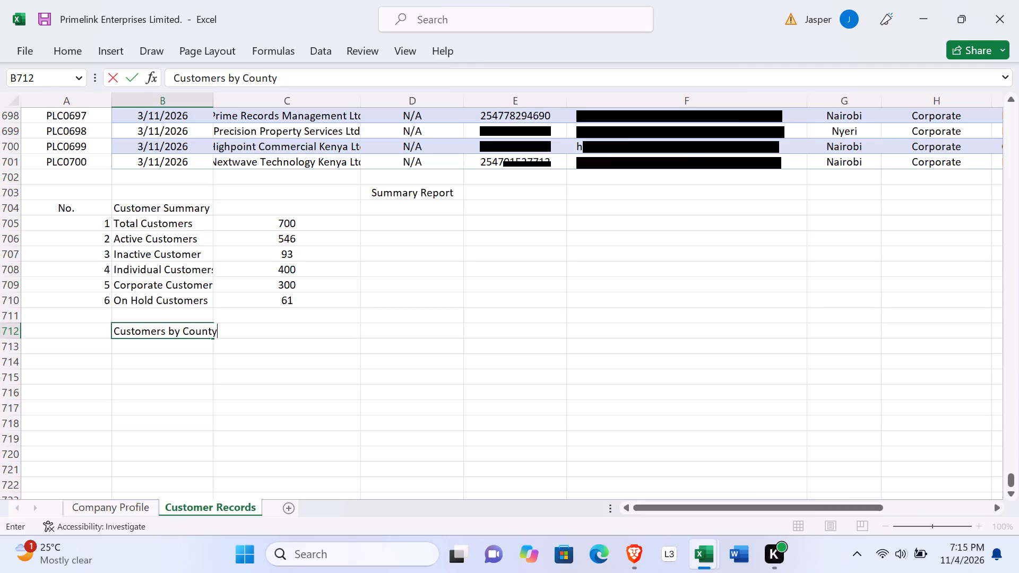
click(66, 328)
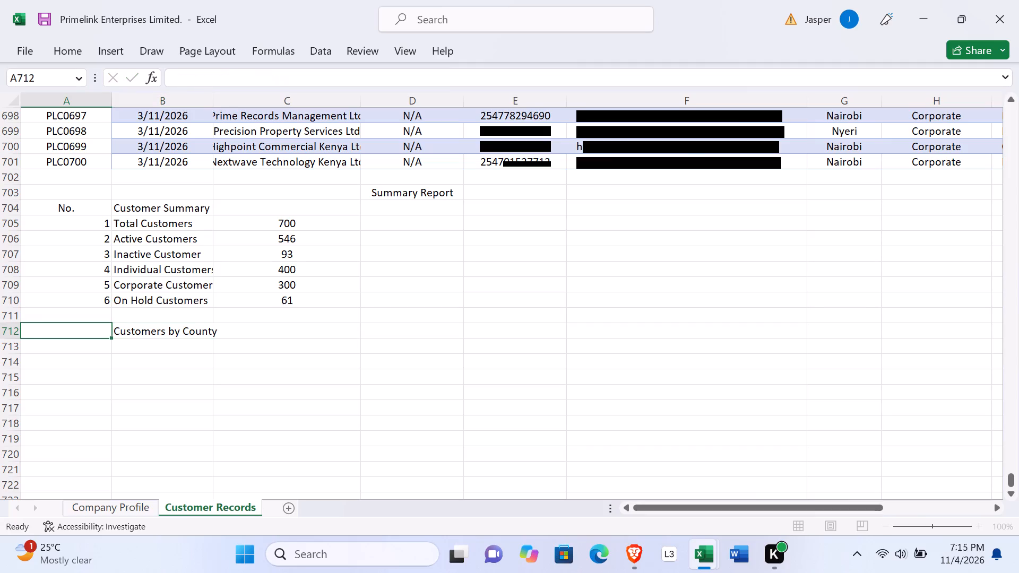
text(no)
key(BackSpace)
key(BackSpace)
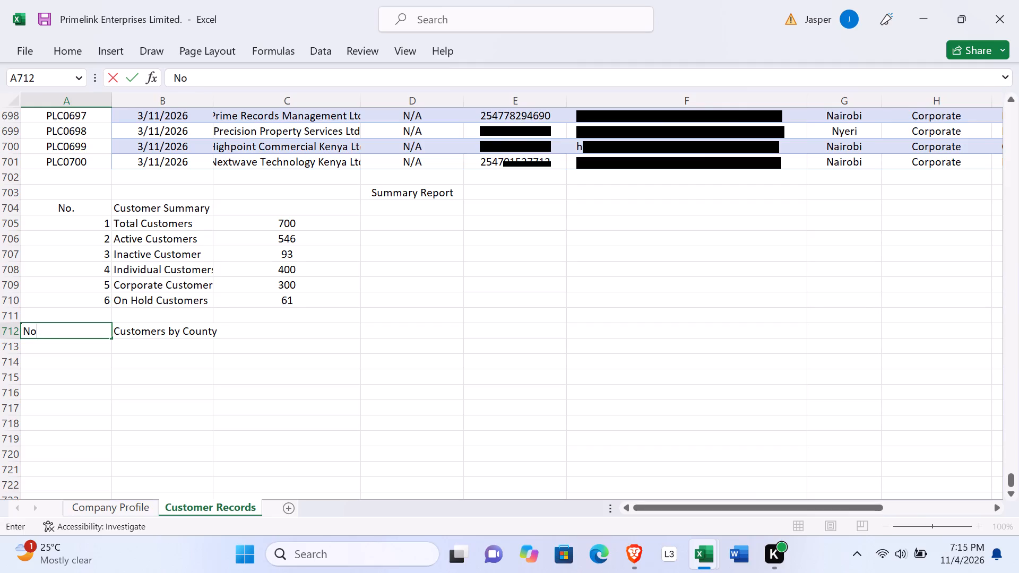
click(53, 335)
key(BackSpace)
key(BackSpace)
Enter the column headers "No" in cell A713 and "County" in cell B713, under the Customers by County heading.
click(63, 352)
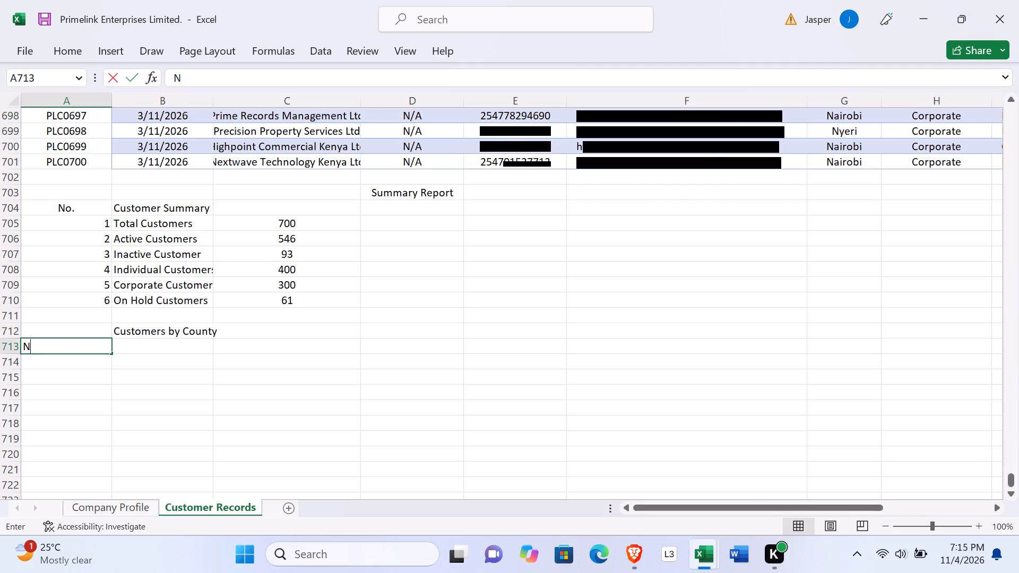
click(150, 351)
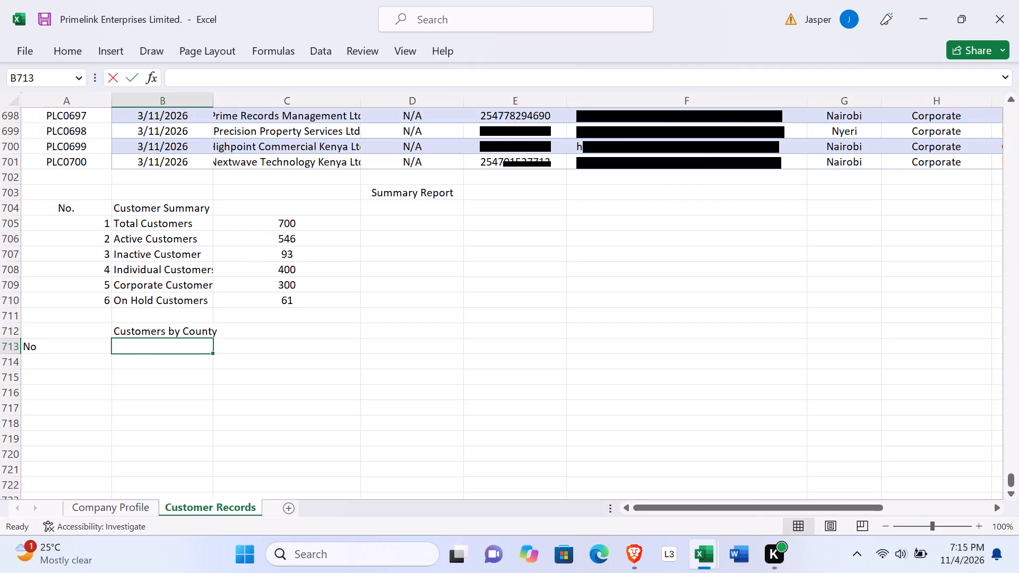
text(ounty)
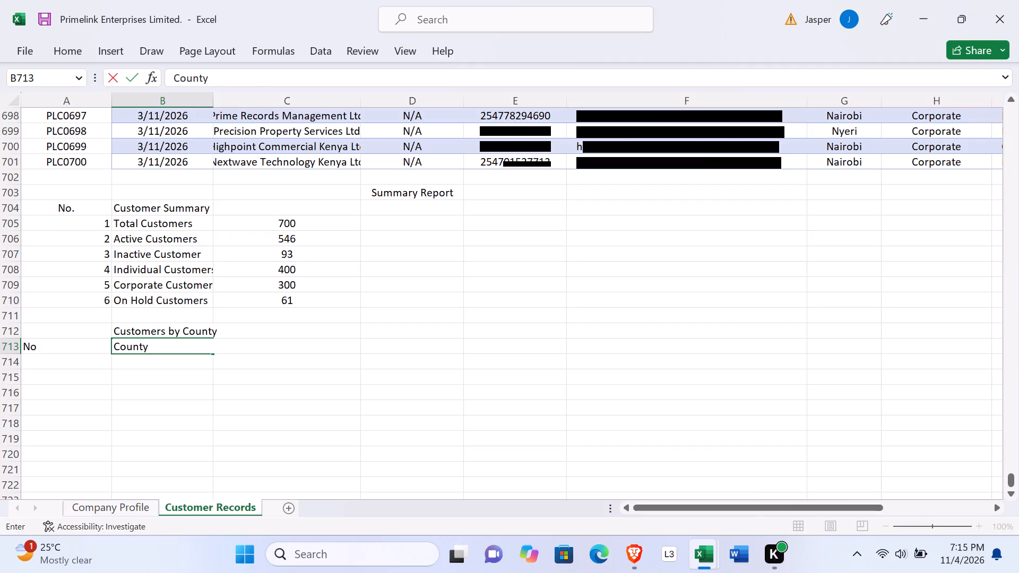
Enter the column header "Total Number of Customers" in cell C713, beside the County header.
click(272, 350)
click(240, 394)
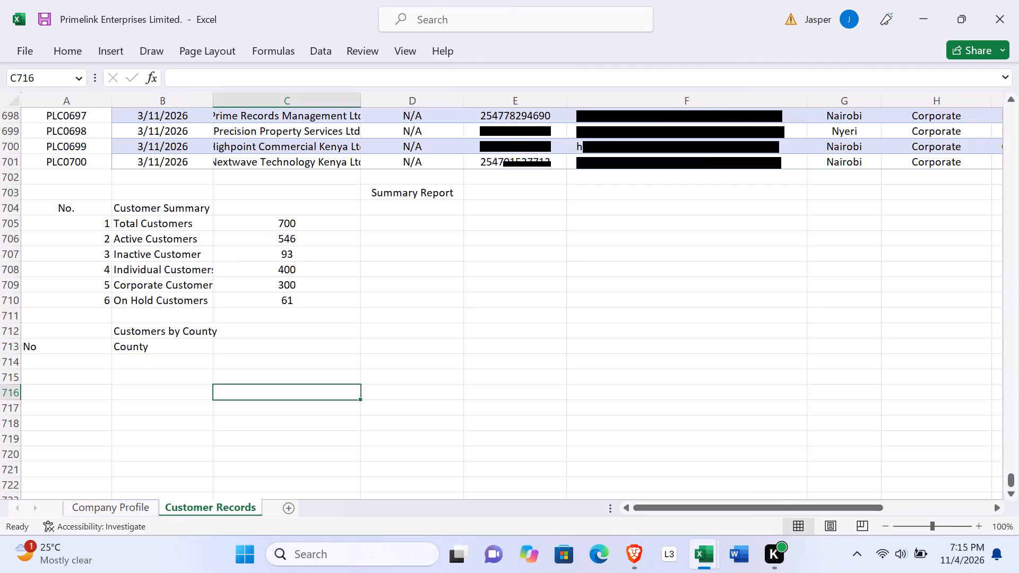
click(266, 350)
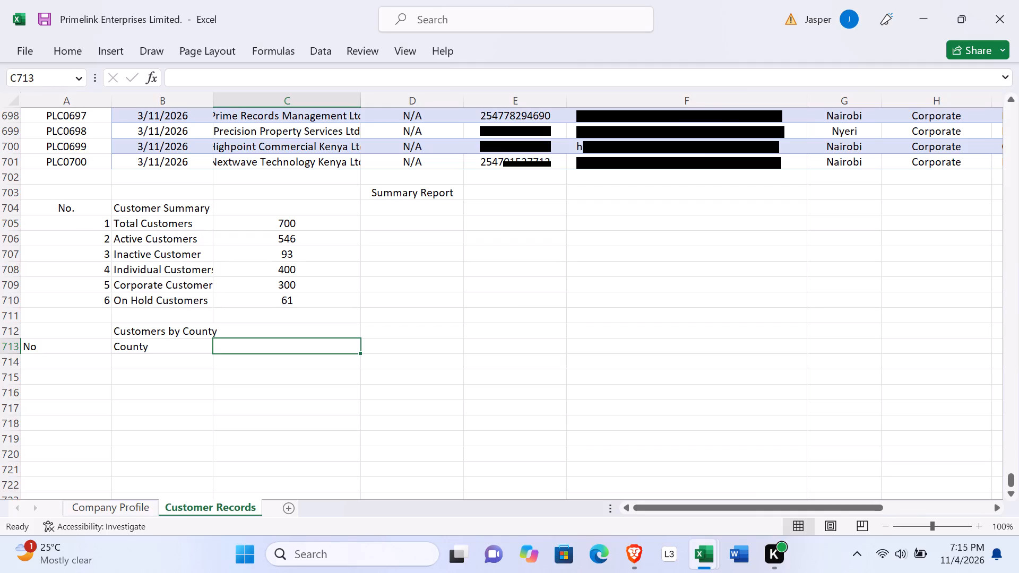
click(311, 348)
text(otal)
key(space)
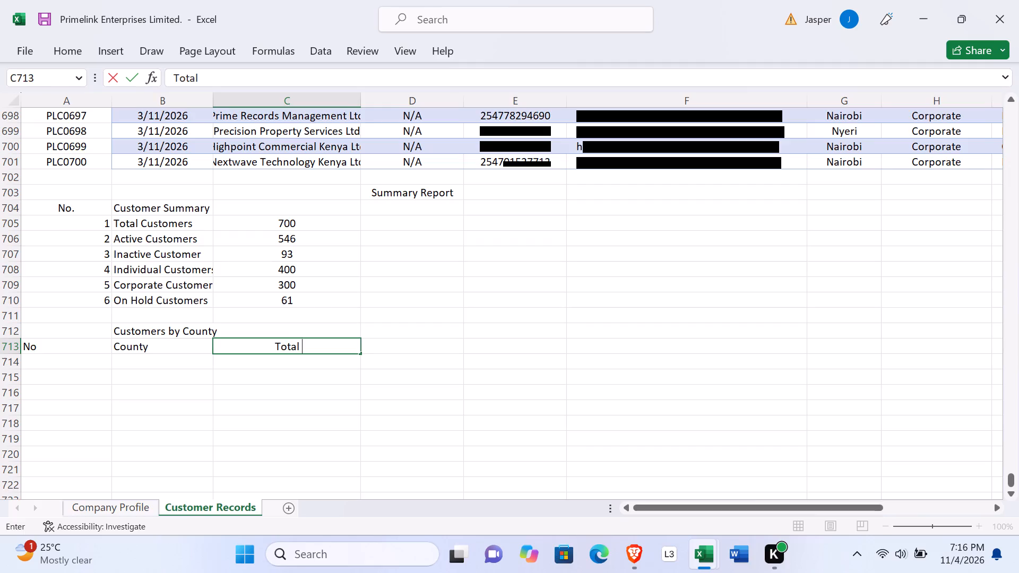
text(nu)
key(BackSpace)
key(BackSpace)
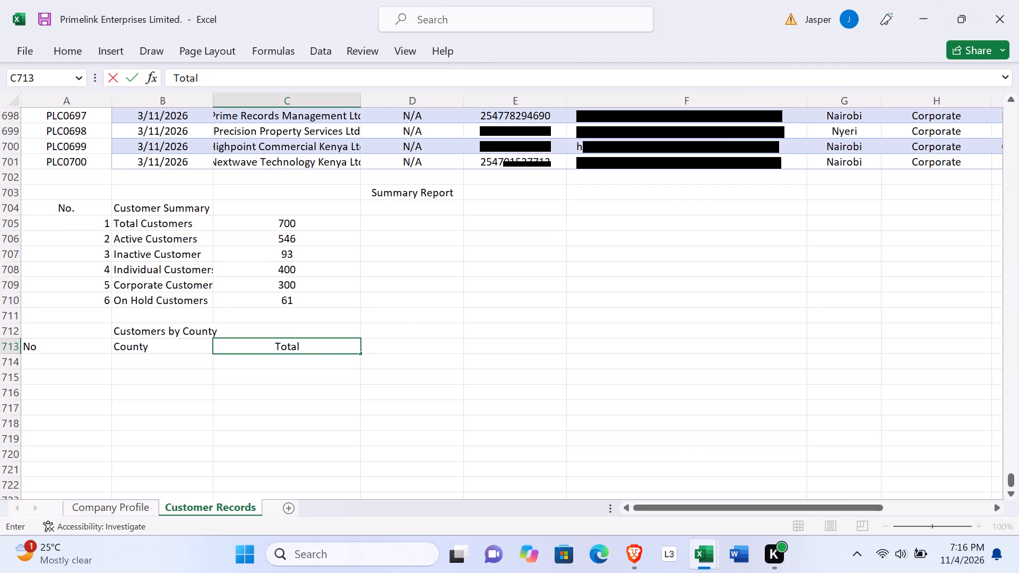
text(mber)
key(space)
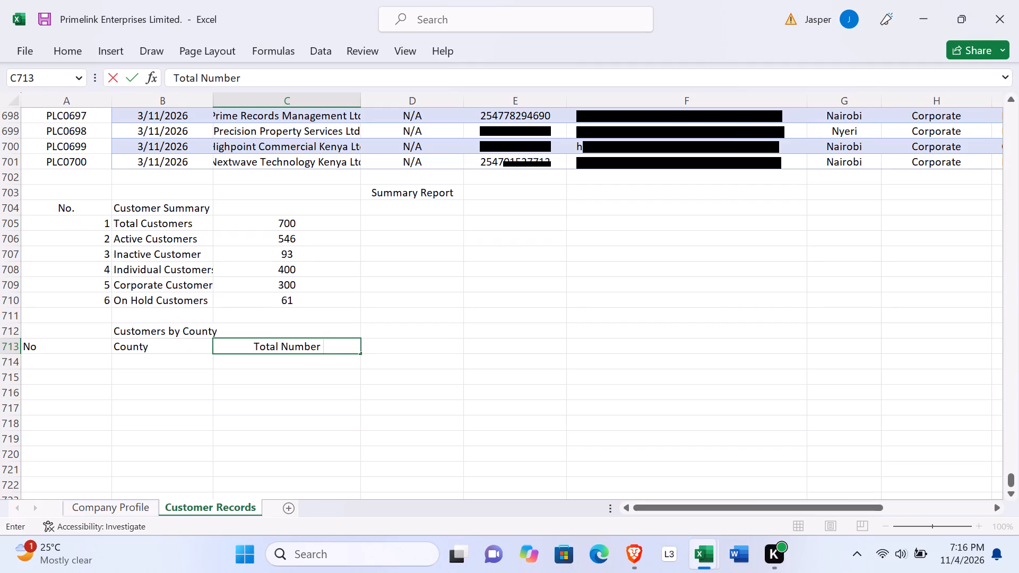
key(o)
text(f)
key(space)
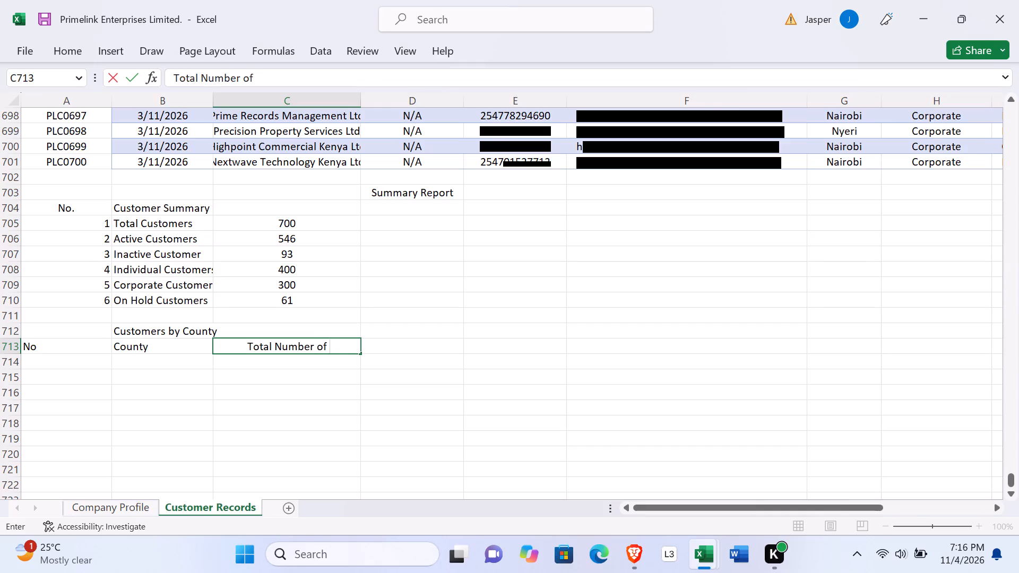
text(ustomer)
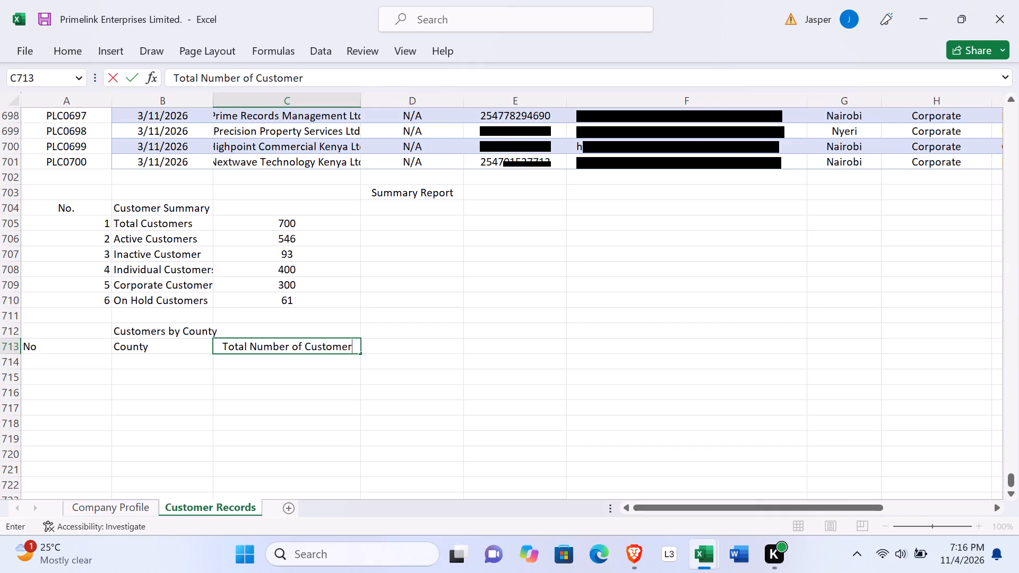
key(s)
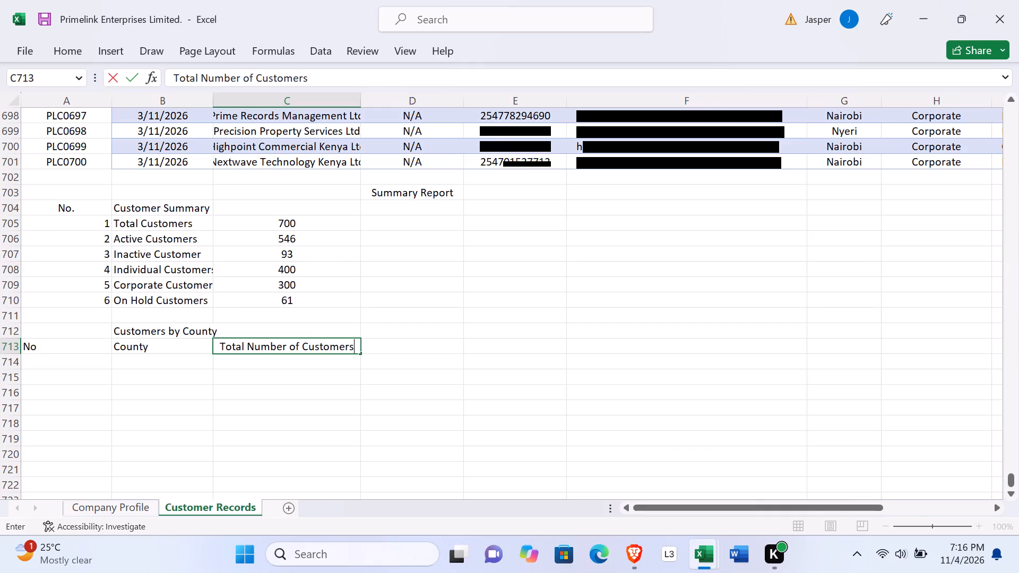
Start an Advanced Filter from cell B714, using the county records $g$2:$G$701 as the list range.
click(126, 362)
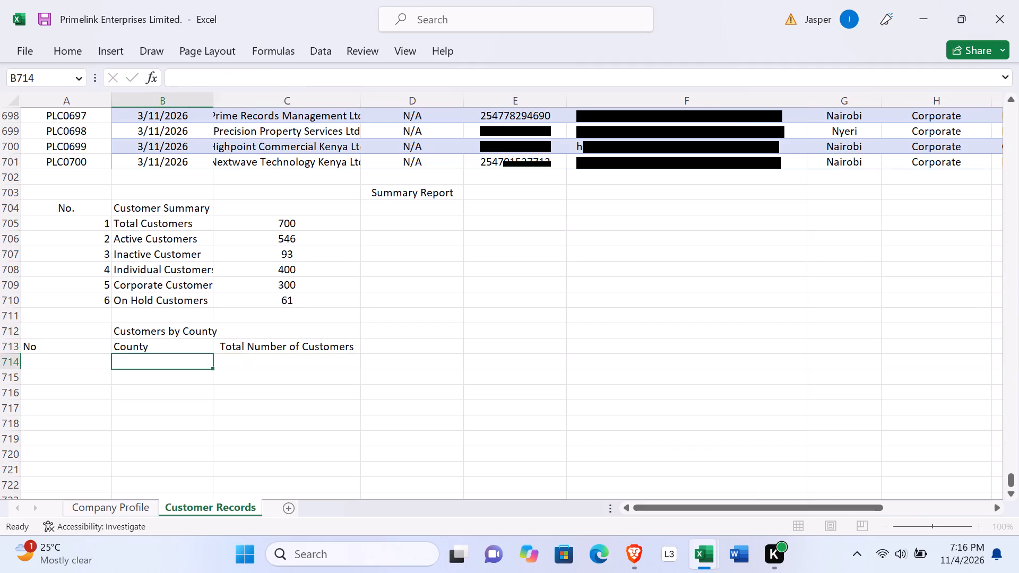
click(135, 358)
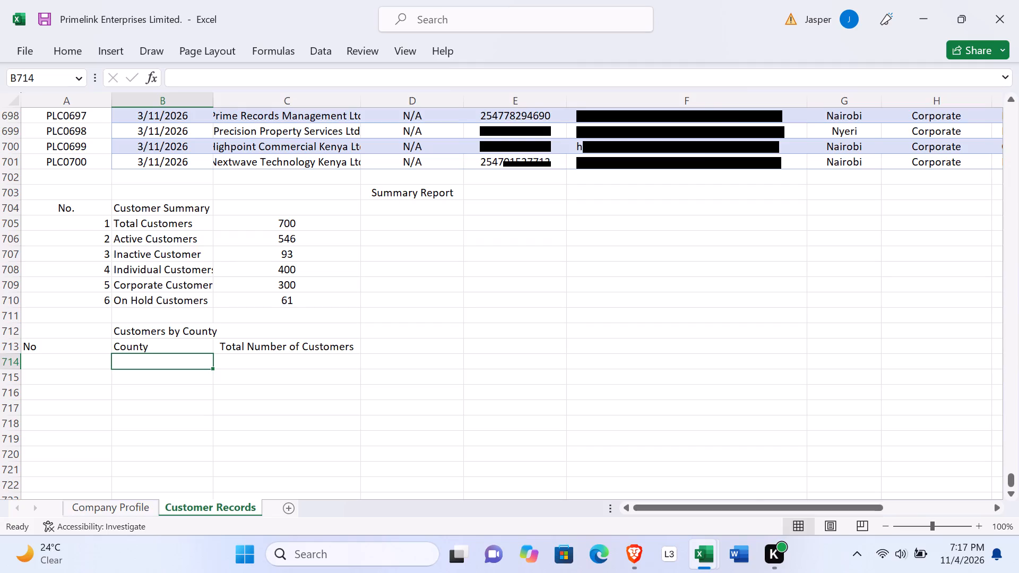
click(326, 50)
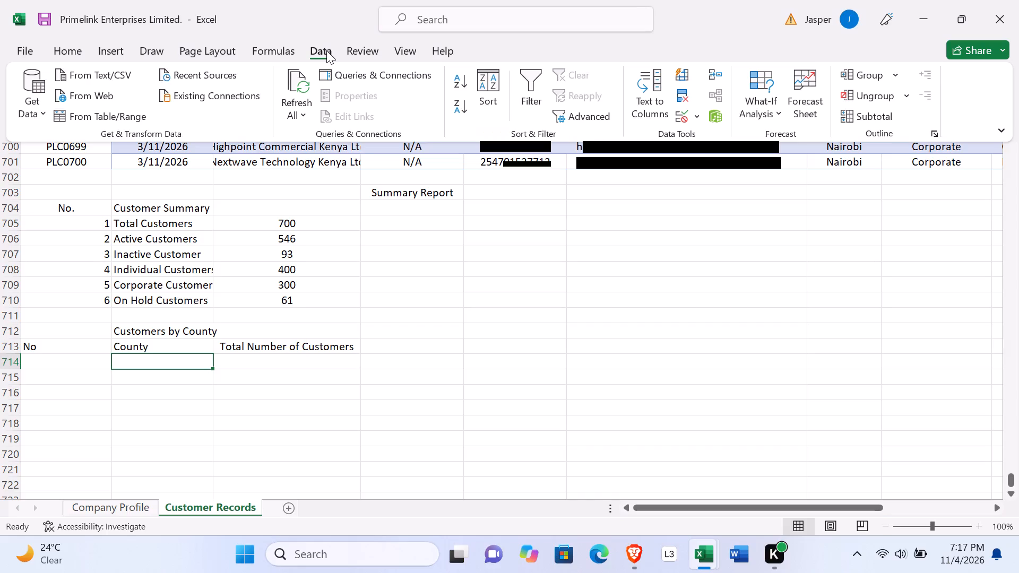
click(602, 115)
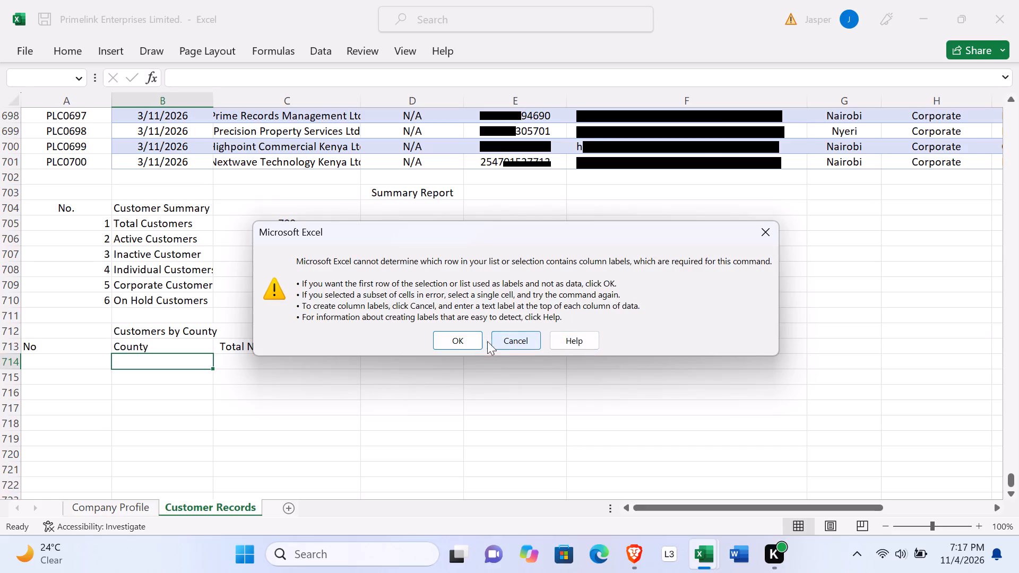
click(454, 343)
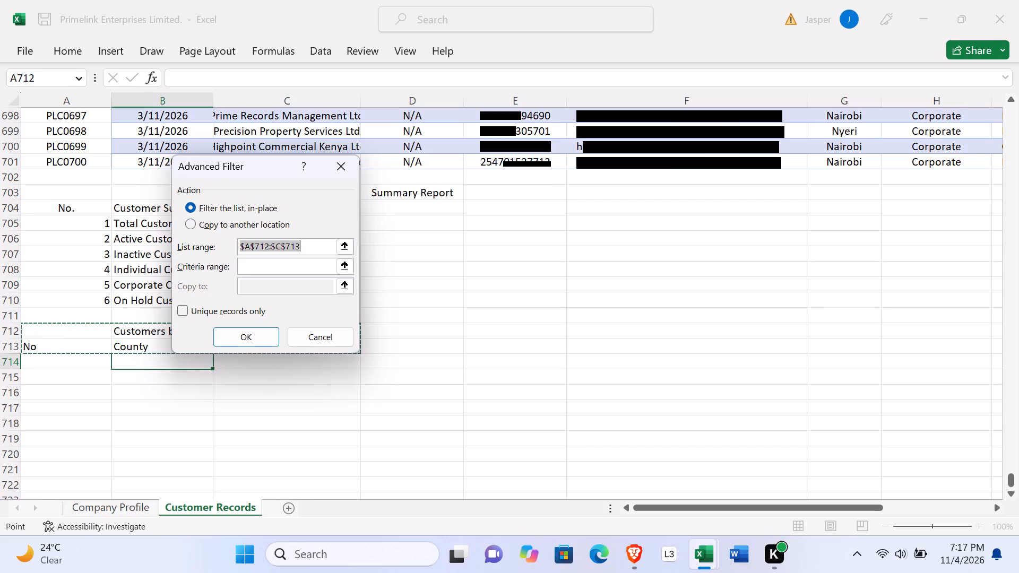
key(BackSpace)
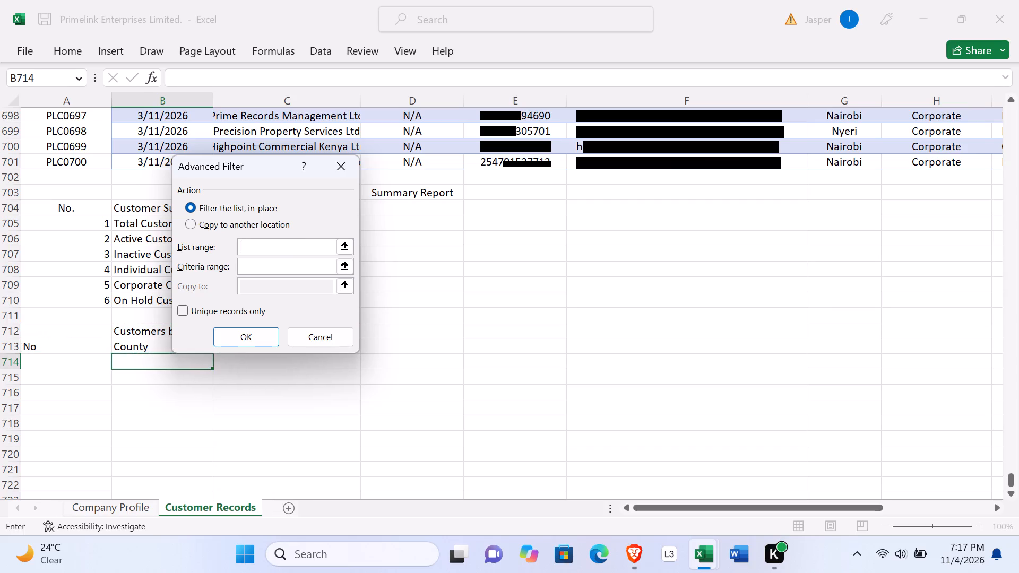
key(shift+dollar)
key(g)
key(shift+dollar)
key(2)
key(shift+colon)
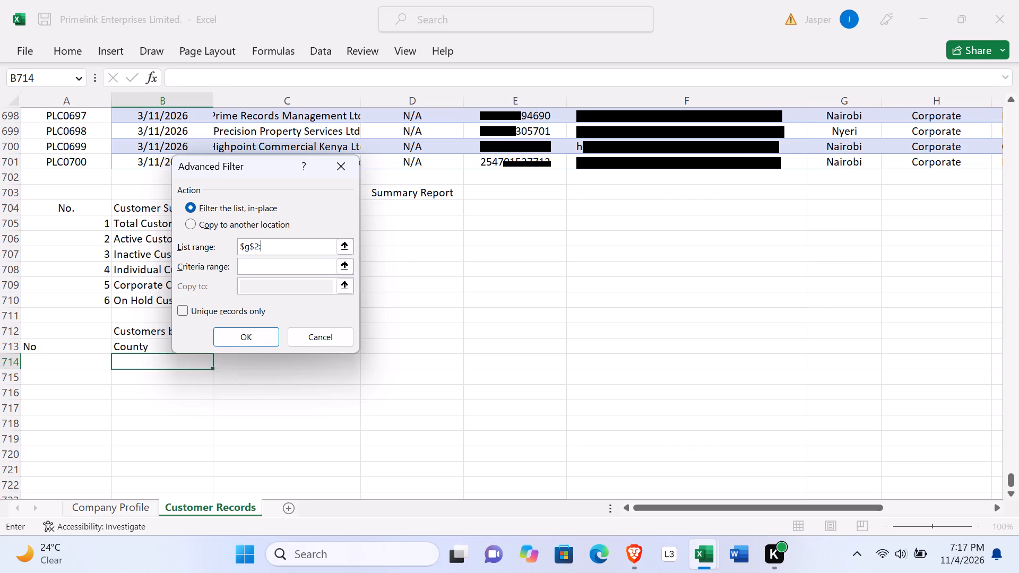
key(shift+dollar)
key(shift+g)
key(shift+dollar)
key(7)
text(01)
Have the filter copy unique records only to another location, b714, and run it to list the counties under the County header.
click(189, 224)
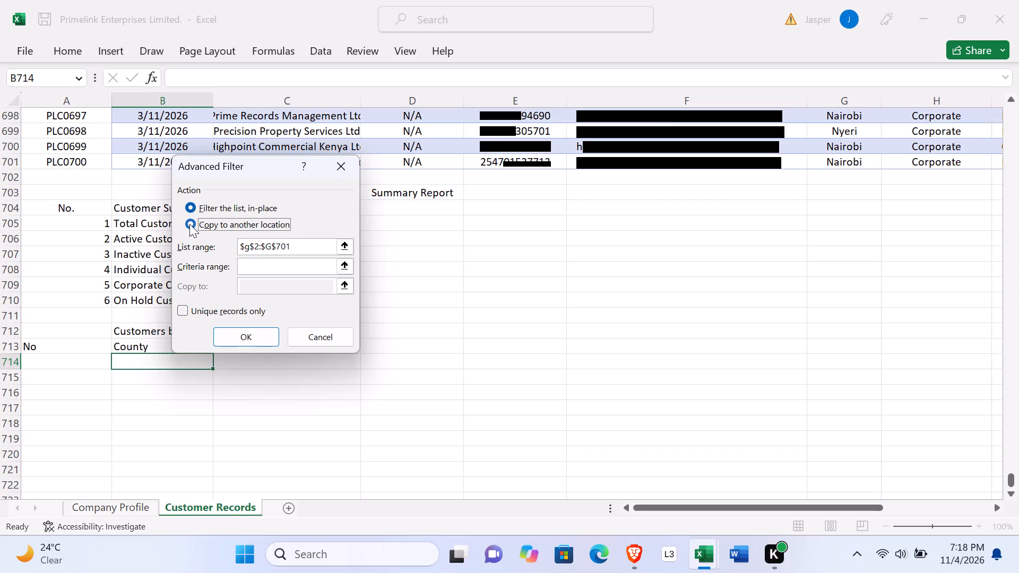
click(266, 290)
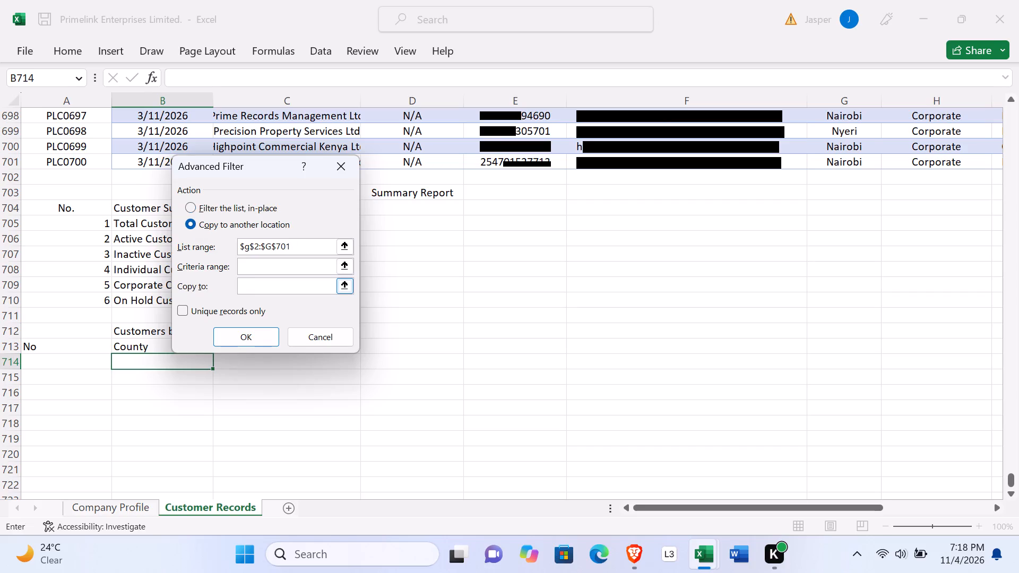
key(b)
key(7)
text(14)
click(183, 309)
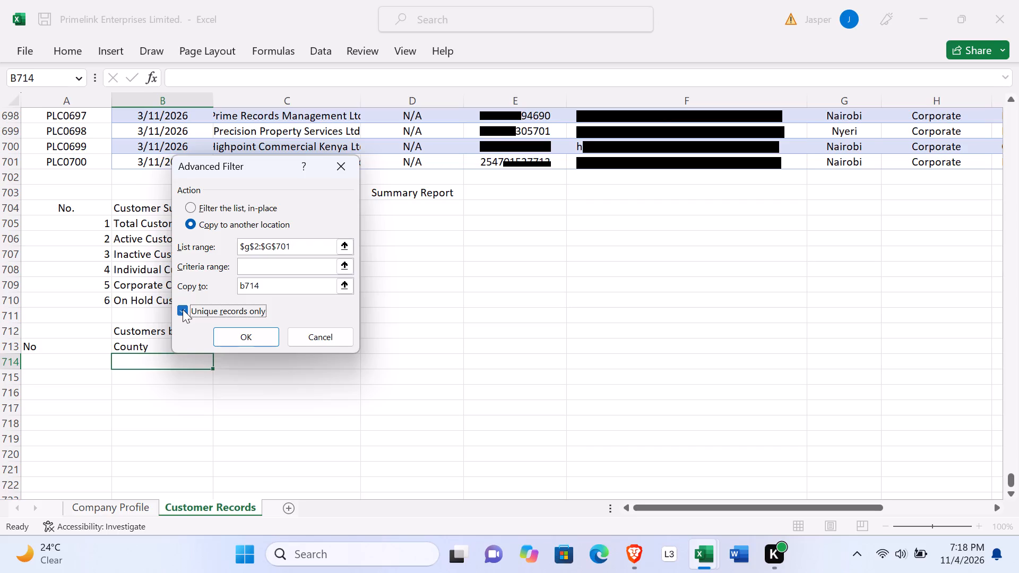
click(254, 334)
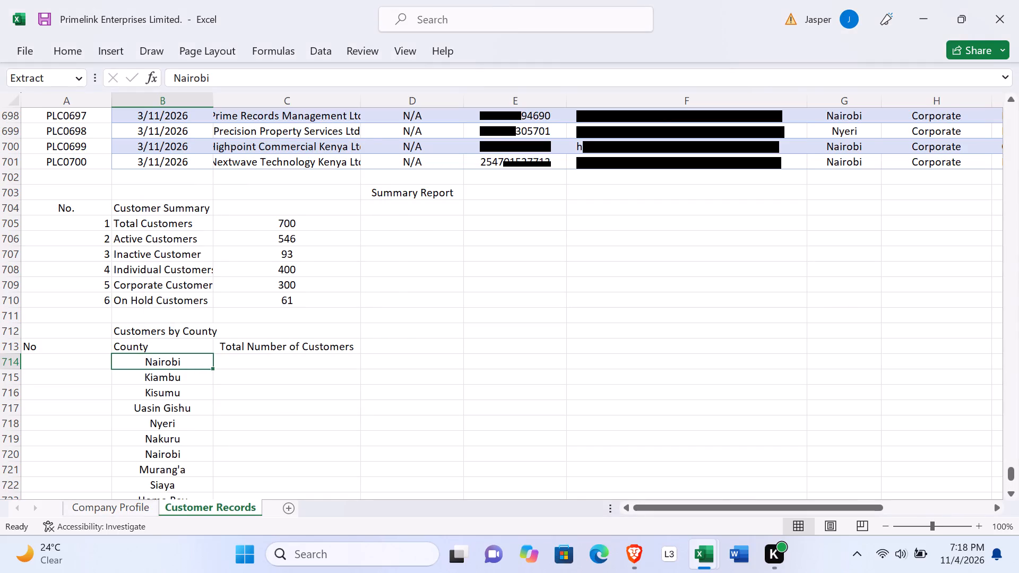
scroll(342, 354, down, 2)
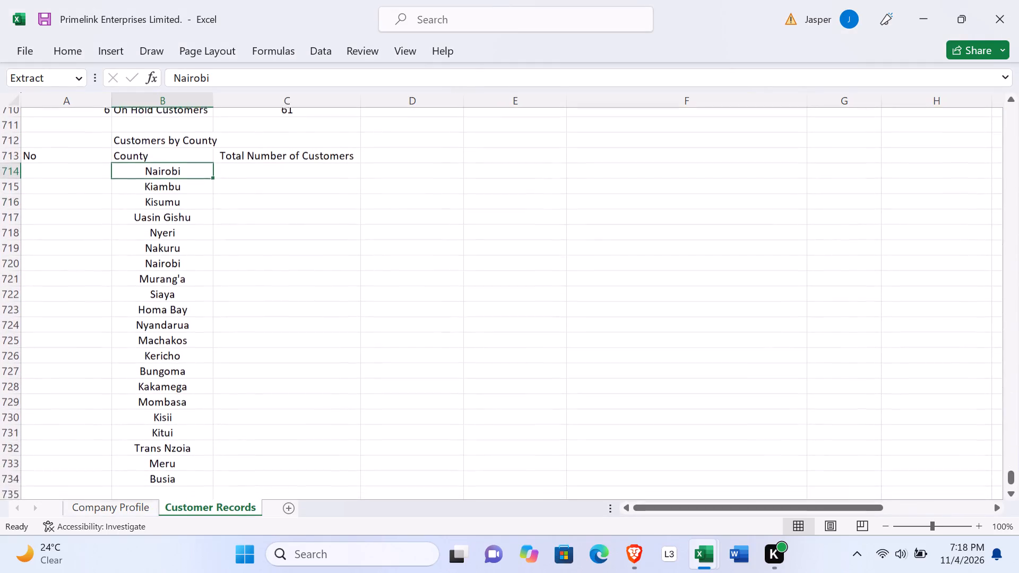
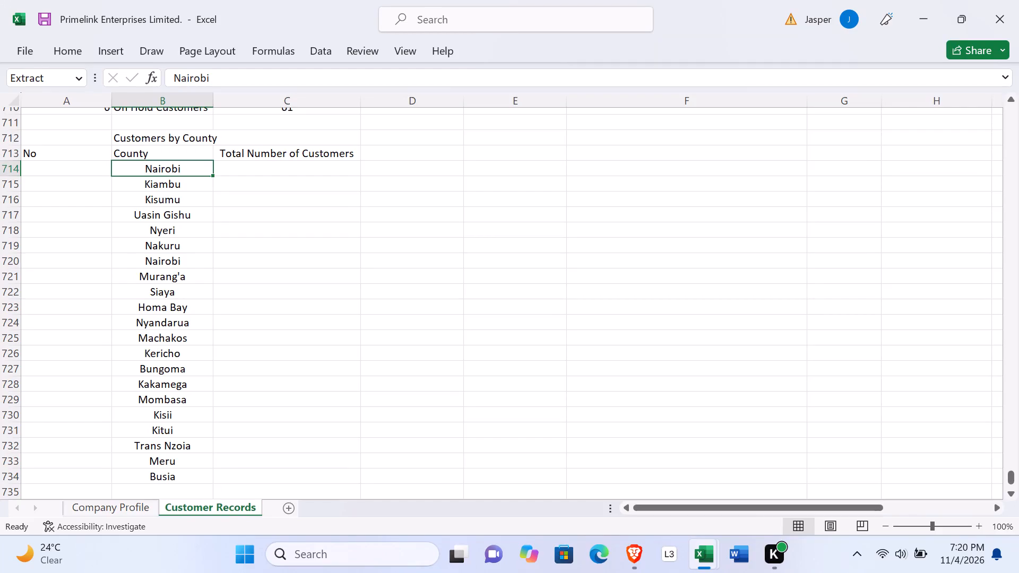
Number the first six counties in the No column, entering 1 to 6 in cells A714 to A719.
scroll(281, 187, up, 1)
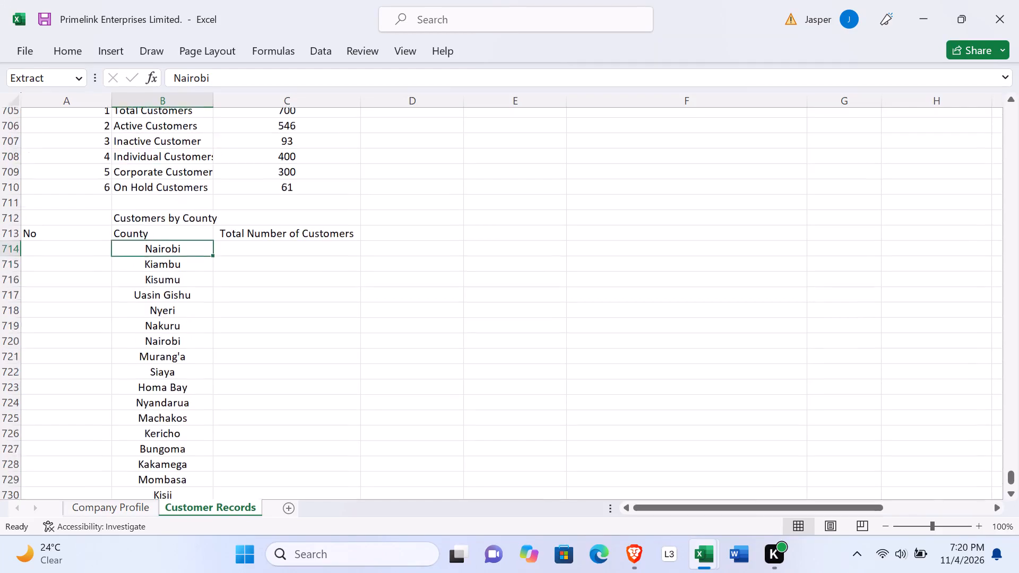
scroll(281, 187, up, 1)
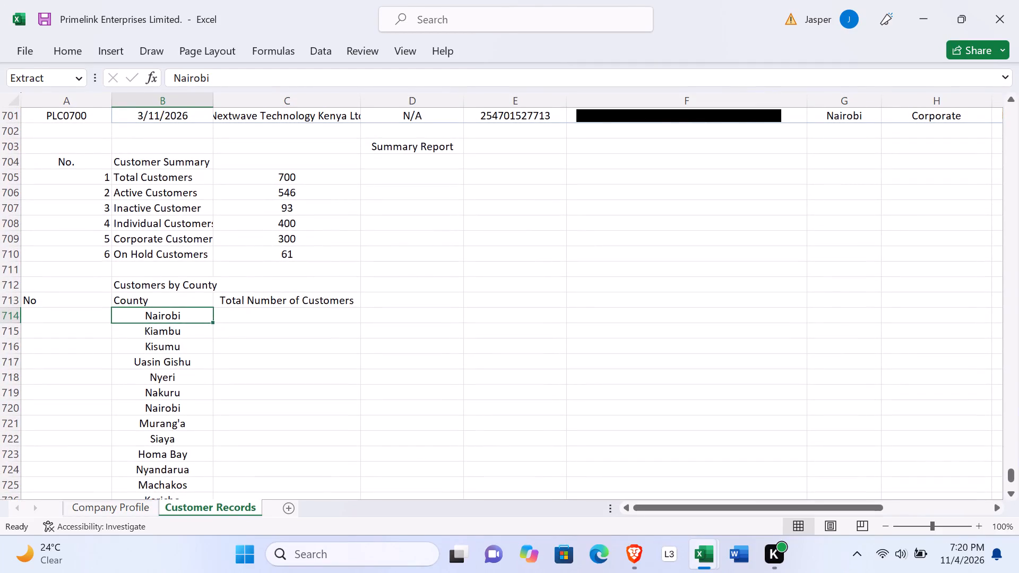
click(80, 310)
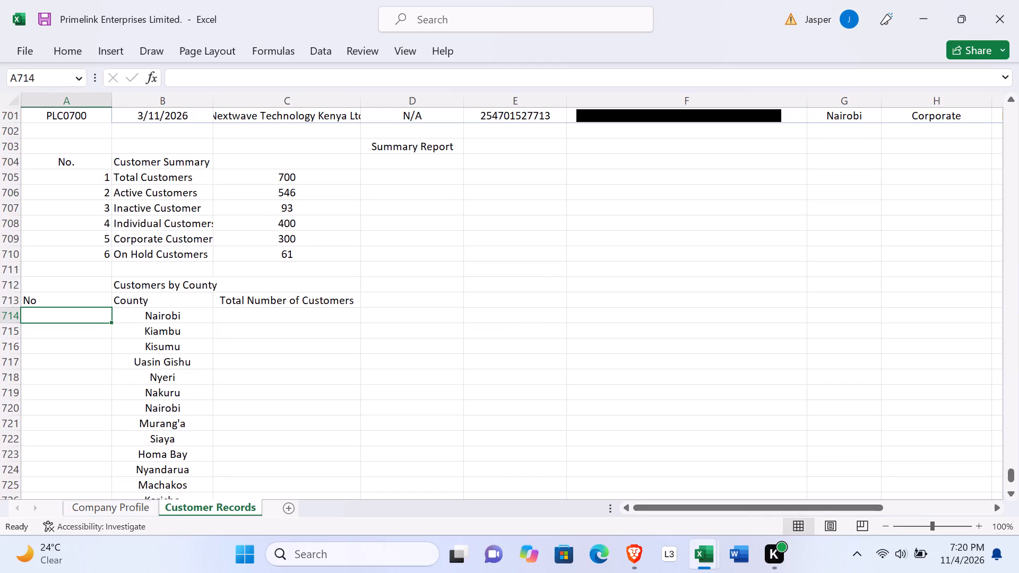
key(1)
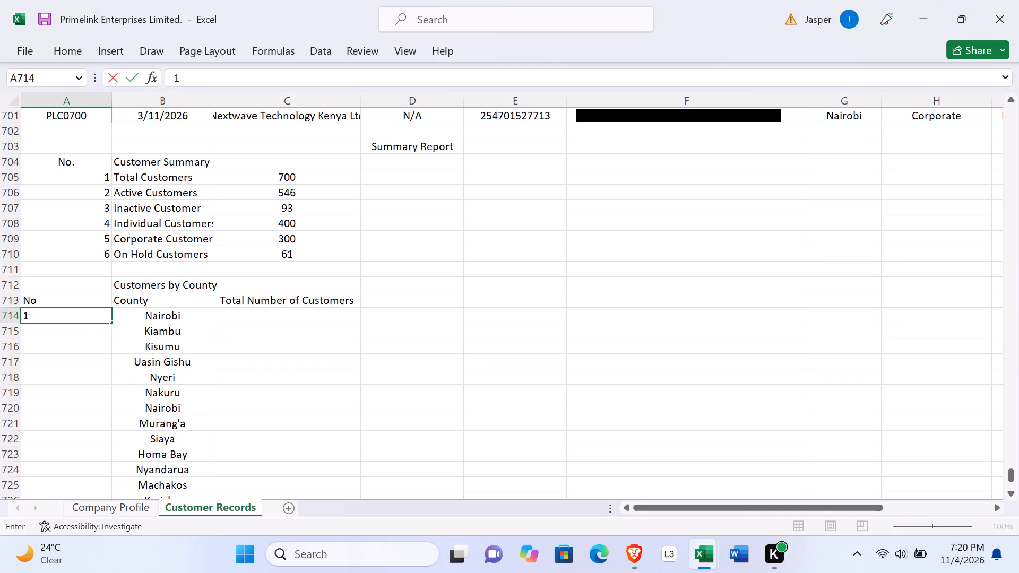
key(Down)
key(2)
key(Down)
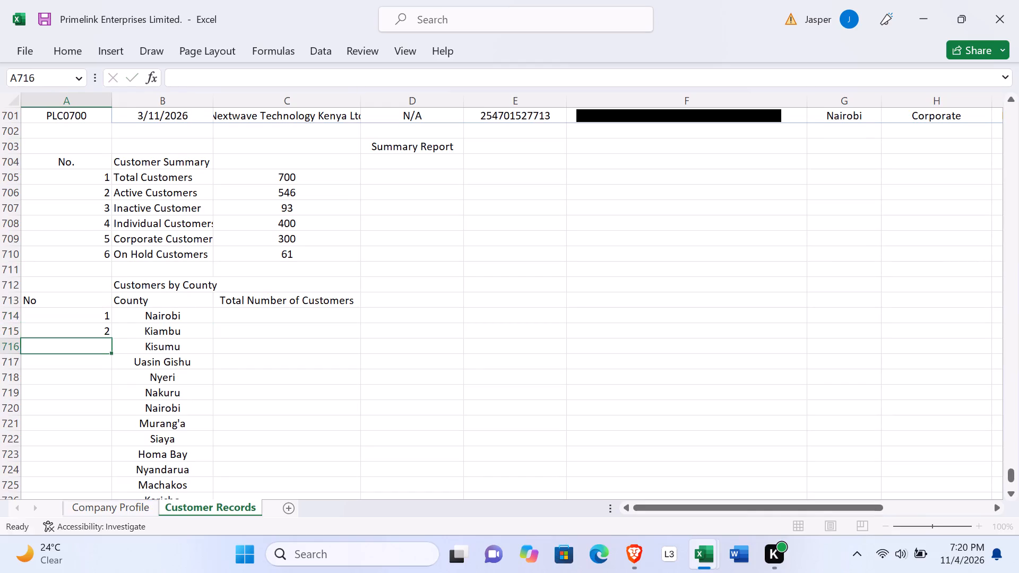
key(3)
key(Down)
key(4)
key(Down)
key(5)
key(Down)
key(6)
key(Down)
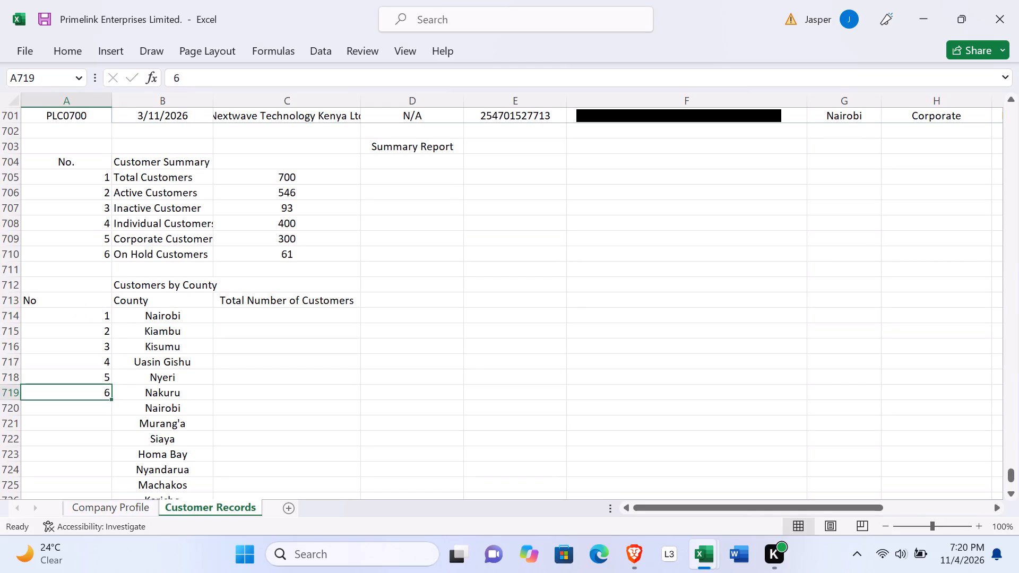
Continue the No column with 7 to 13 in cells A720 to A726, beside the second Nairobi through Kericho.
key(7)
key(Down)
key(8)
key(Down)
key(9)
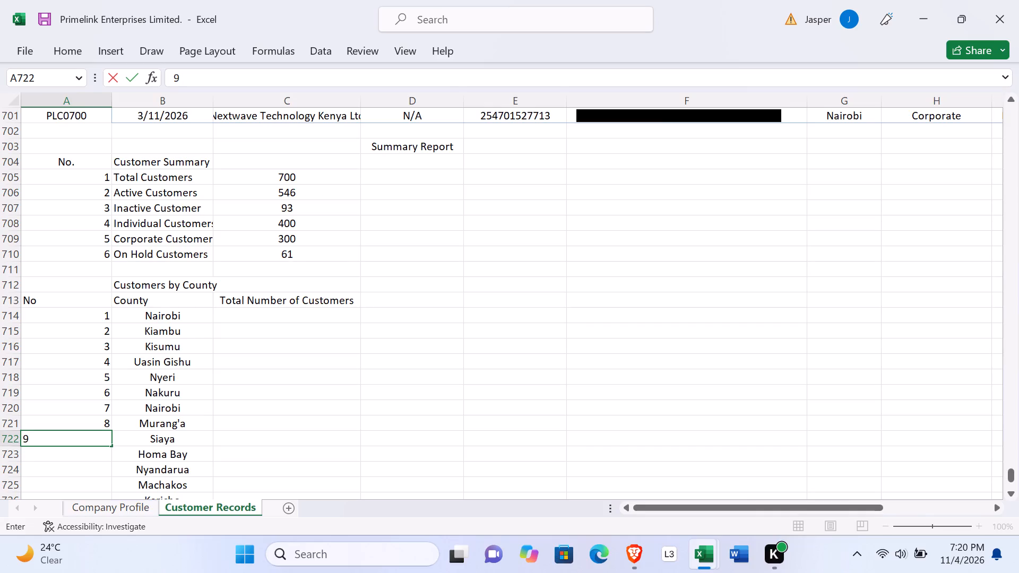
key(Down)
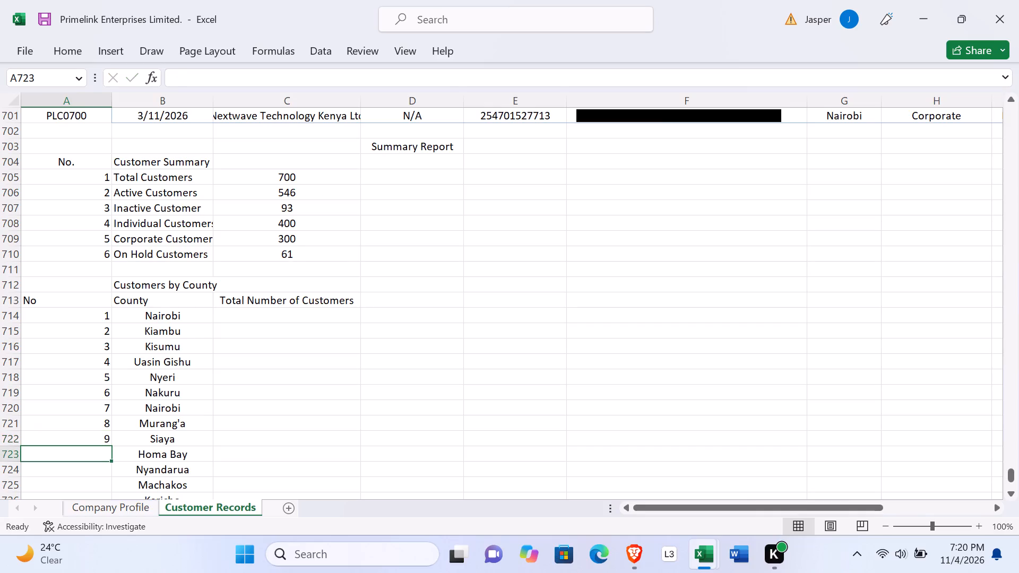
text(10)
key(Down)
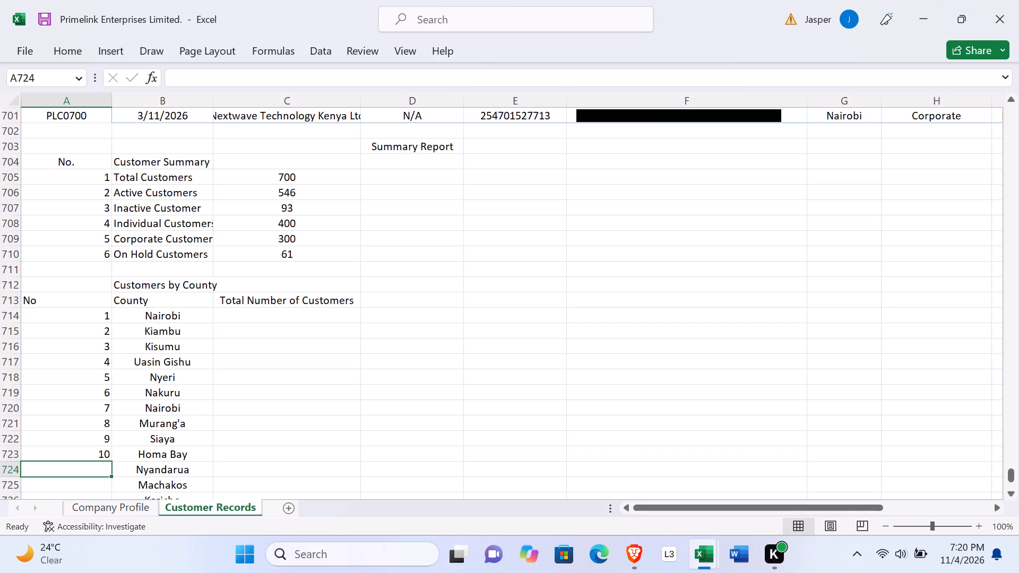
text(11)
key(Down)
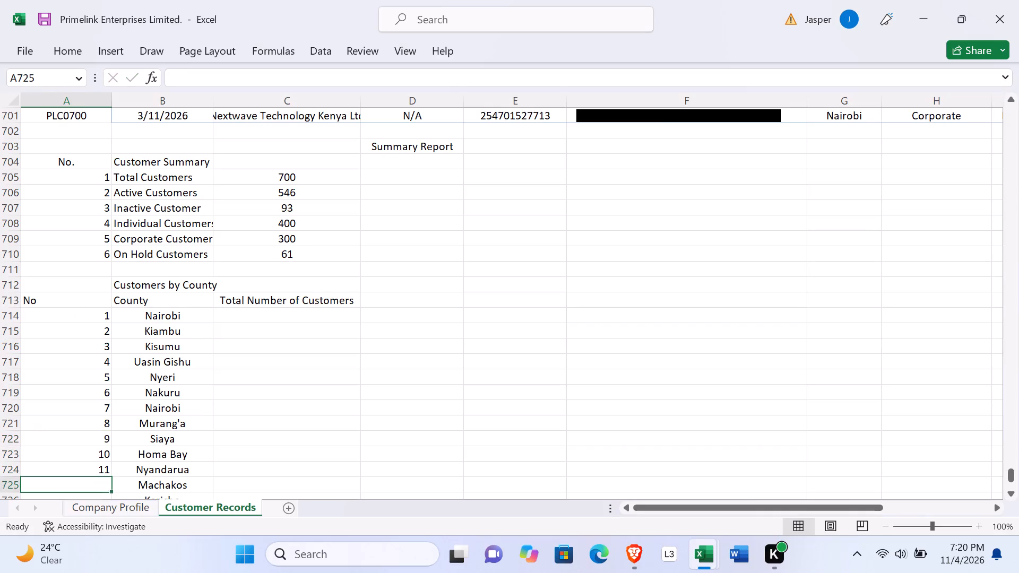
text(12)
key(Down)
text(13)
key(Down)
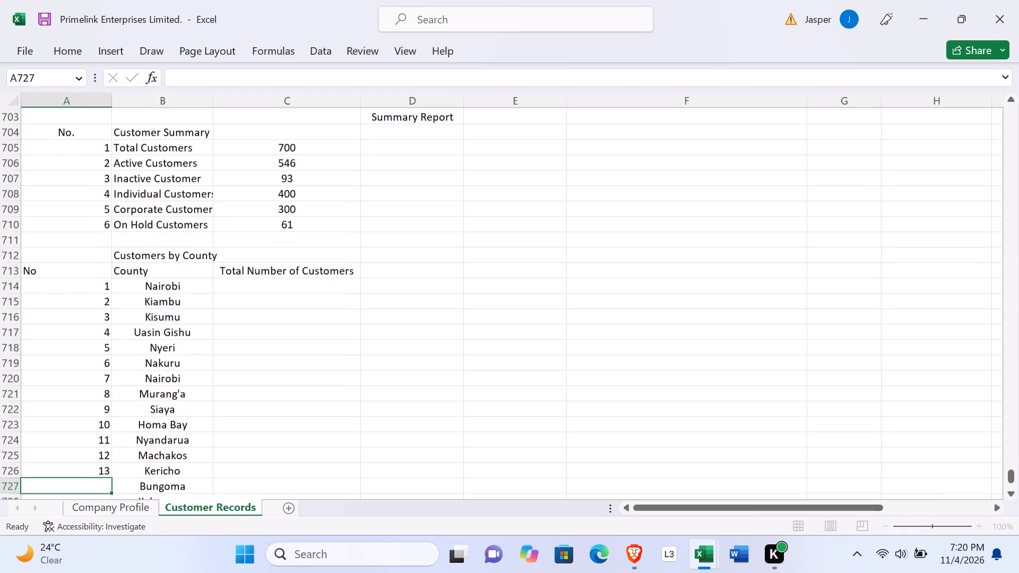
Enter 1, 415 and 16 in cells A727 to A729, beside Bungoma, Kakamega and Mombasa.
key(1)
key(Down)
text(415)
key(Down)
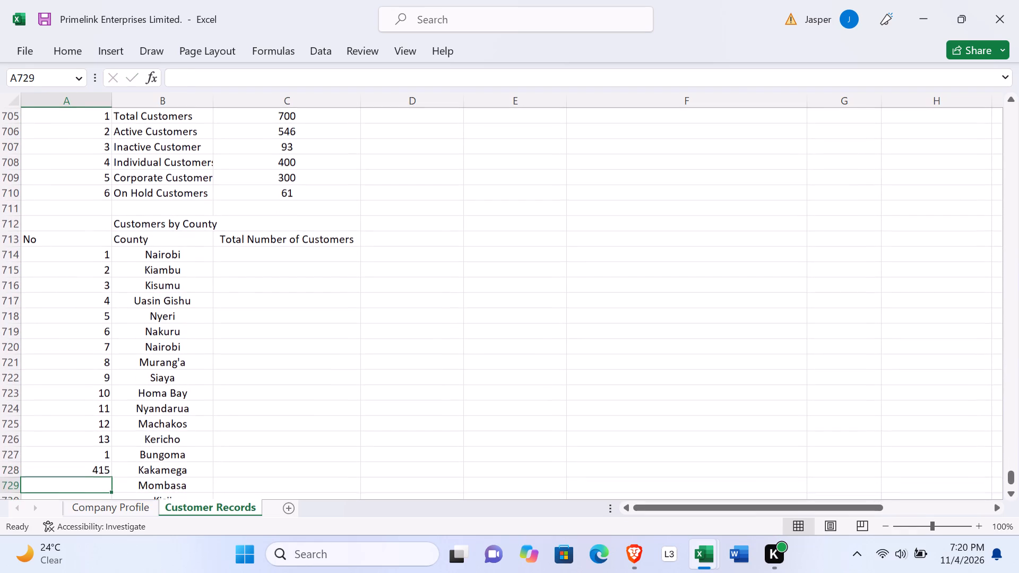
text(16)
key(Down)
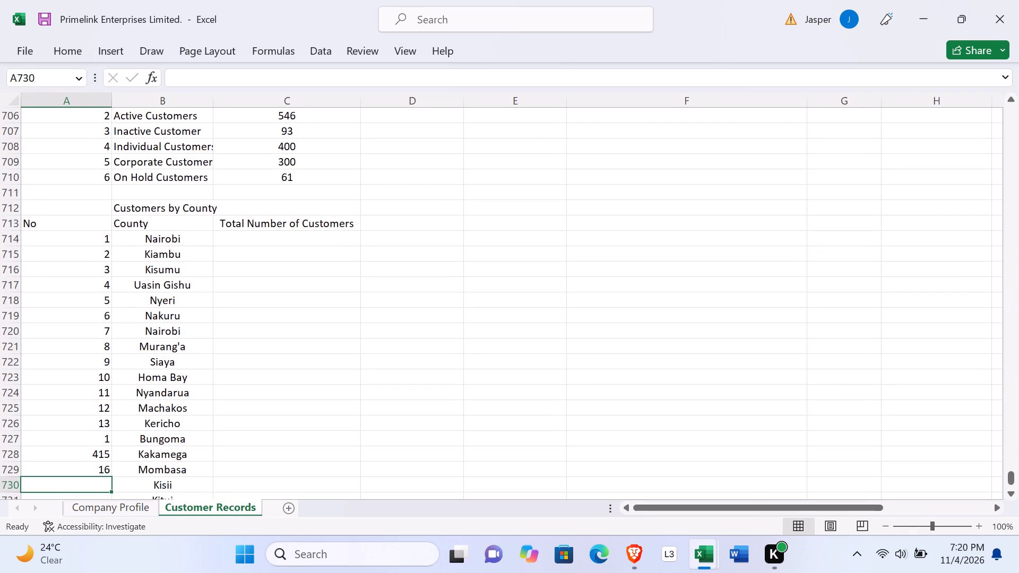
Correct the mistyped numbers in the No column: 15 beside Kakamega in A728 and 14 beside Bungoma in A727.
double_click(103, 455)
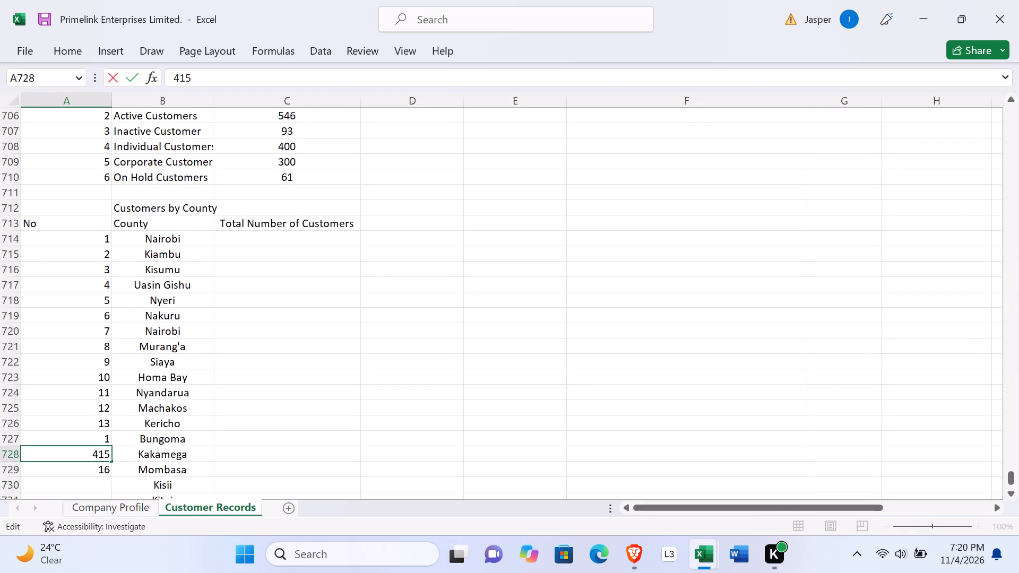
key(1)
key(5)
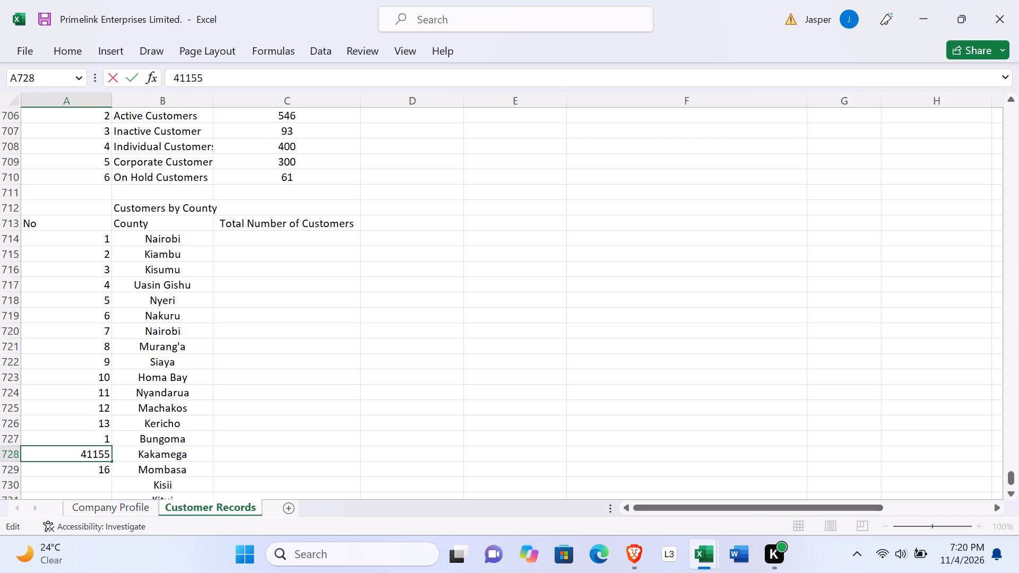
click(111, 455)
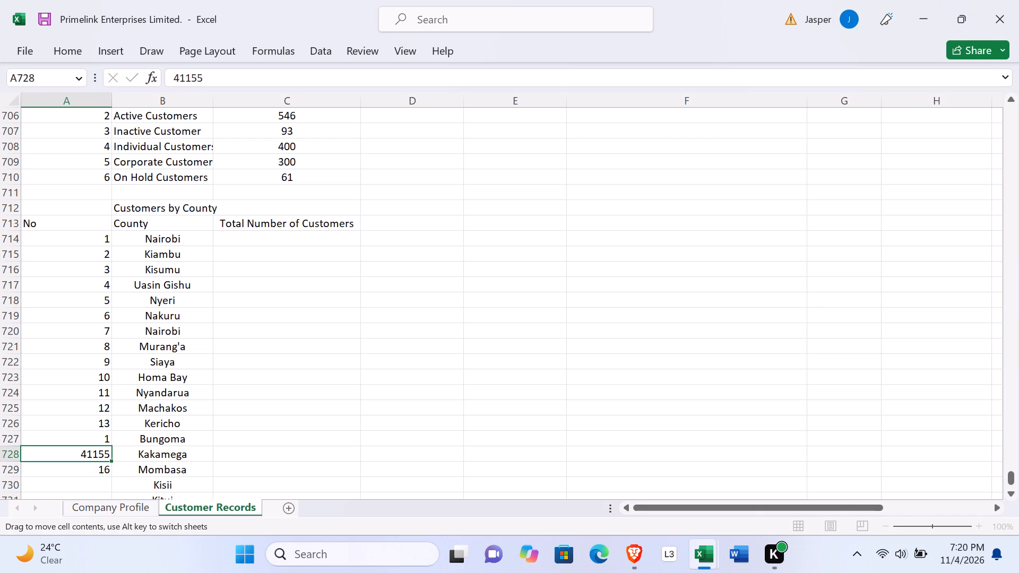
click(115, 477)
click(87, 456)
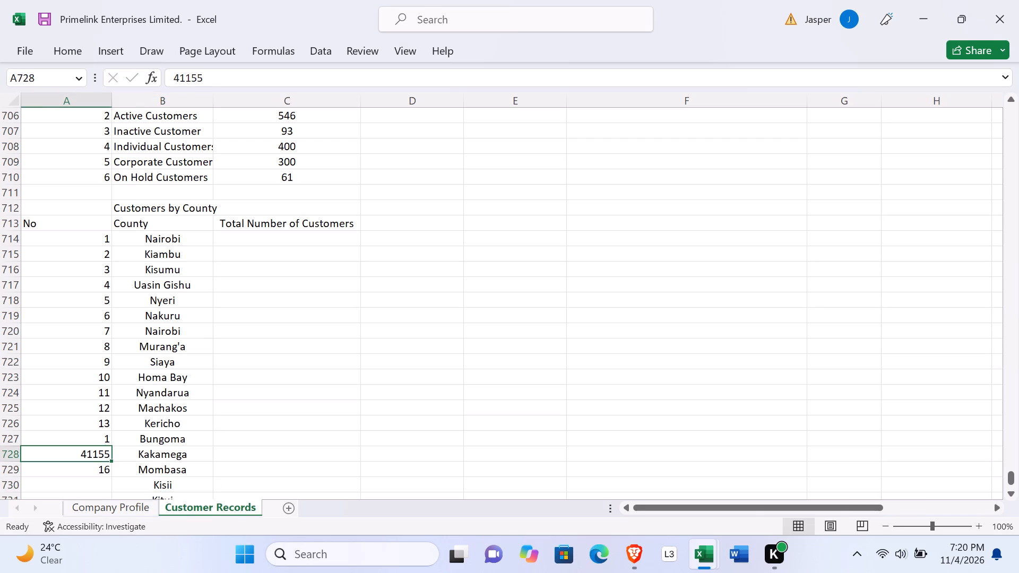
key(1)
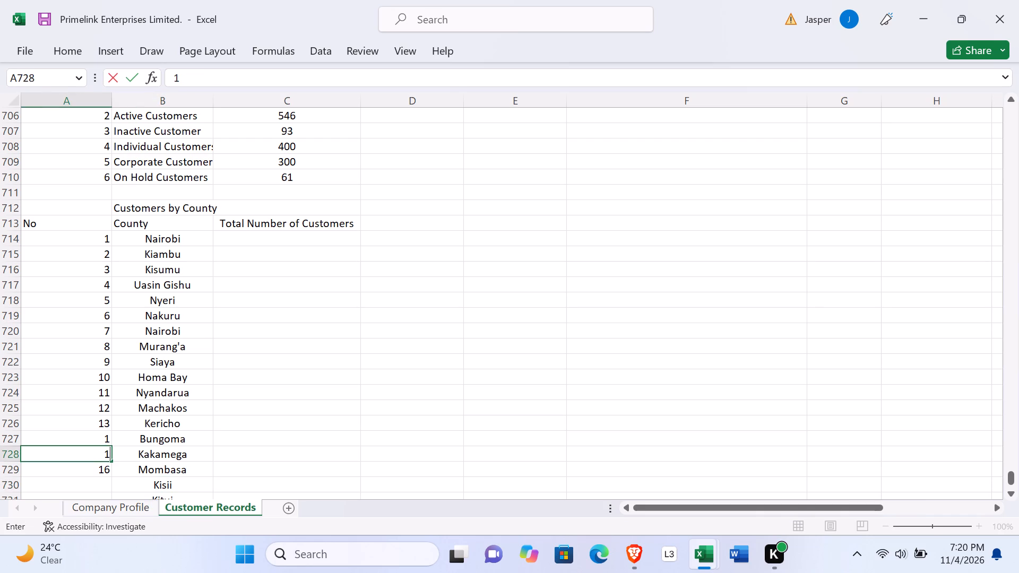
key(5)
click(105, 440)
text(14)
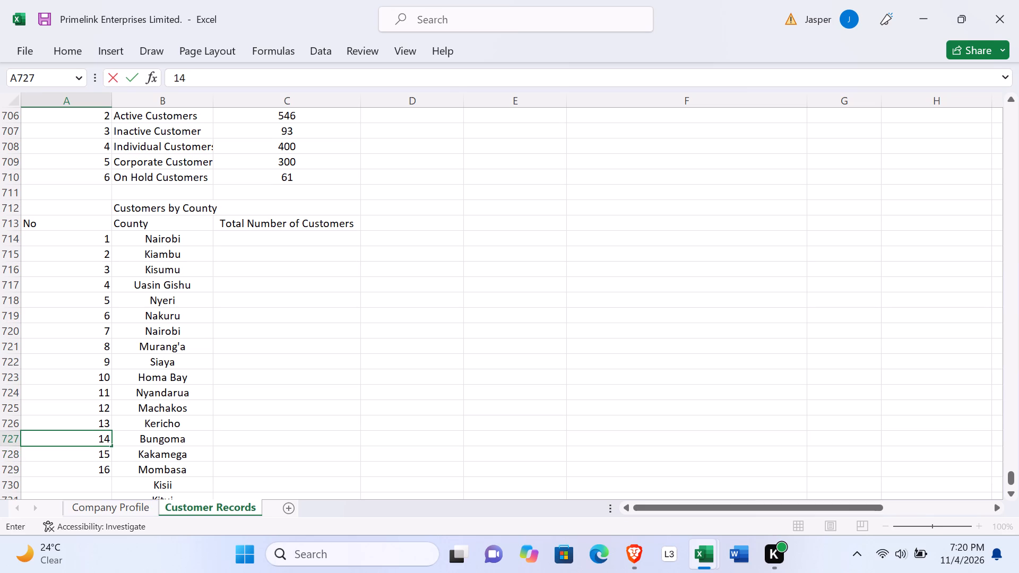
Number the remaining counties, Kisii to Busia, with 17 to 21 in cells A730 to A734.
scroll(186, 429, down, 1)
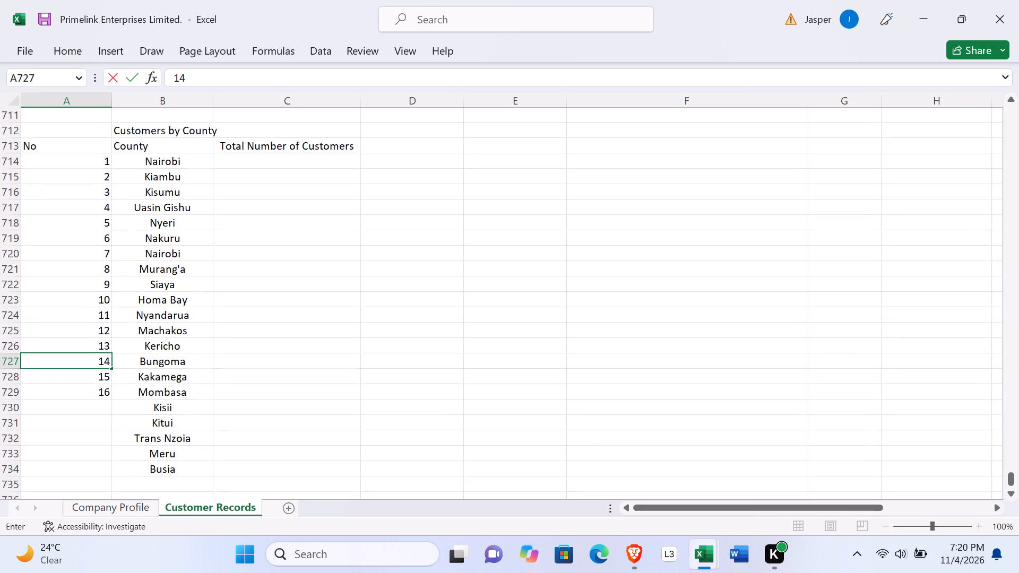
scroll(186, 429, down, 1)
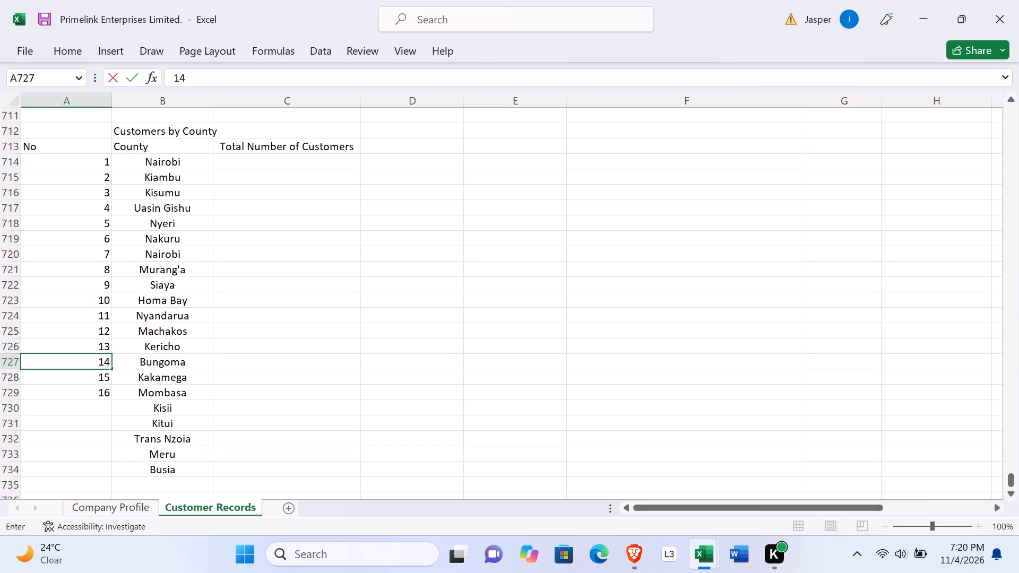
scroll(186, 429, down, 1)
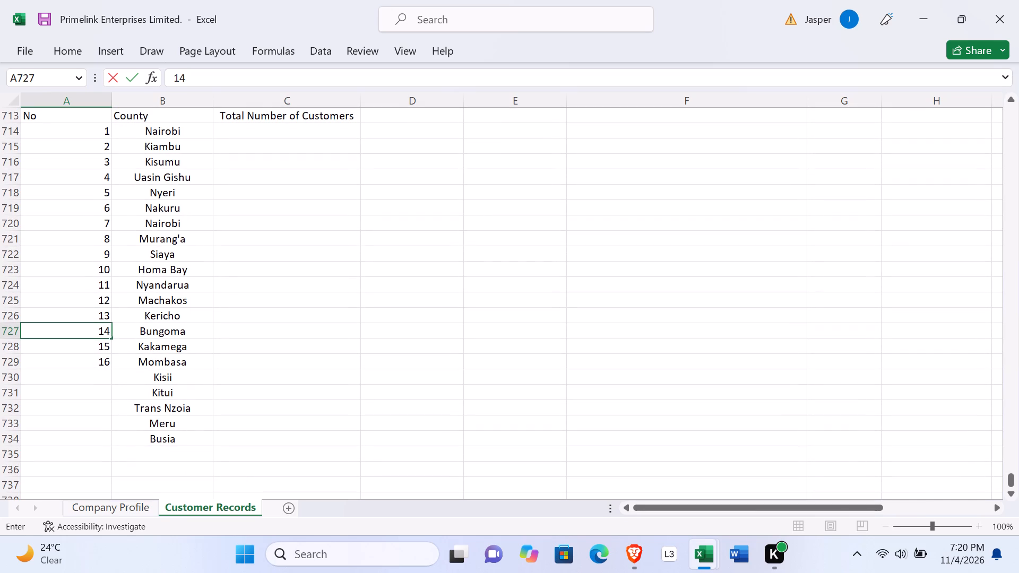
click(102, 378)
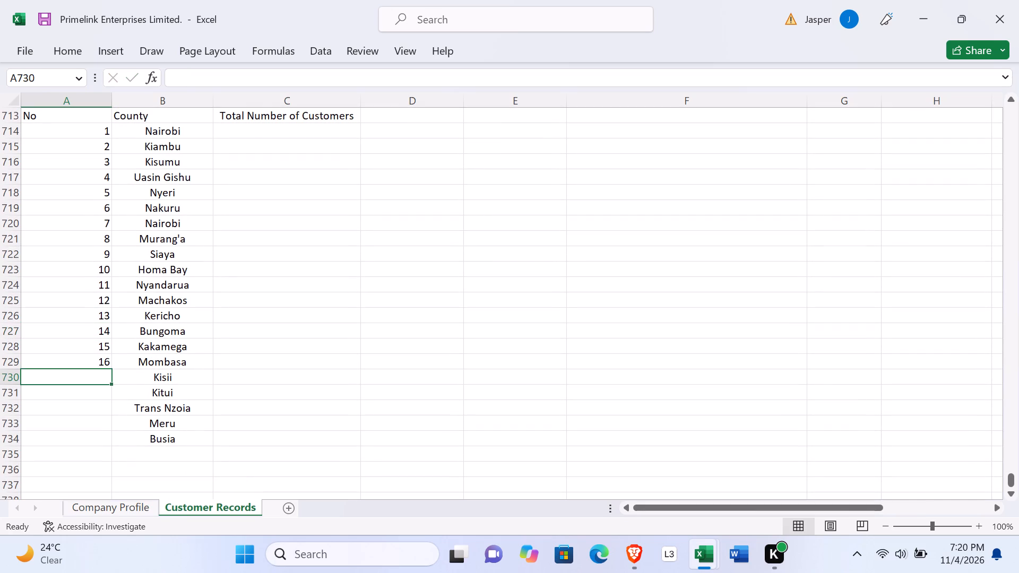
key(1)
key(7)
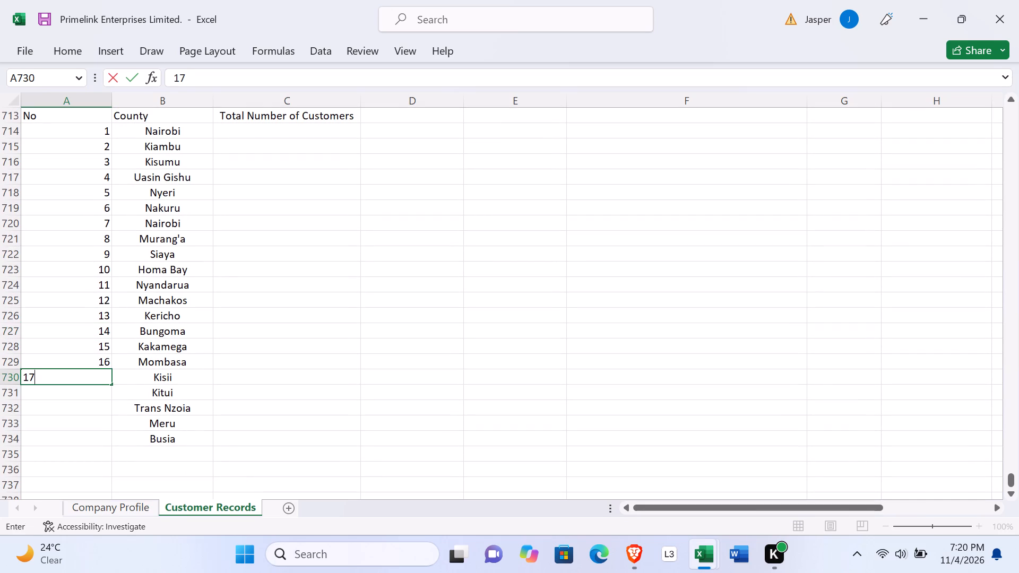
key(Down)
key(1)
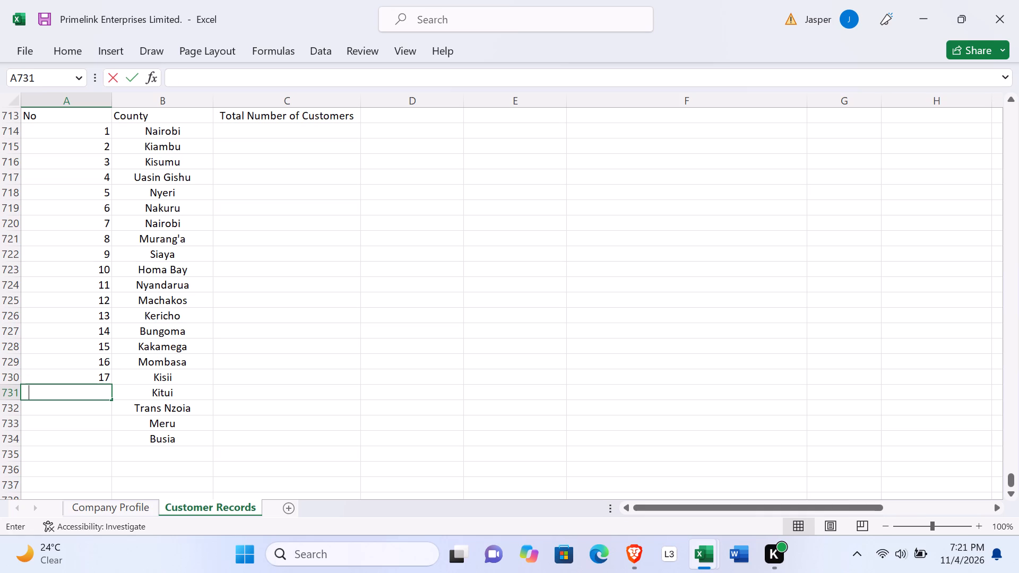
key(8)
key(Down)
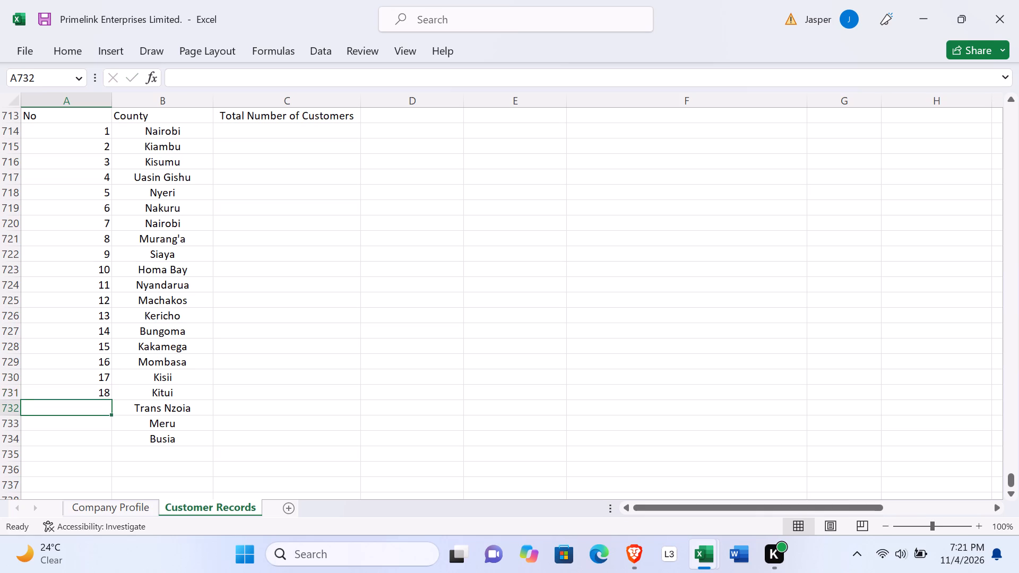
key(1)
key(9)
key(Down)
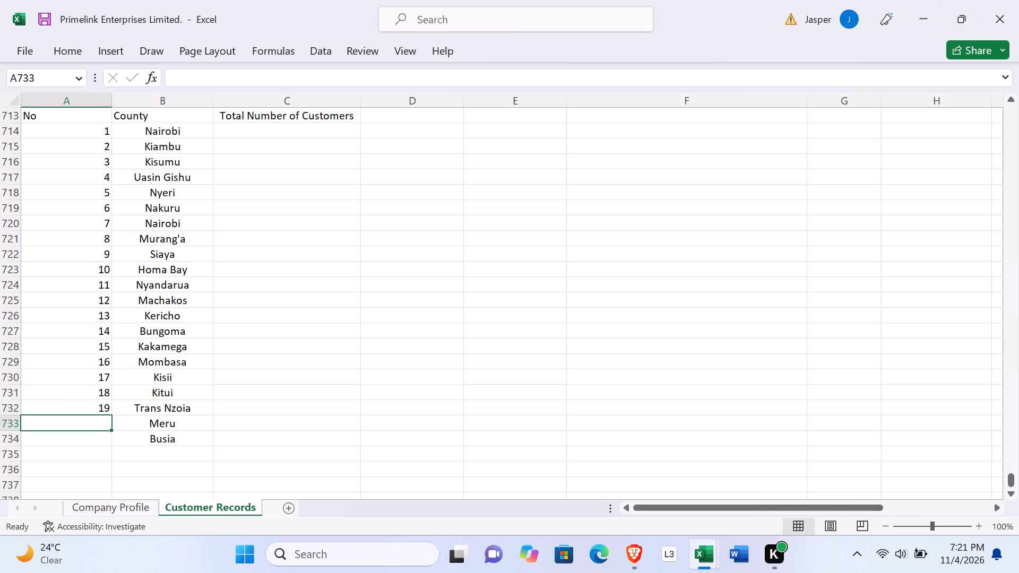
key(2)
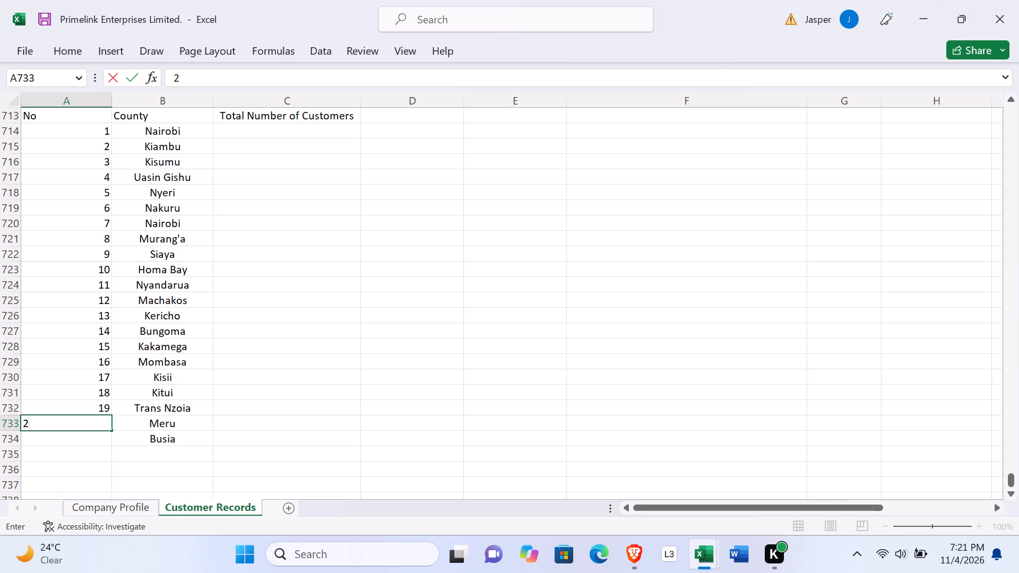
key(0)
key(Down)
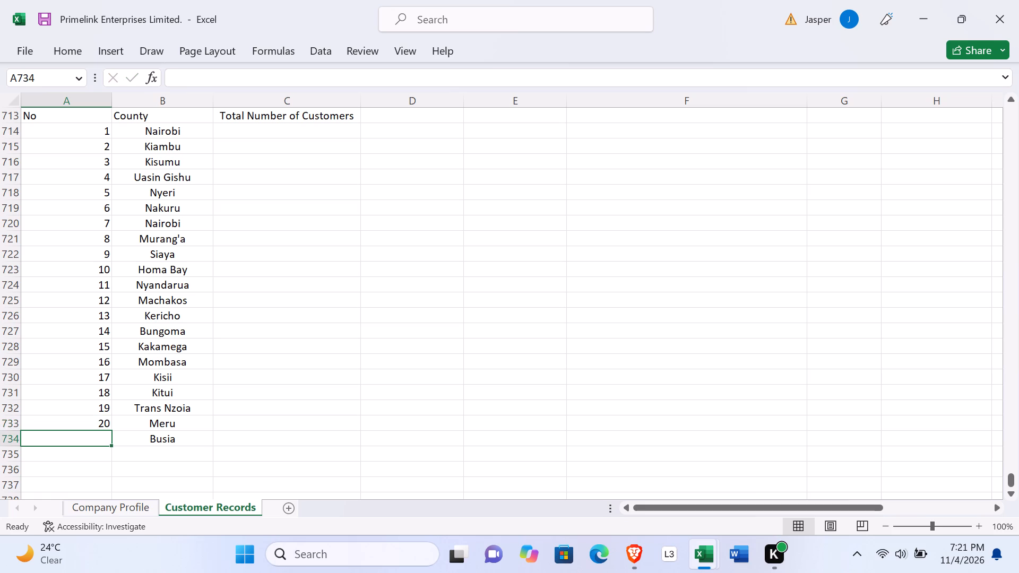
text(21)
key(Down)
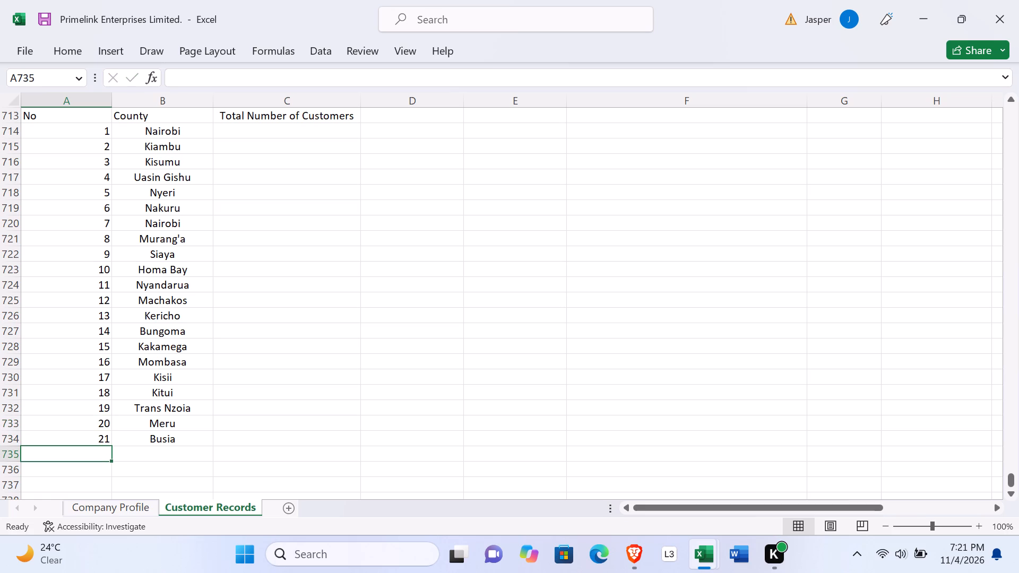
Delete row 720, the duplicate Nairobi entry numbered 7 in the Customers by County table.
scroll(160, 348, up, 1)
scroll(160, 348, down, 1)
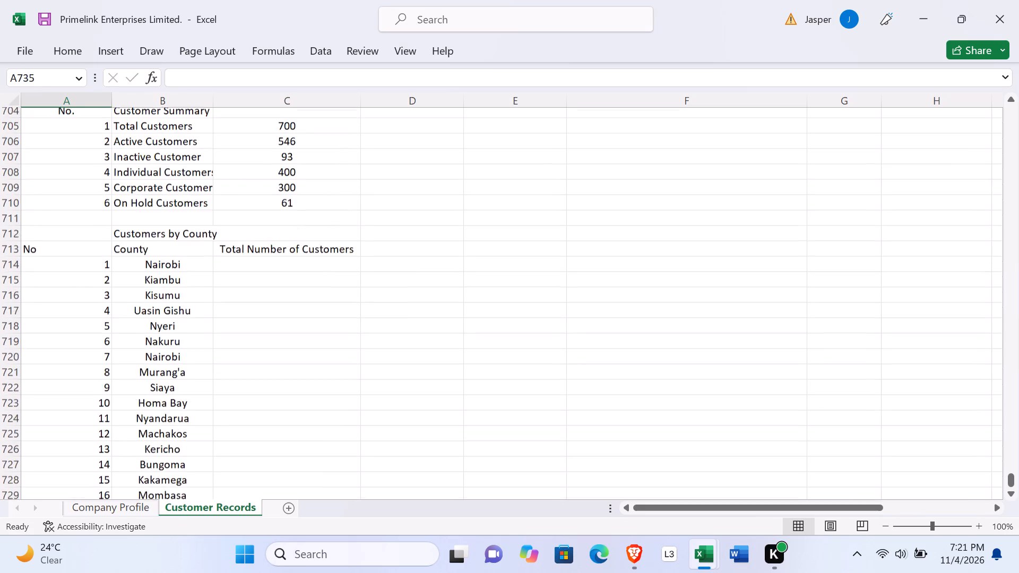
scroll(160, 348, down, 1)
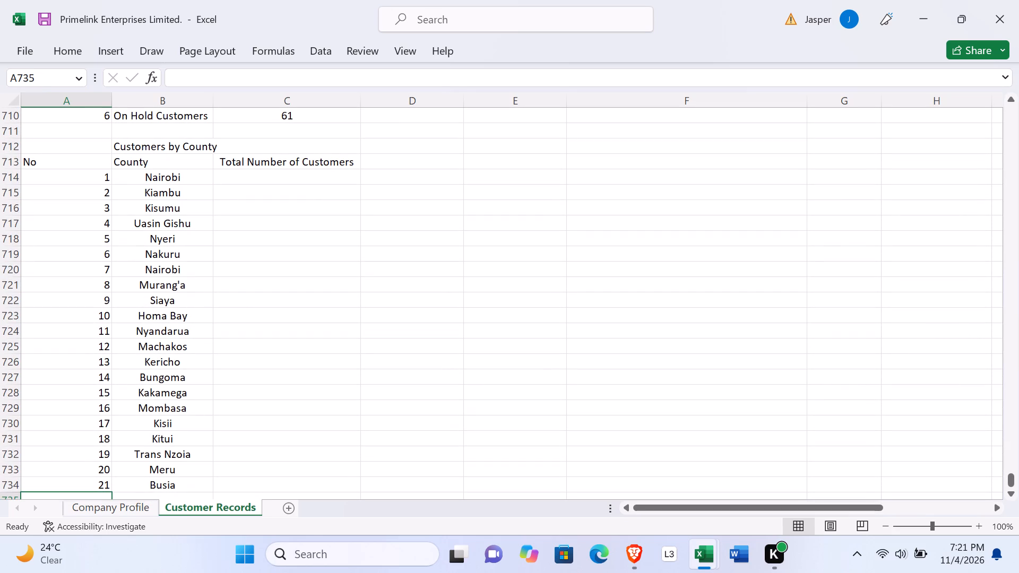
click(174, 268)
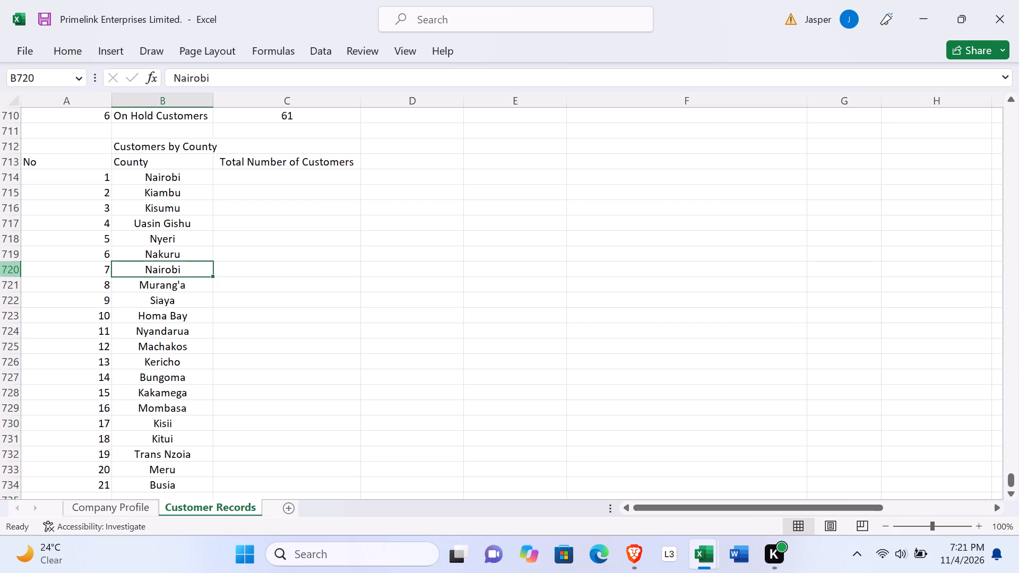
click(8, 267)
right_click(8, 267)
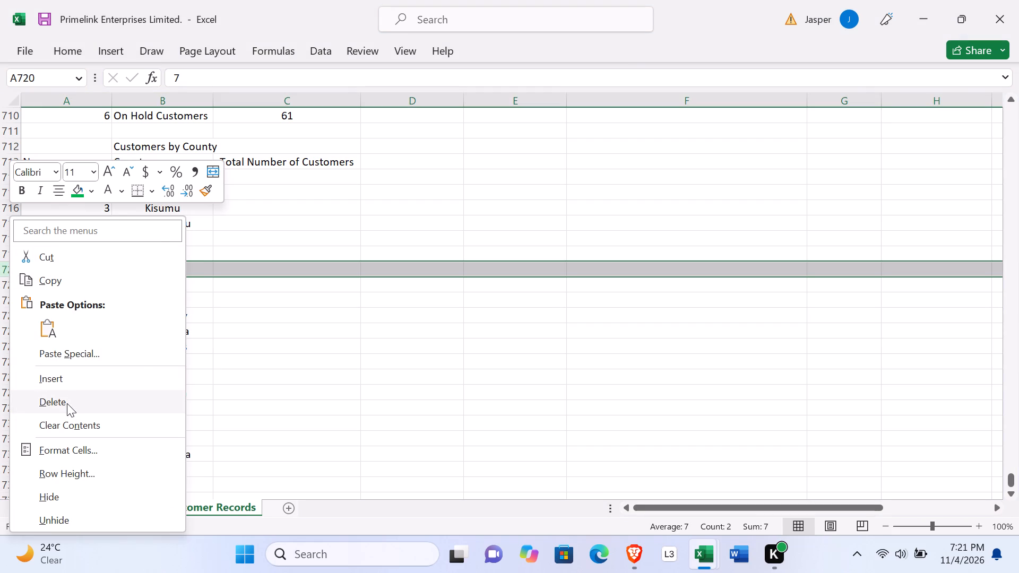
click(67, 403)
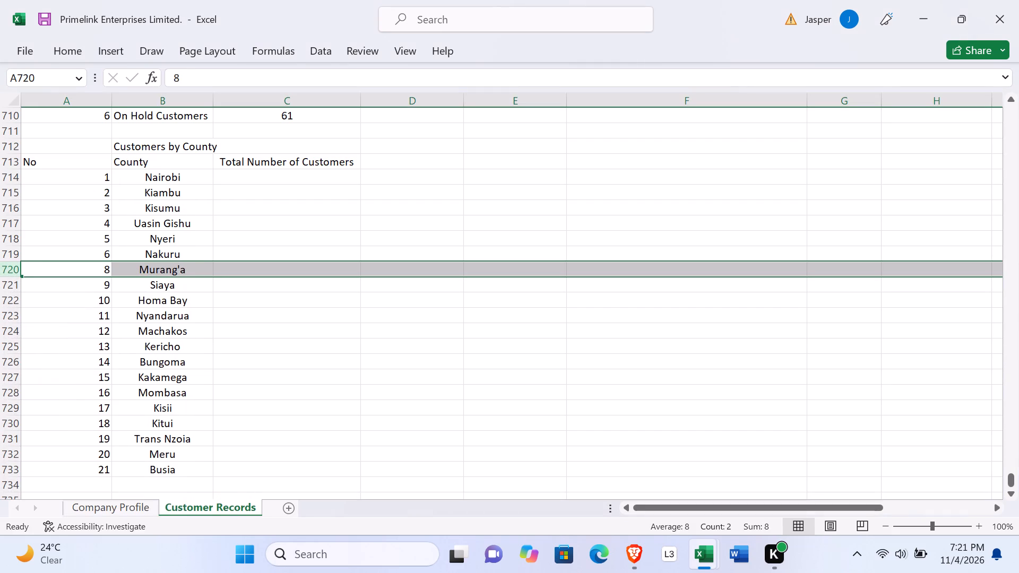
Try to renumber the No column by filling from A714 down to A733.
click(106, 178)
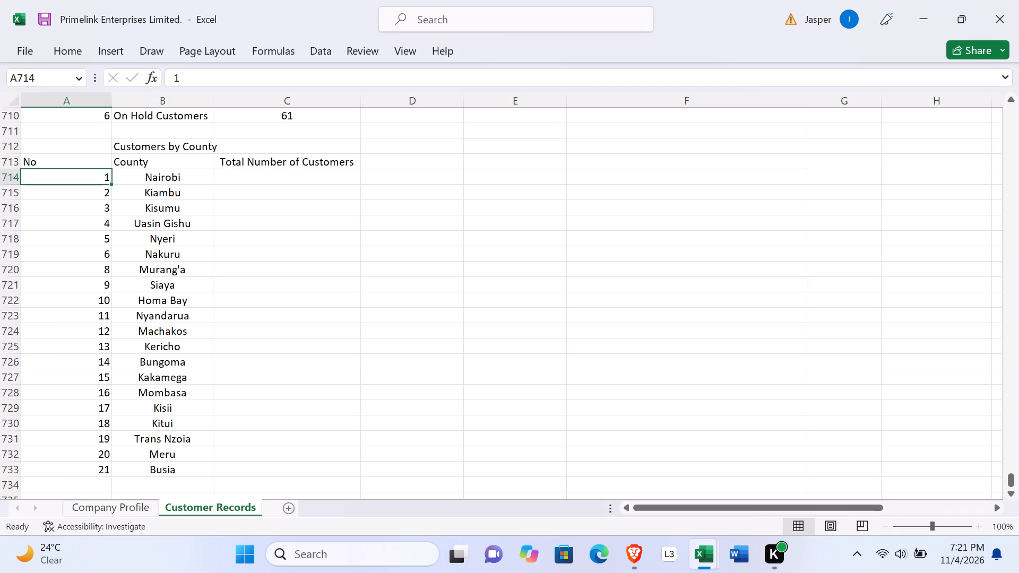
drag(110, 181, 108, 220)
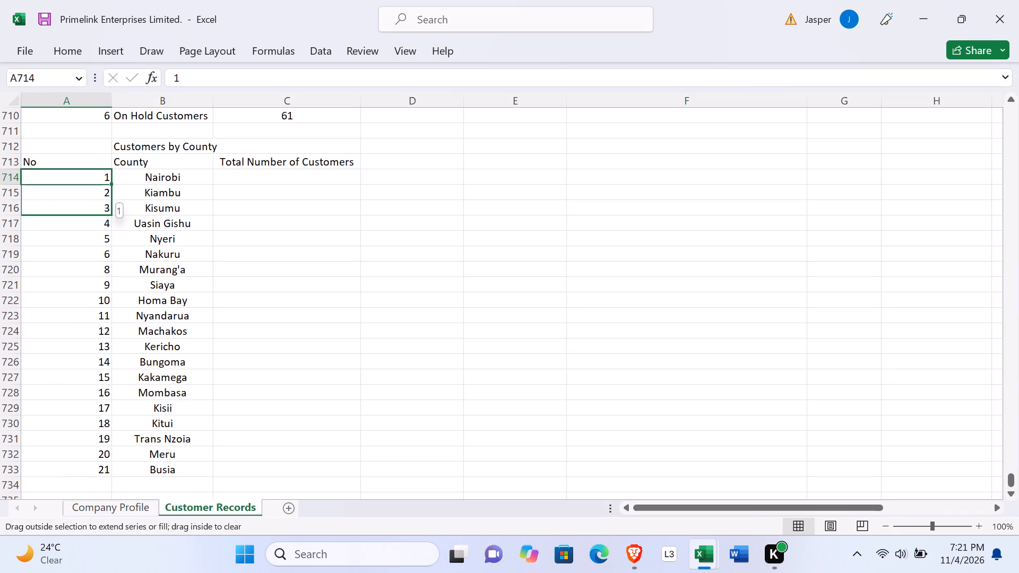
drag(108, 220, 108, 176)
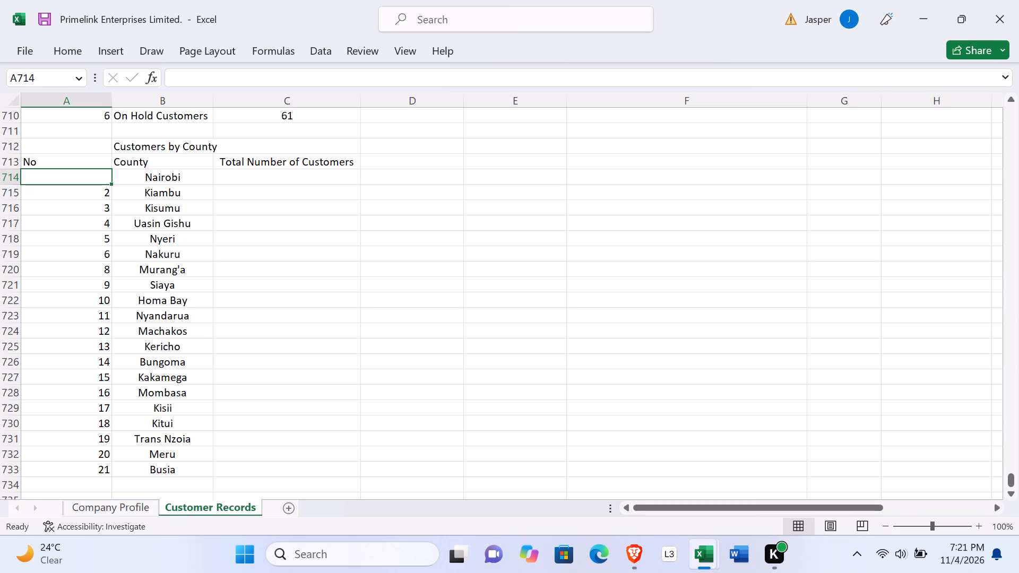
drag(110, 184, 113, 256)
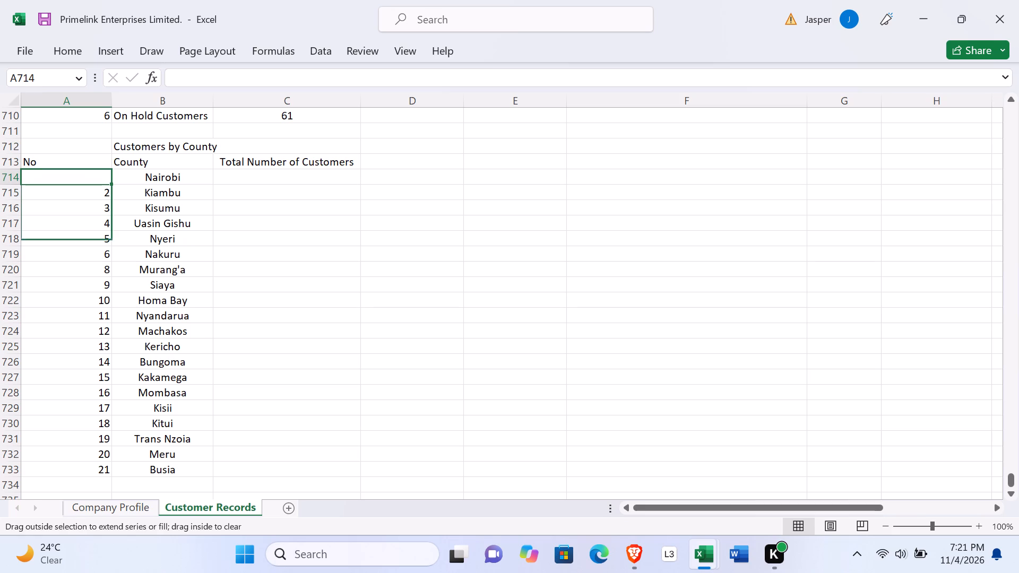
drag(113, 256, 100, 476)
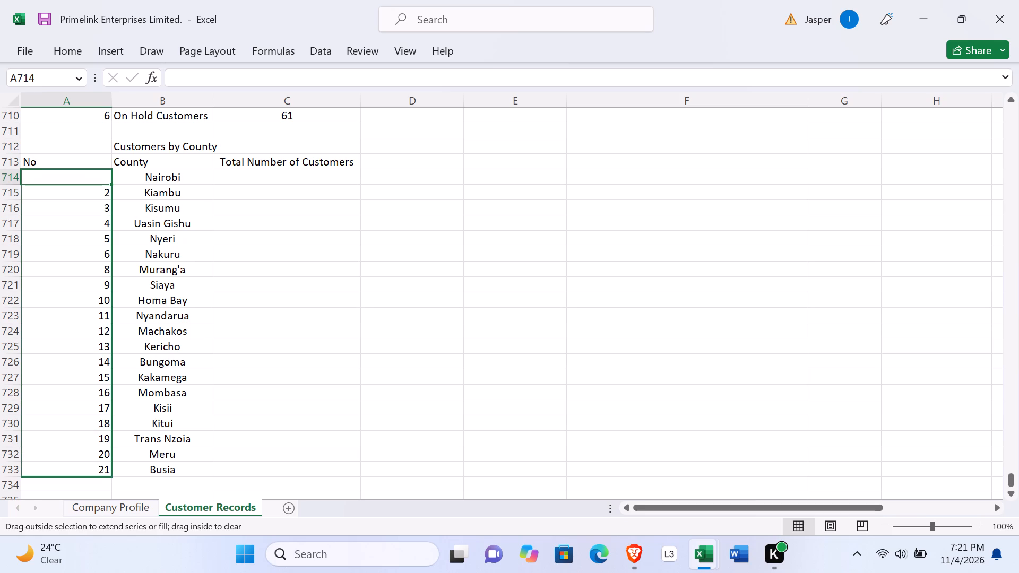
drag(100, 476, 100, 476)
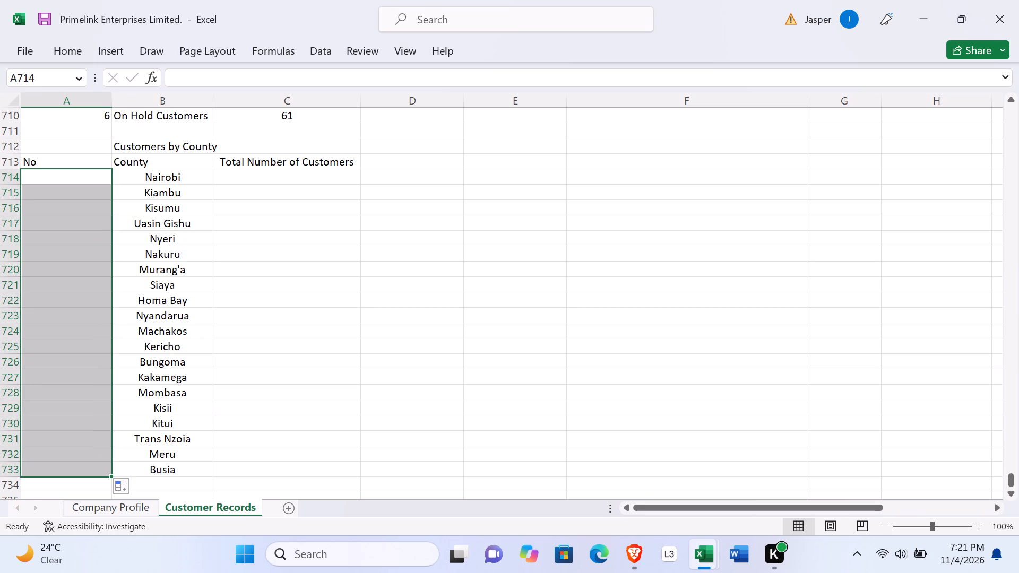
Enter 1 to 6 in cells A714 to A719 of the No column, beside Nairobi through Nakuru.
click(94, 172)
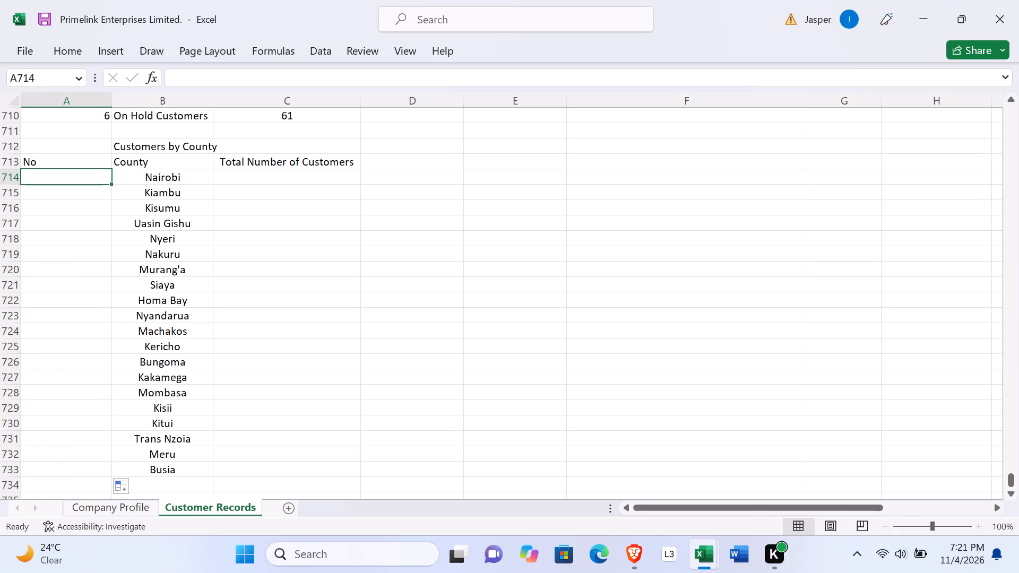
click(100, 174)
key(1)
key(Down)
key(2)
key(Down)
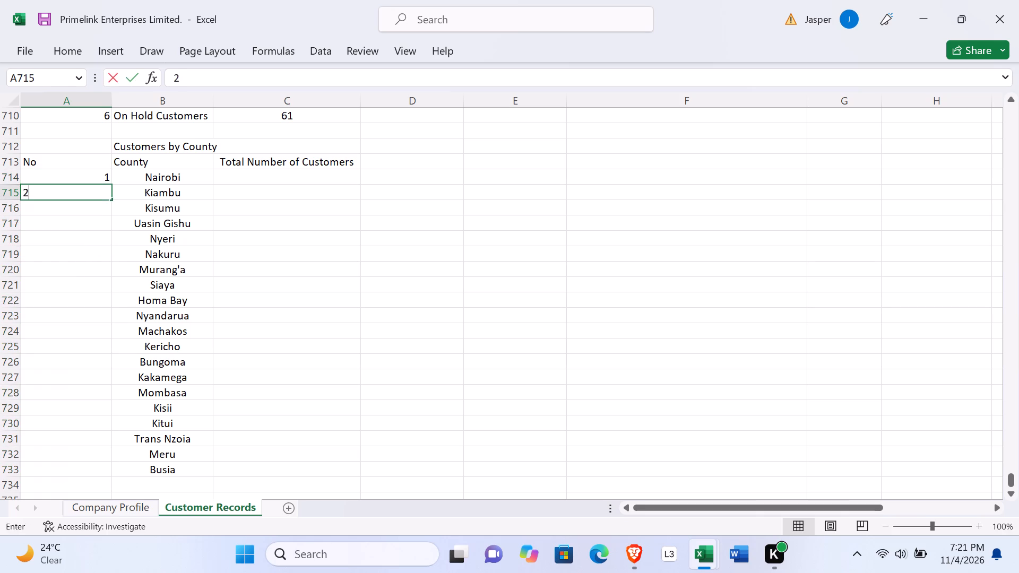
key(3)
key(Down)
key(4)
key(Down)
key(5)
key(Down)
key(6)
key(Down)
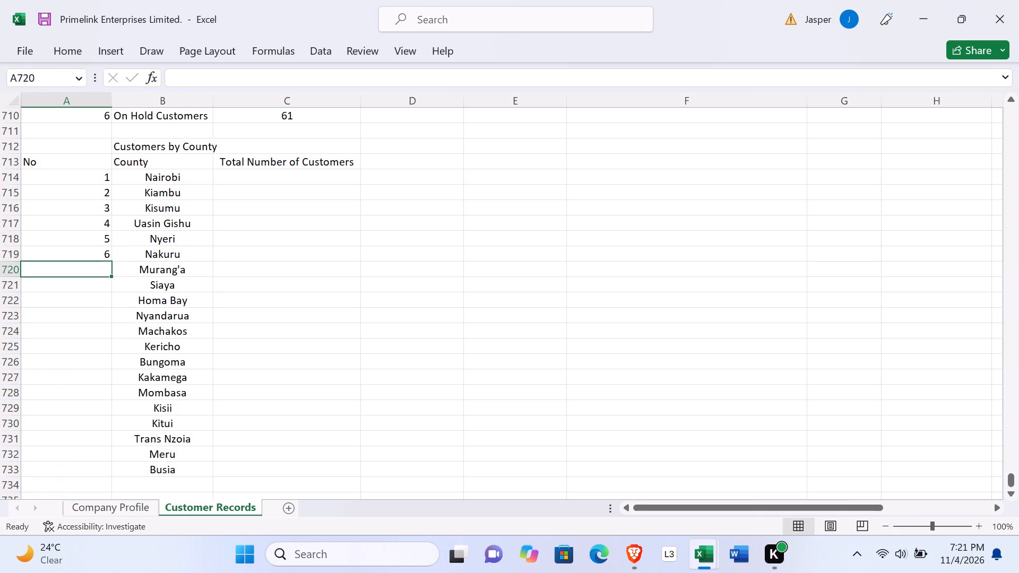
Continue the No column with 7 to 11 in cells A720 to A724, beside Murang'a through Machakos.
key(7)
key(Down)
key(8)
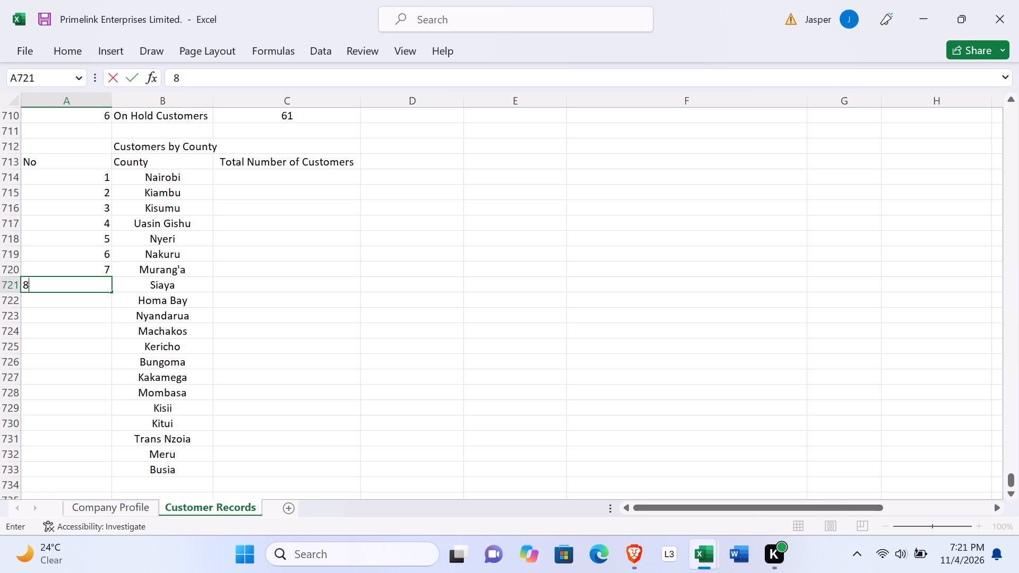
key(Down)
key(9)
key(Down)
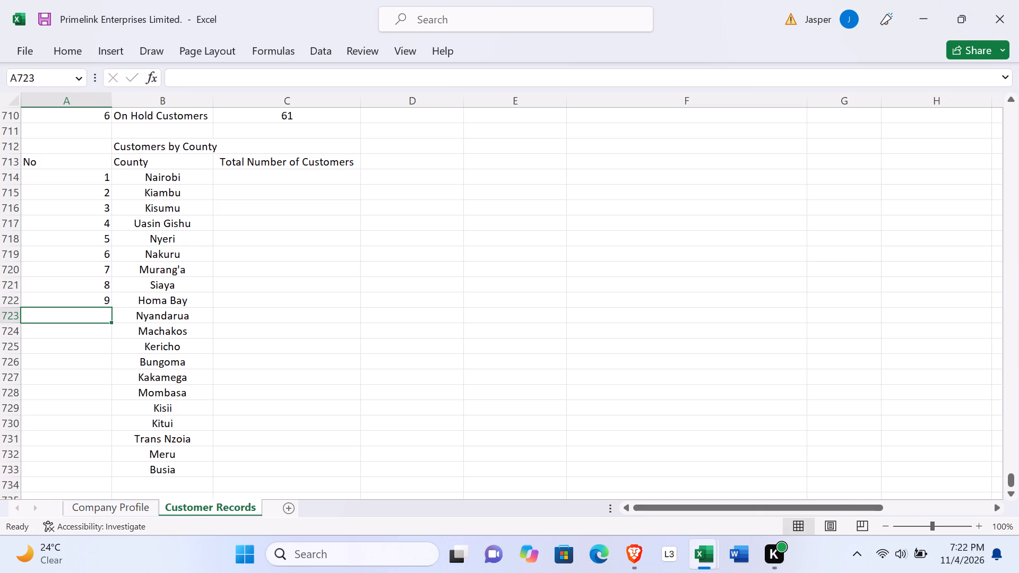
text(10)
key(Down)
text(11)
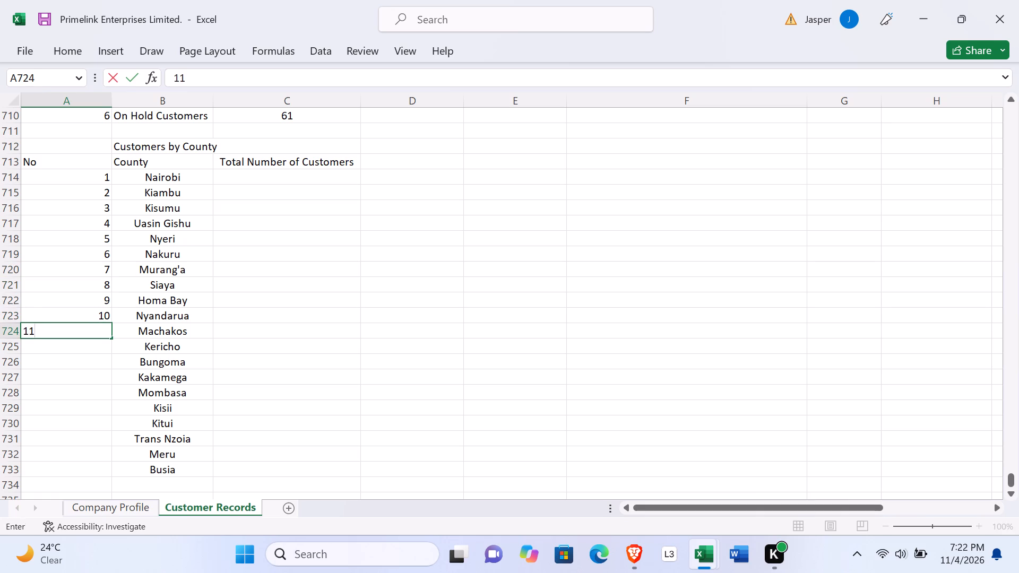
key(Down)
Enter 12 to 16 in cells A725 to A729 of the No column, beside Kericho through Kisii.
text(12)
key(Down)
text(13)
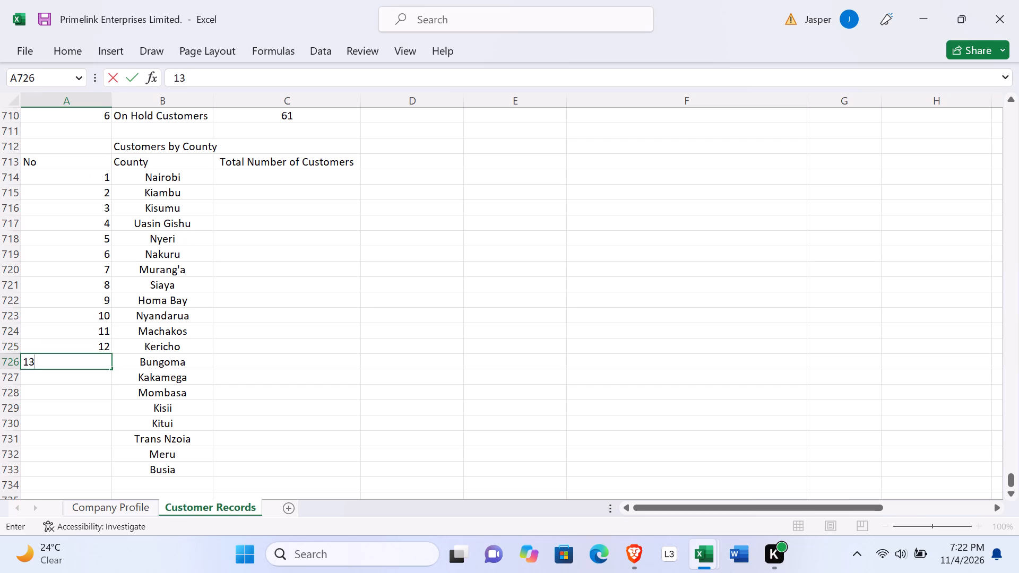
key(Down)
text(14)
key(Down)
text(15)
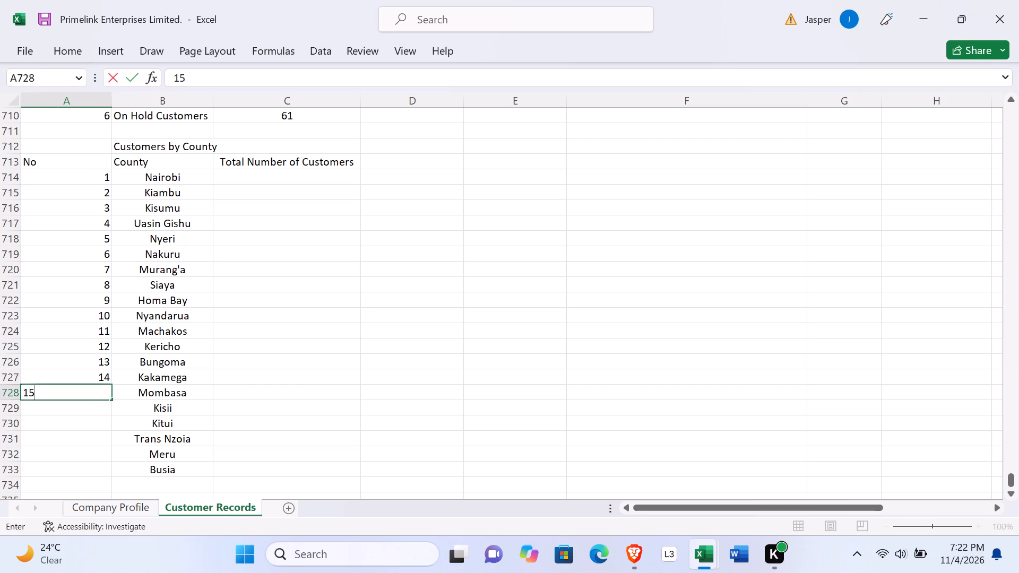
key(Down)
text(16)
key(Down)
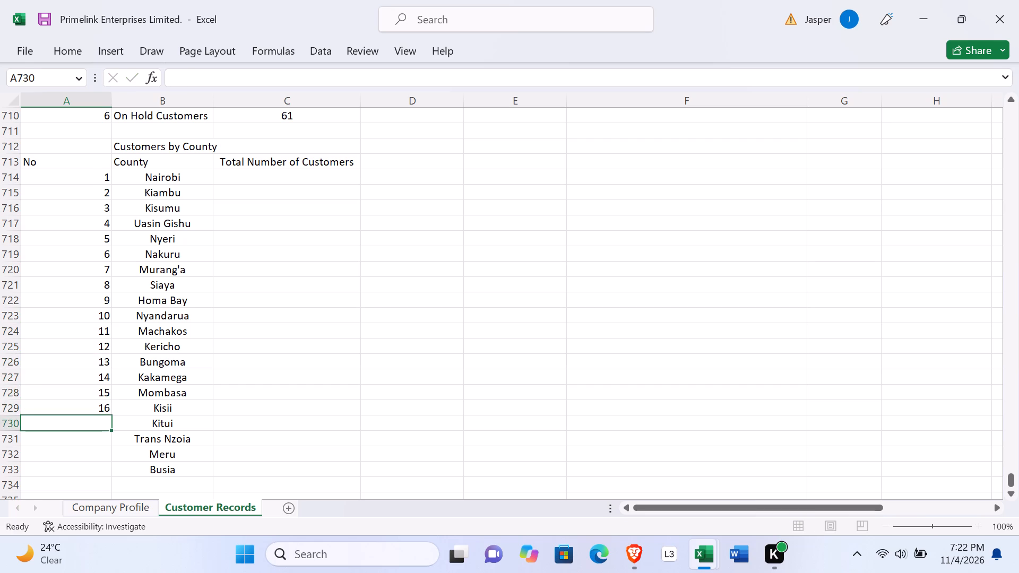
Number the remaining counties, Kitui to Busia, with 17 to 20 in cells A730 to A733.
key(1)
key(7)
key(Down)
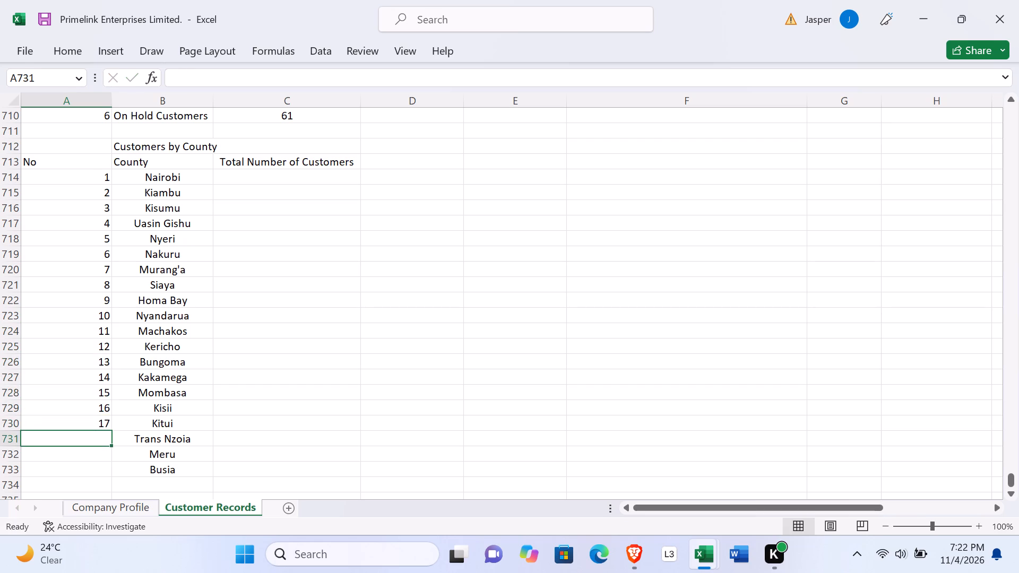
key(1)
key(8)
key(Down)
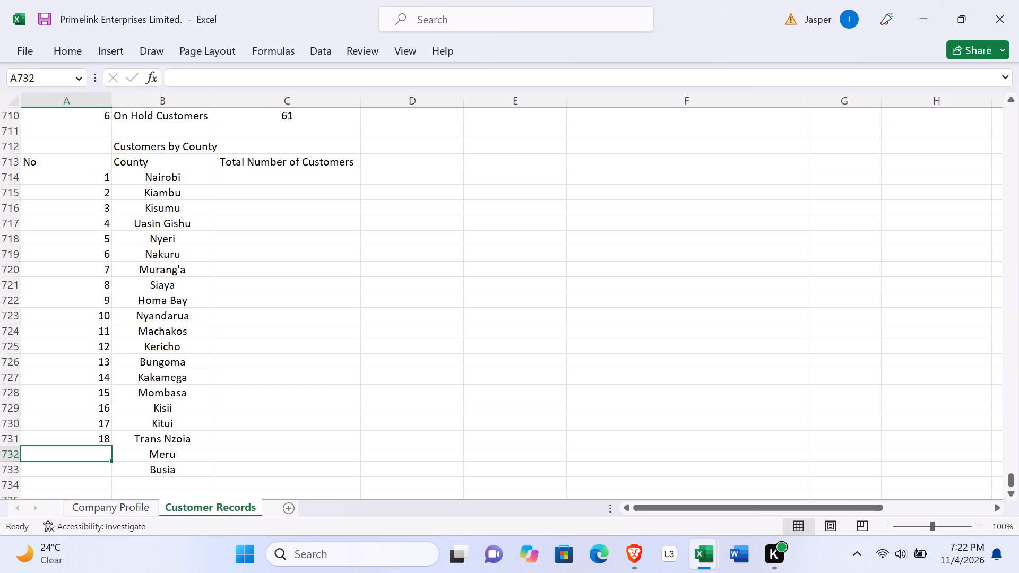
key(1)
key(9)
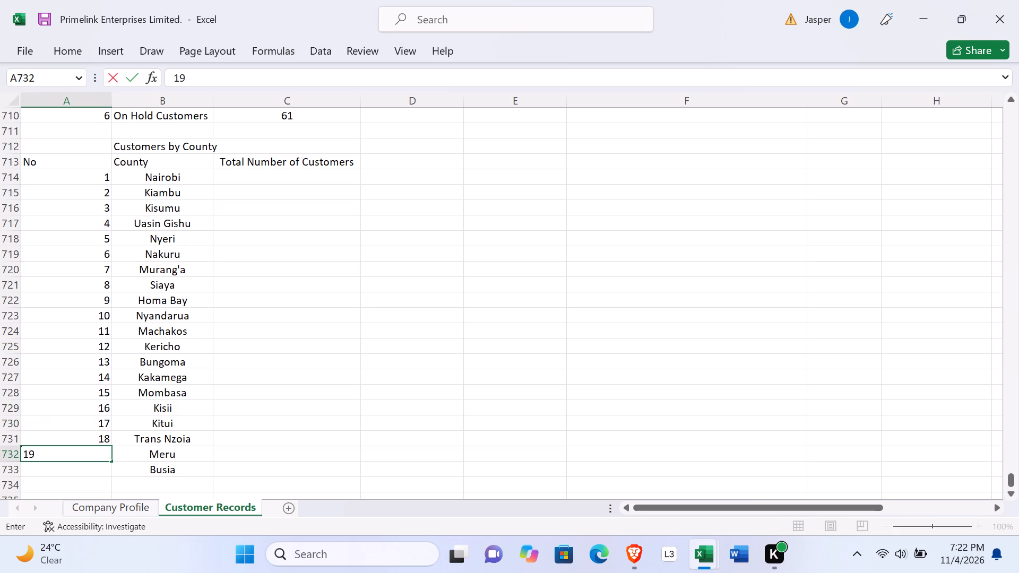
key(Down)
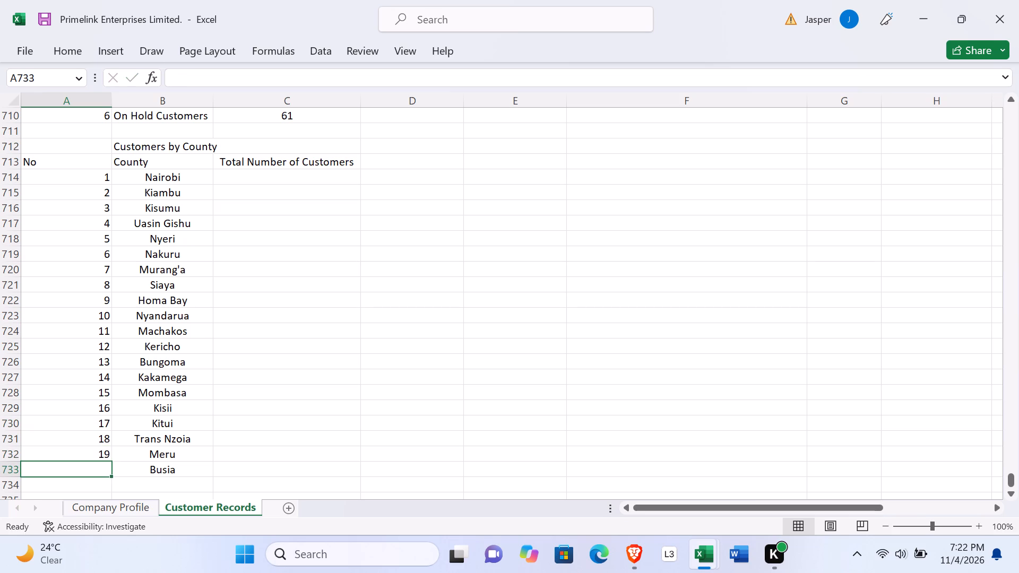
text(20)
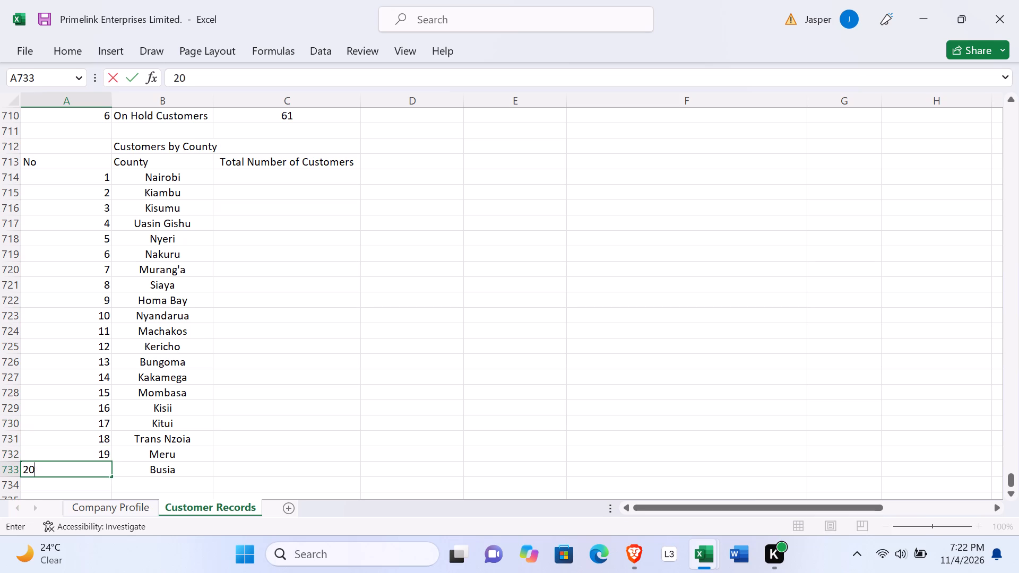
key(Down)
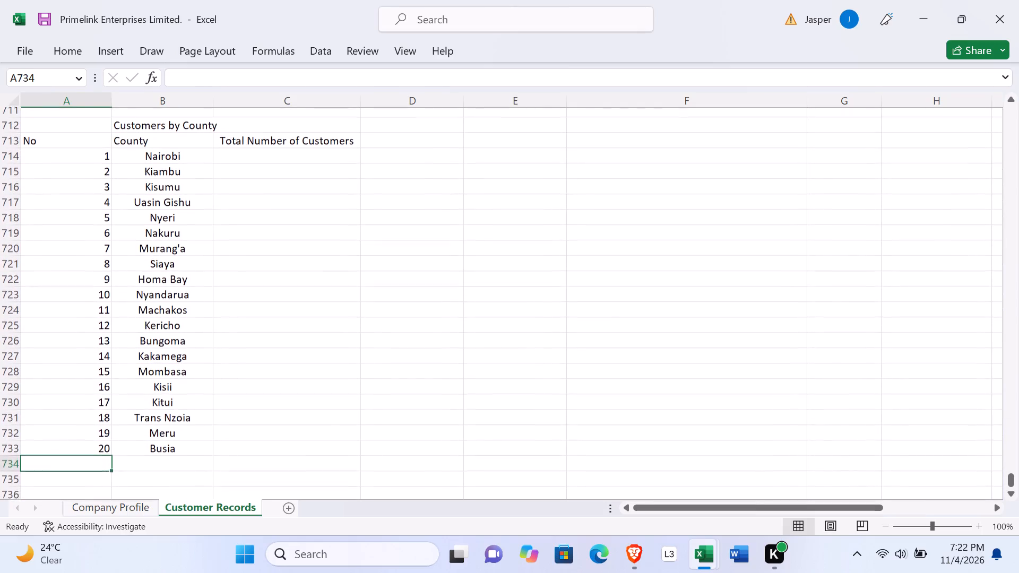
Enter =COUNTIF(G2:G701,"*nairobi*") in C714 to count the Nairobi customers.
scroll(159, 233, up, 2)
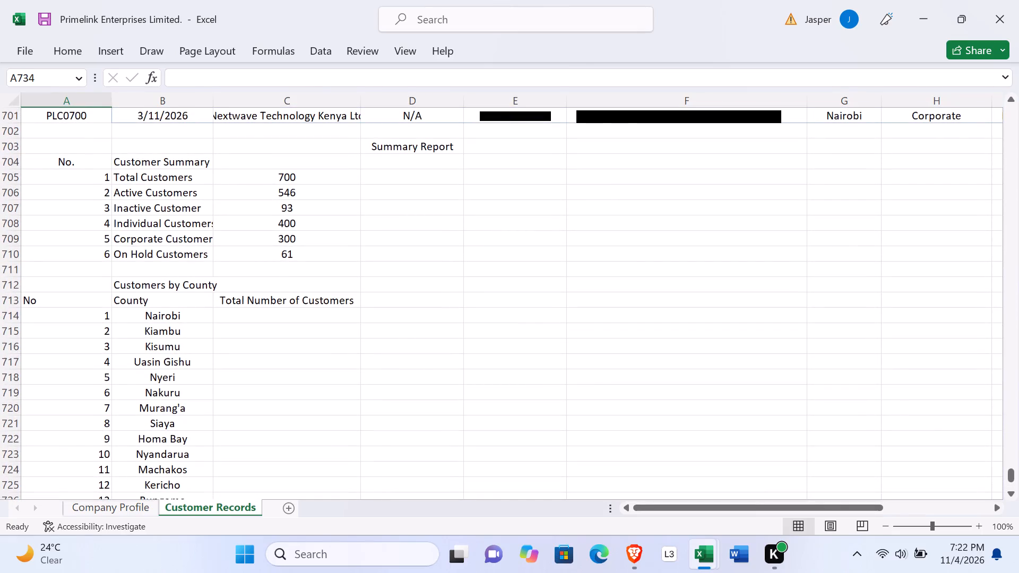
scroll(261, 298, up, 1)
scroll(261, 298, down, 1)
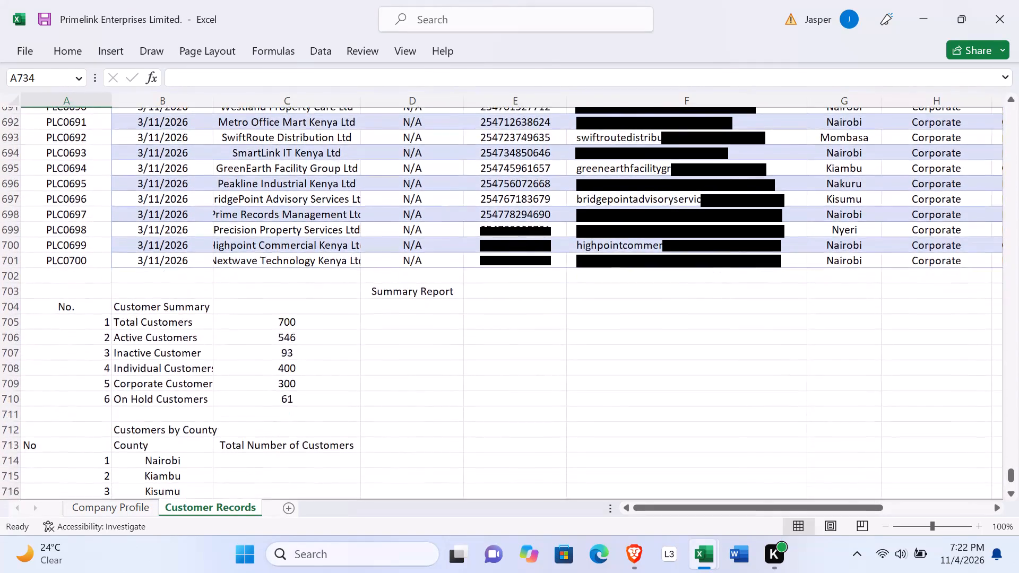
scroll(261, 298, down, 2)
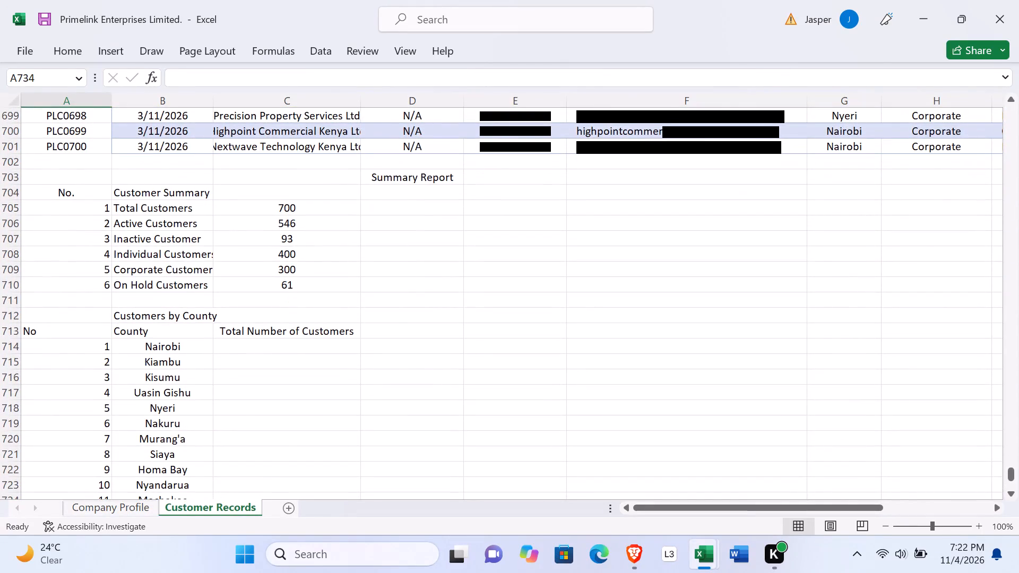
click(236, 351)
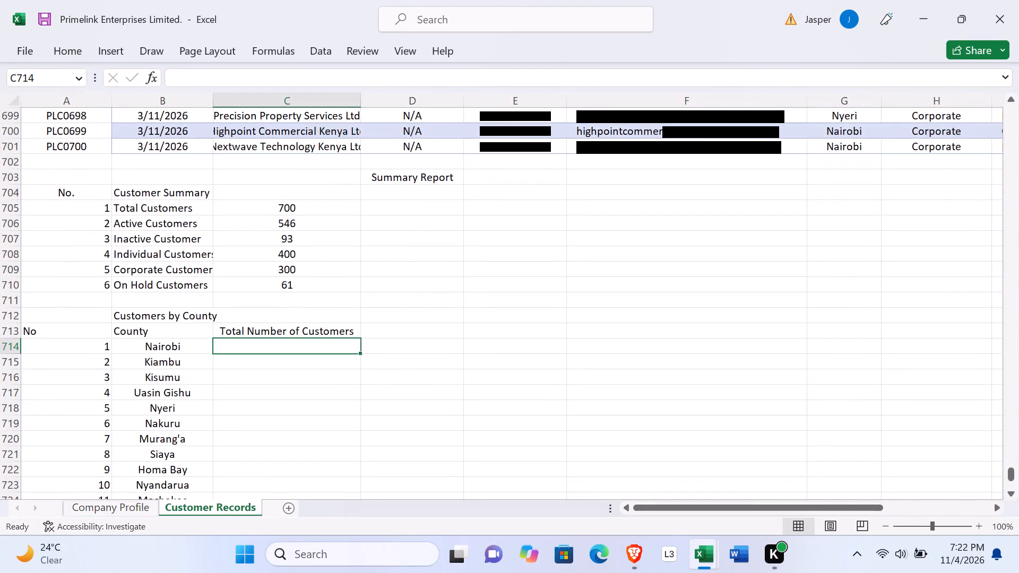
key(equal)
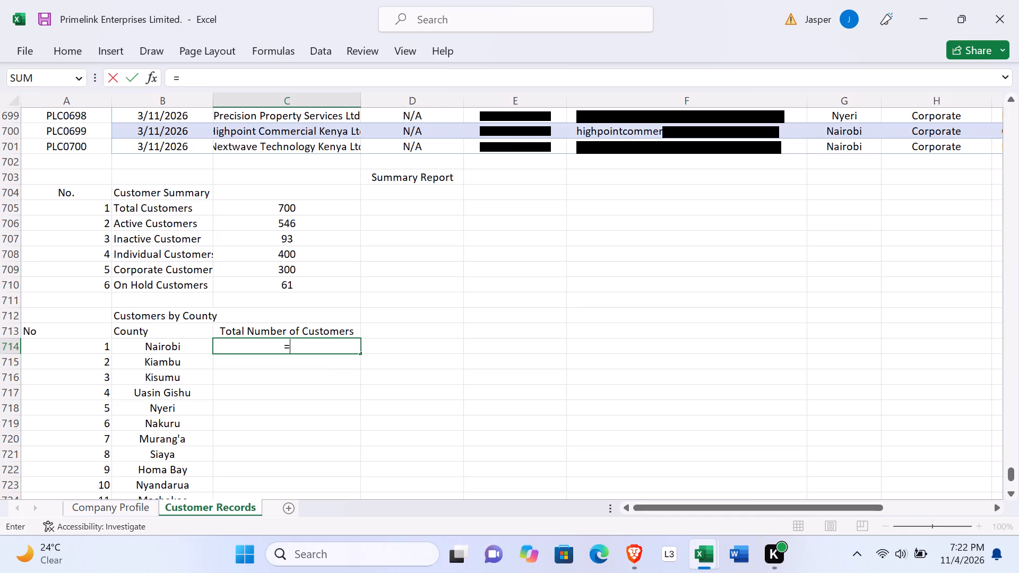
text(co)
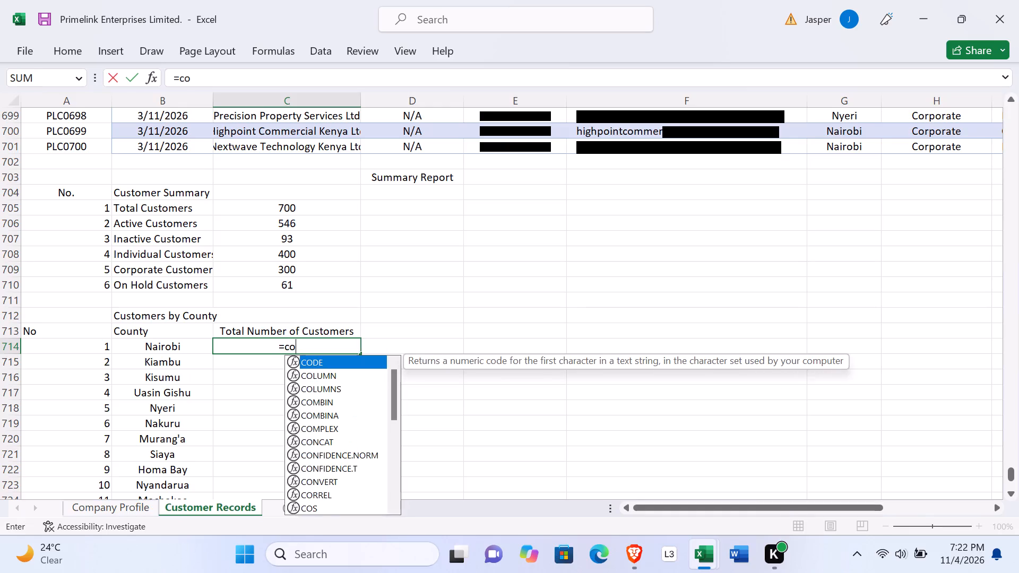
text(untif)
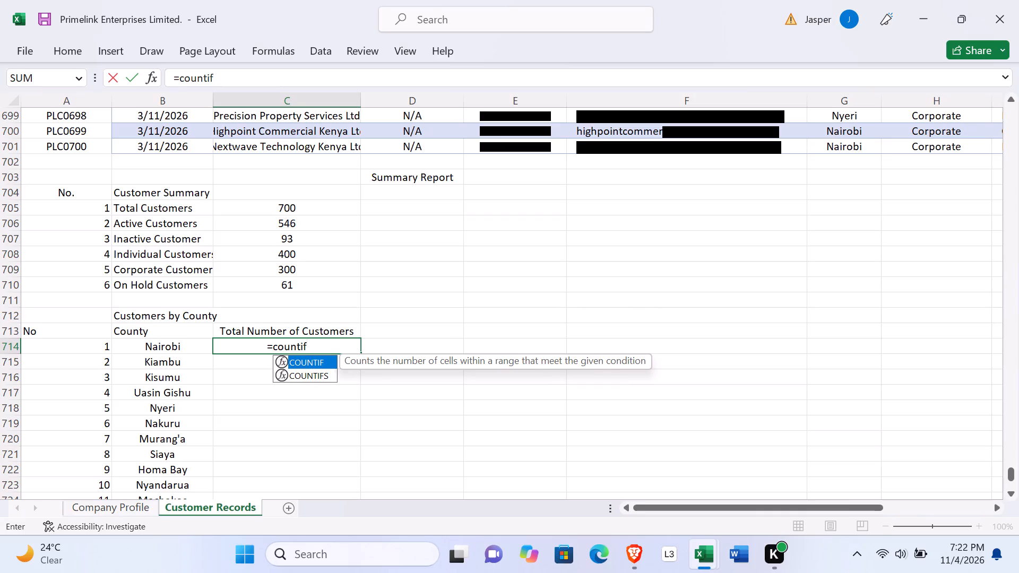
key(shift+parenleft)
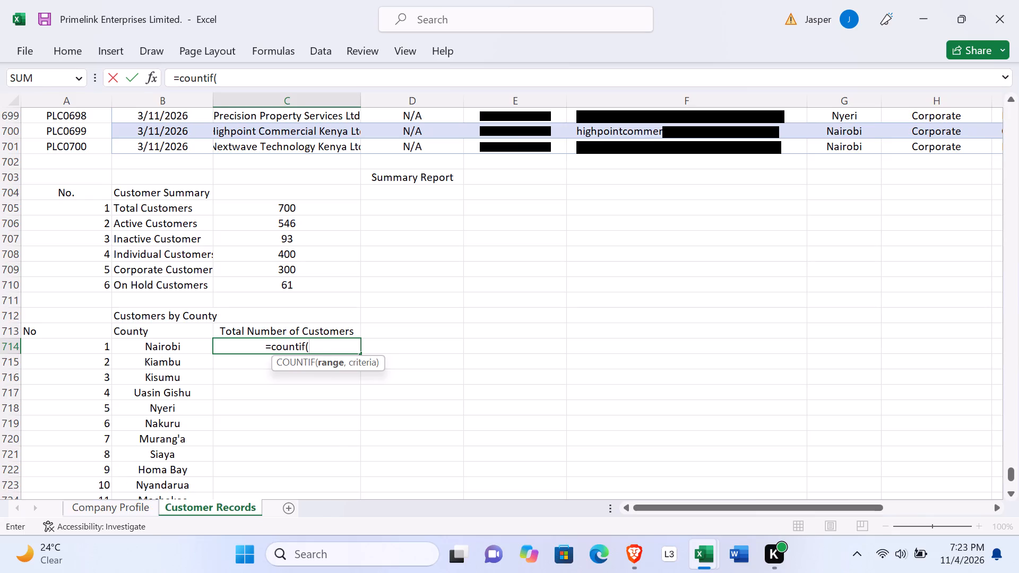
key(g)
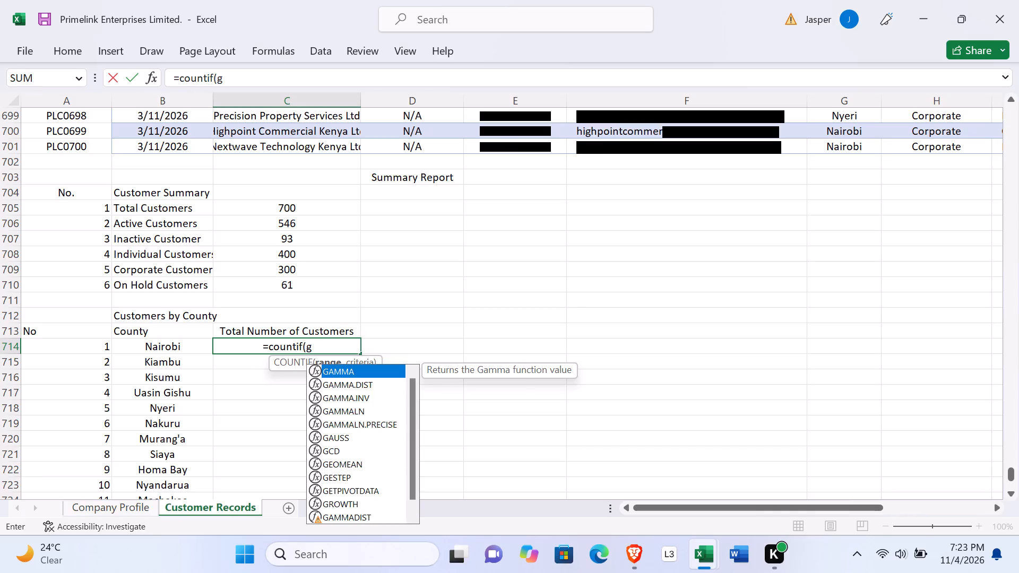
key(2)
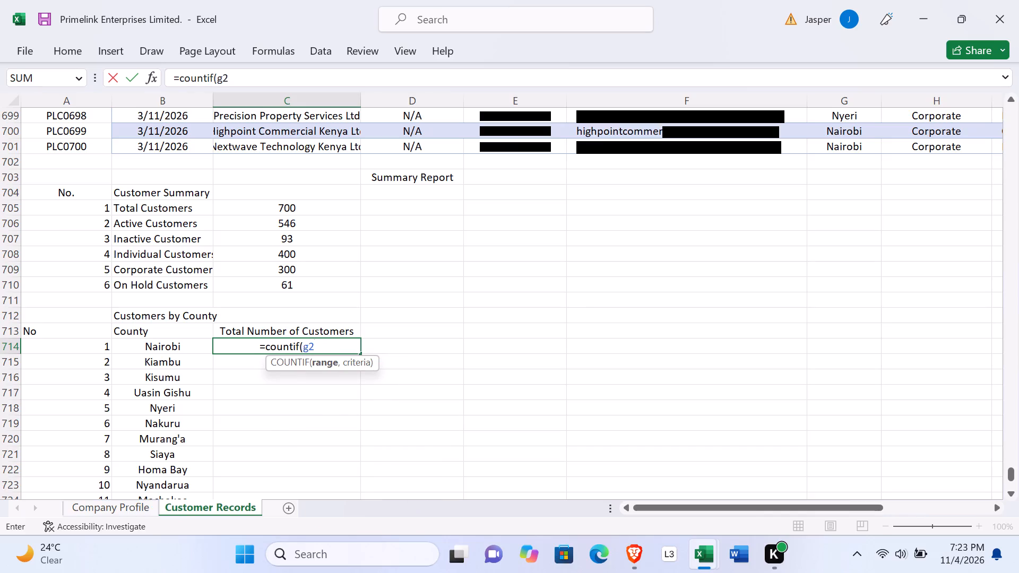
key(h)
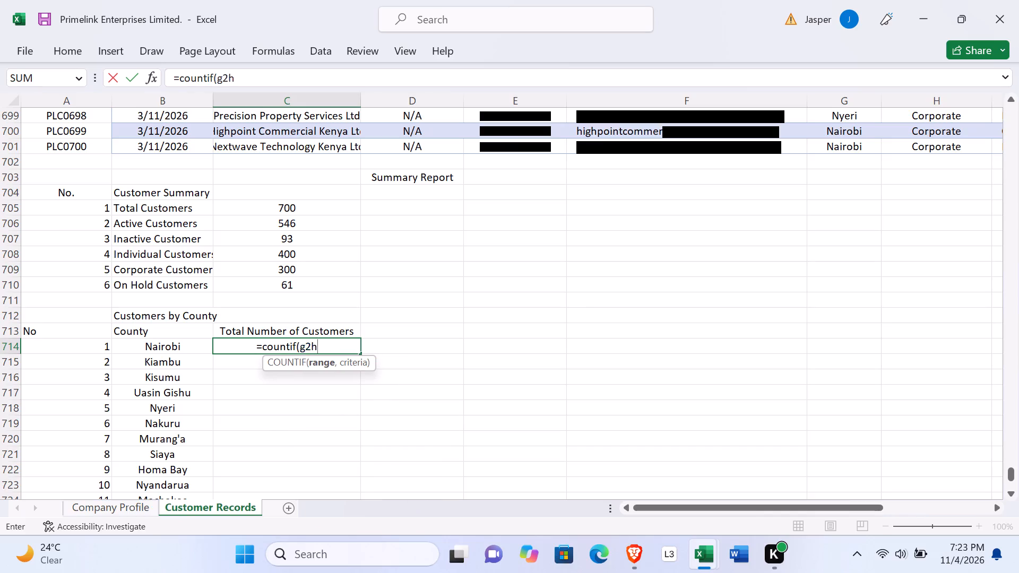
key(BackSpace)
key(BackSpace)
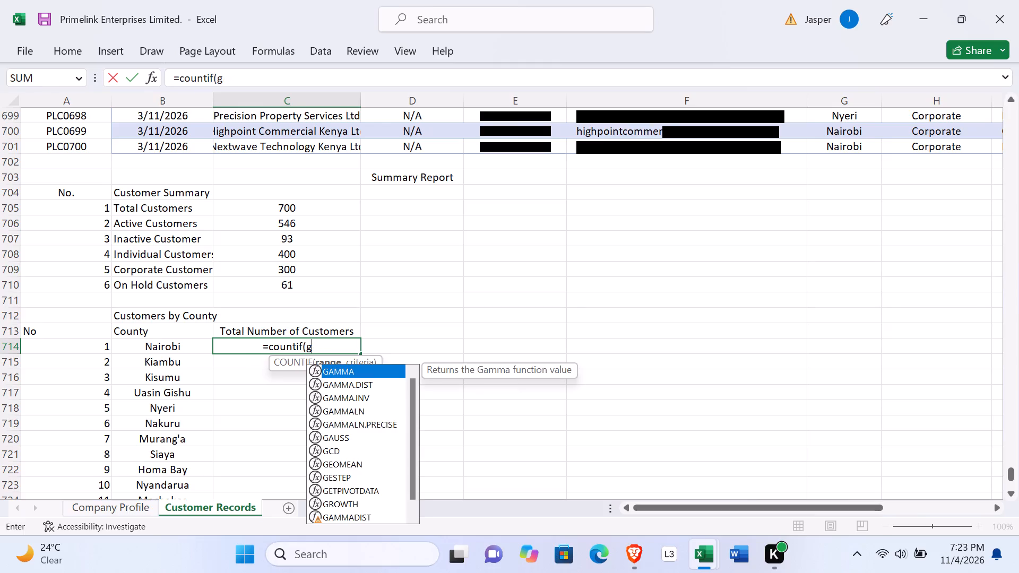
key(2)
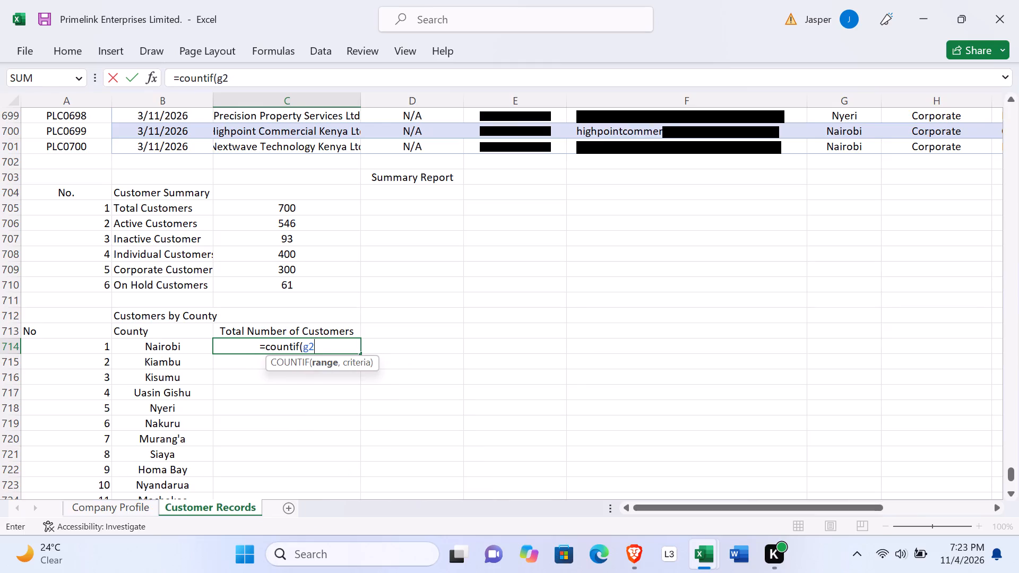
key(shift+colon)
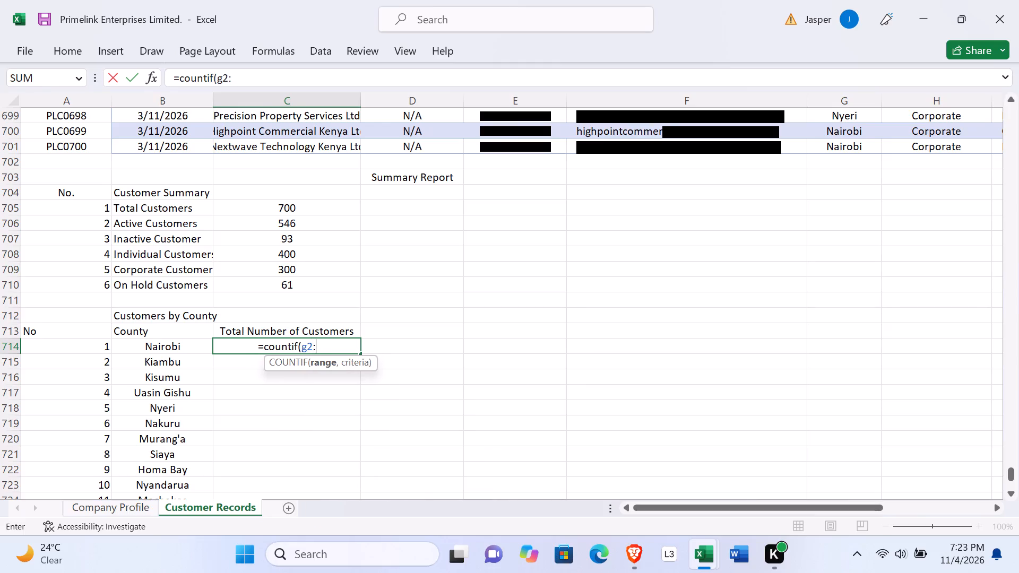
key(g)
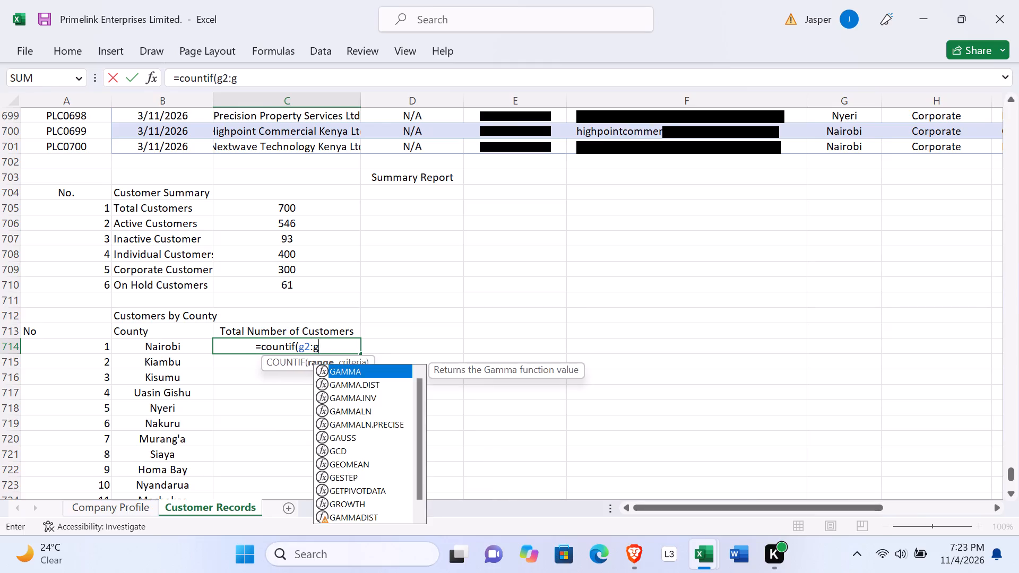
text(701)
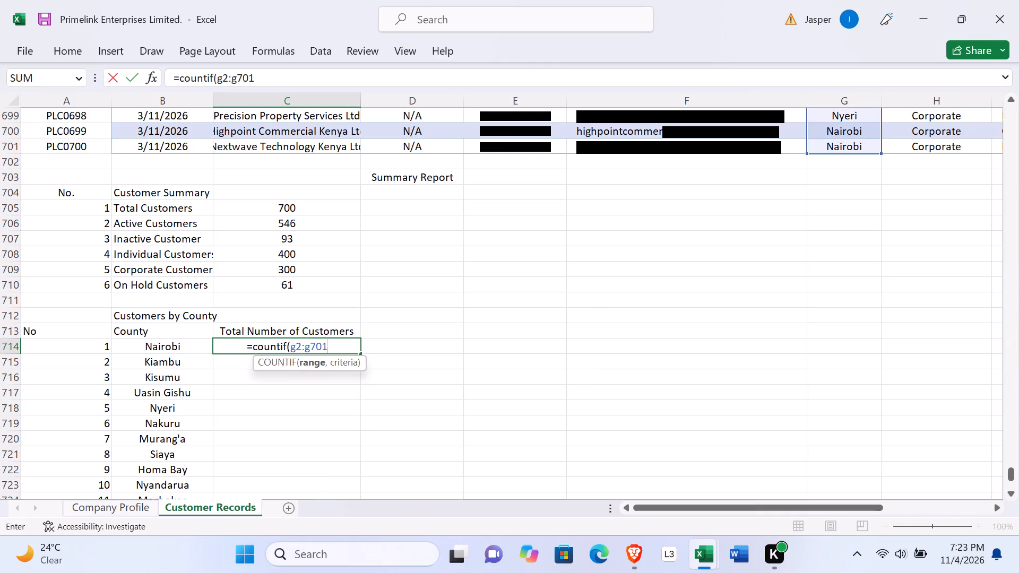
key(comma)
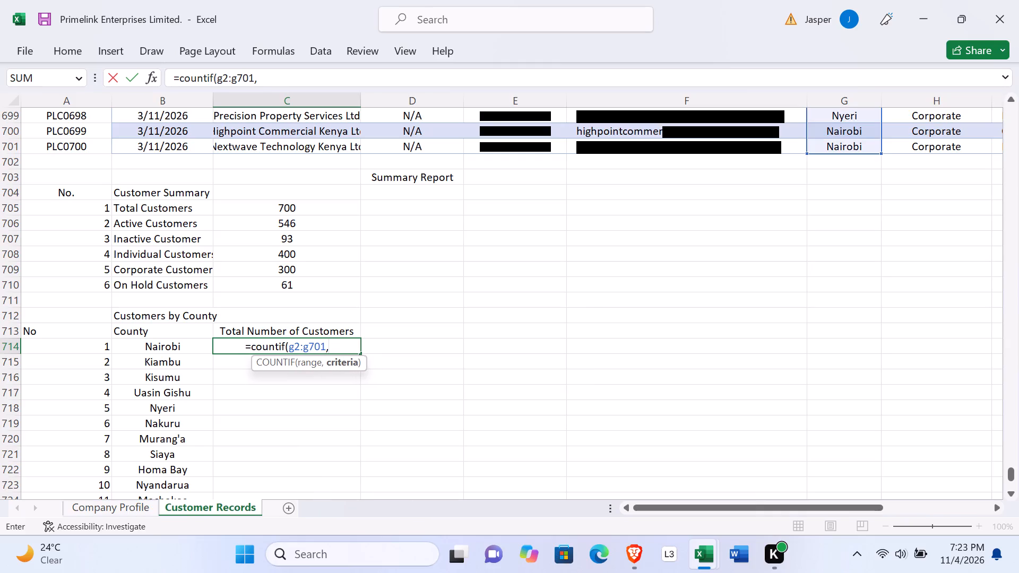
key(shift+quotedbl)
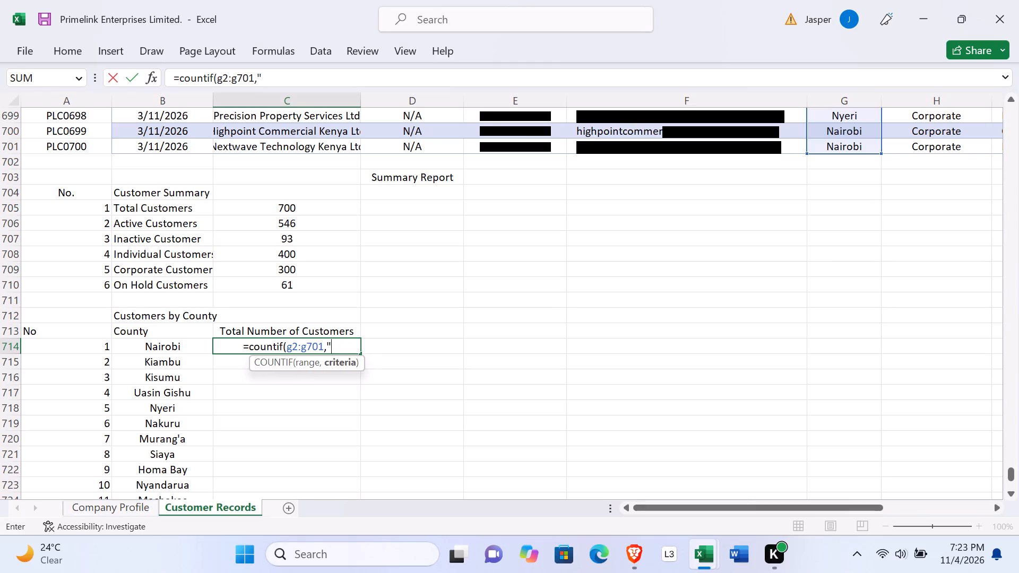
key(shift+asterisk)
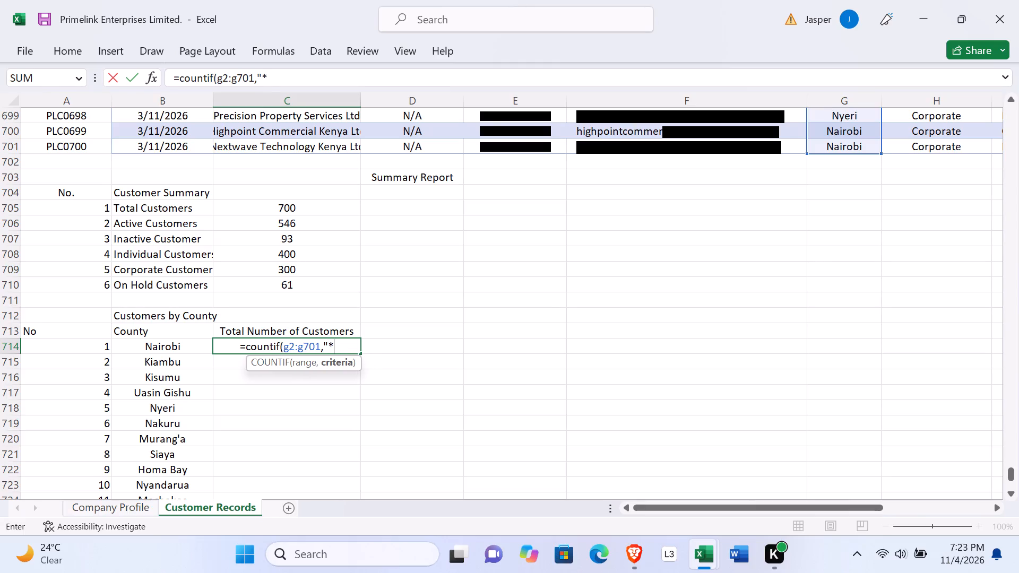
text(nairobi)
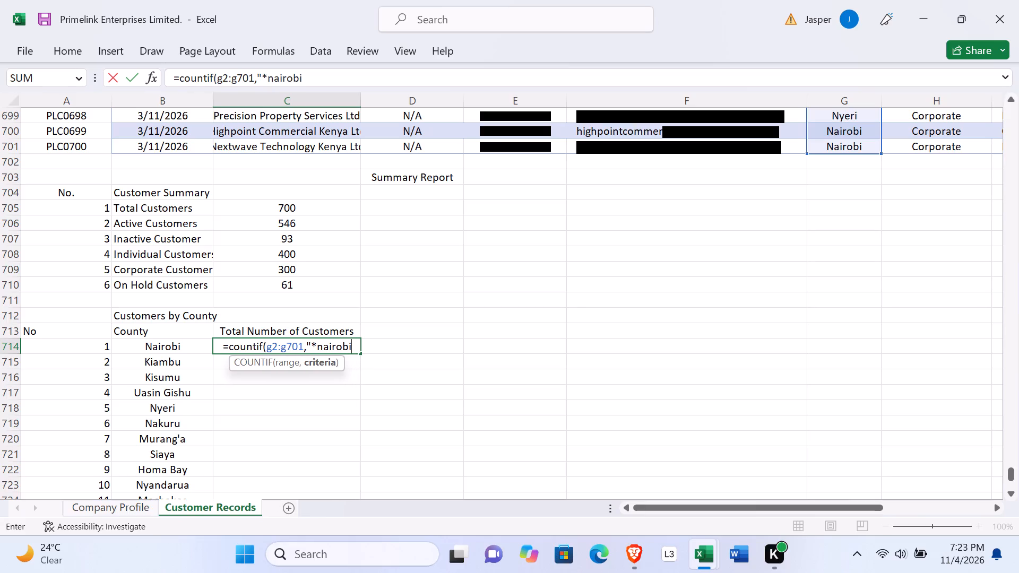
key(shift+asterisk)
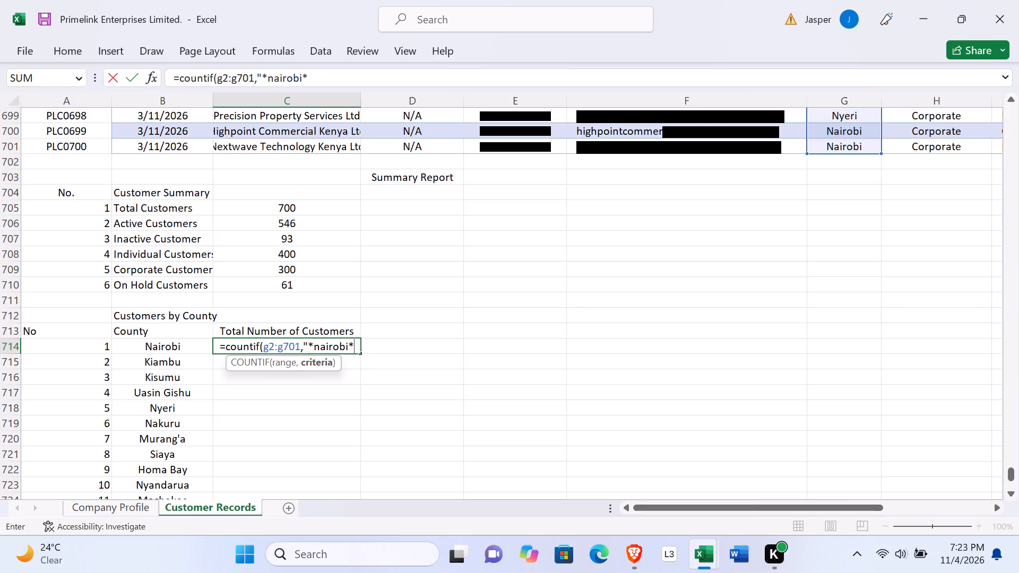
key(shift+quotedbl)
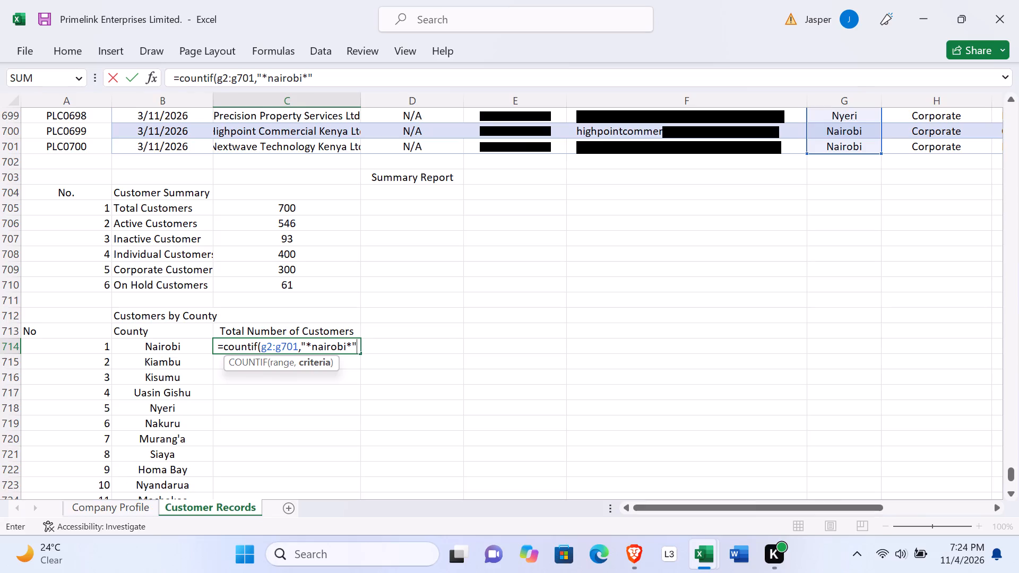
key(Return)
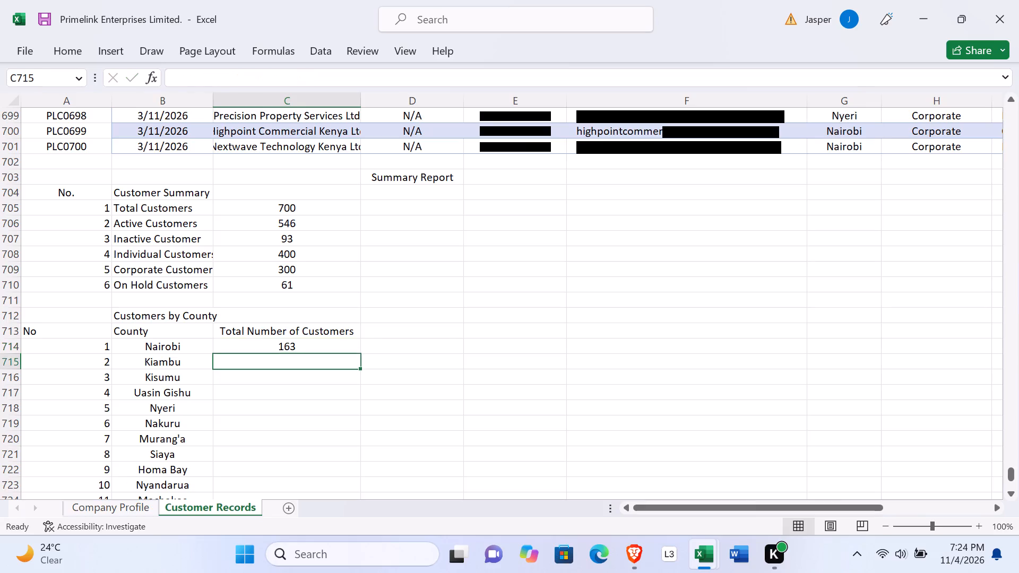
Copy the full Nairobi COUNTIF formula text from C714 into C715, the total cell for Kiambu.
click(261, 346)
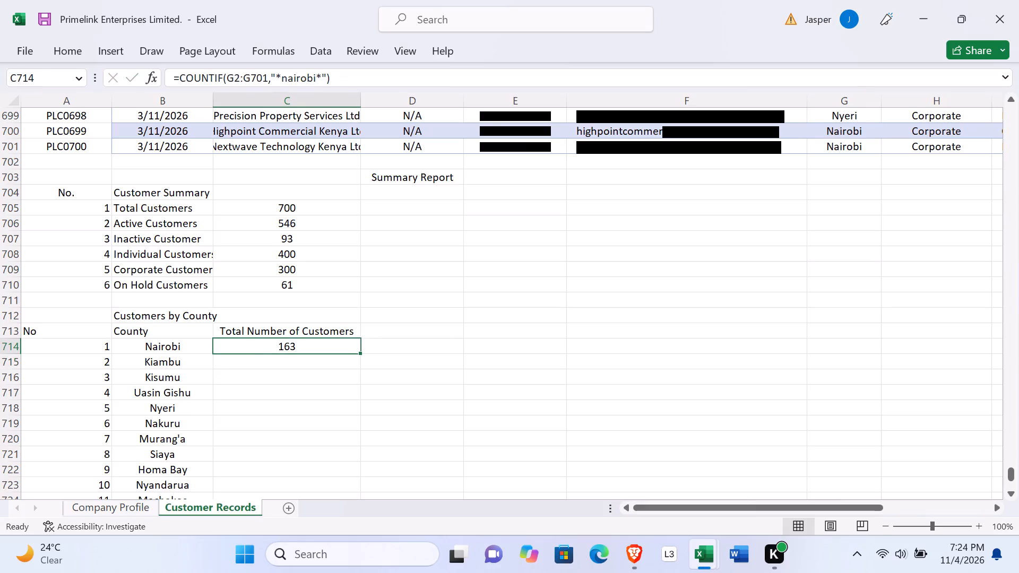
double_click(267, 346)
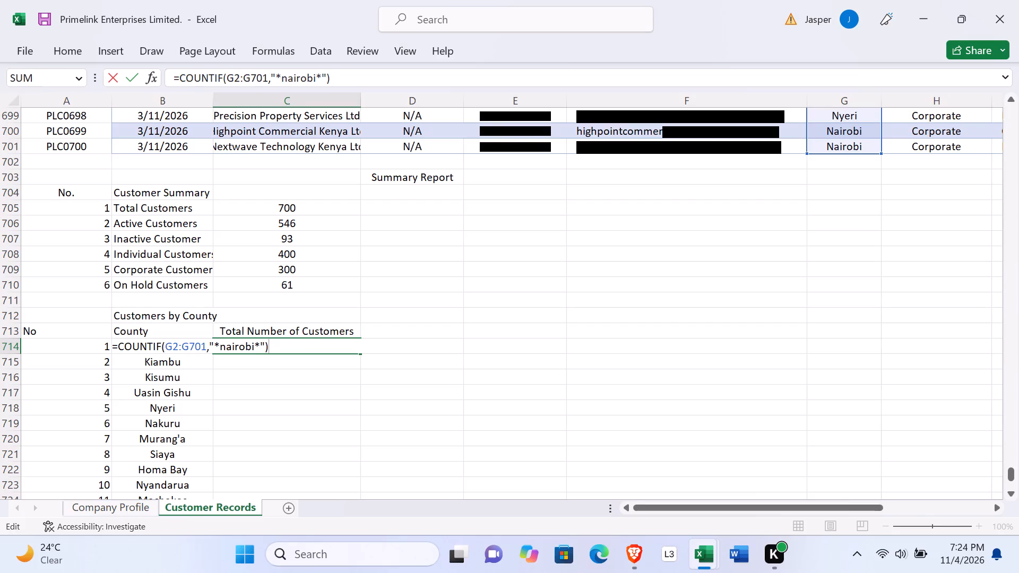
drag(172, 74, 358, 68)
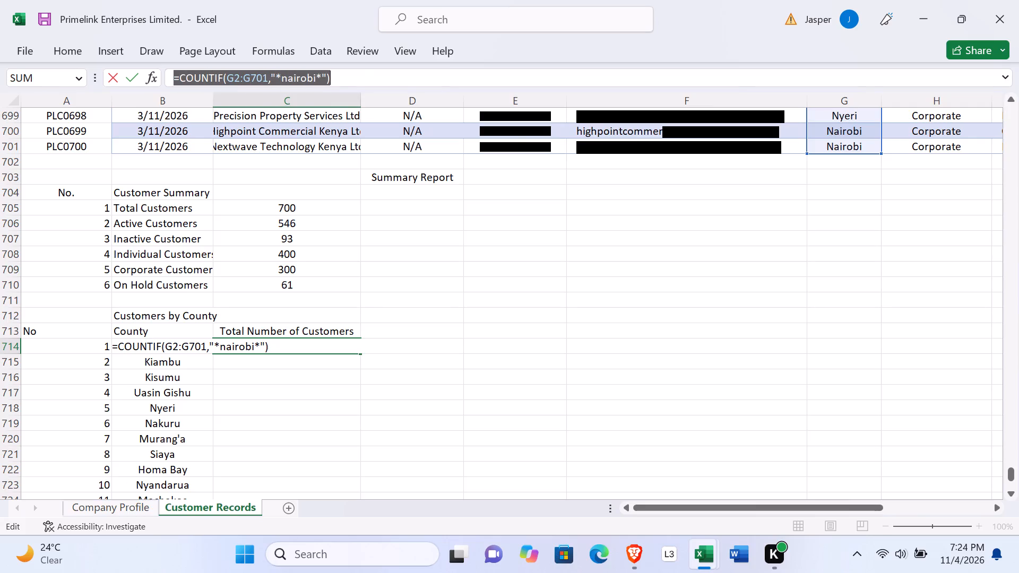
key(ctrl+c)
key(Return)
double_click(253, 366)
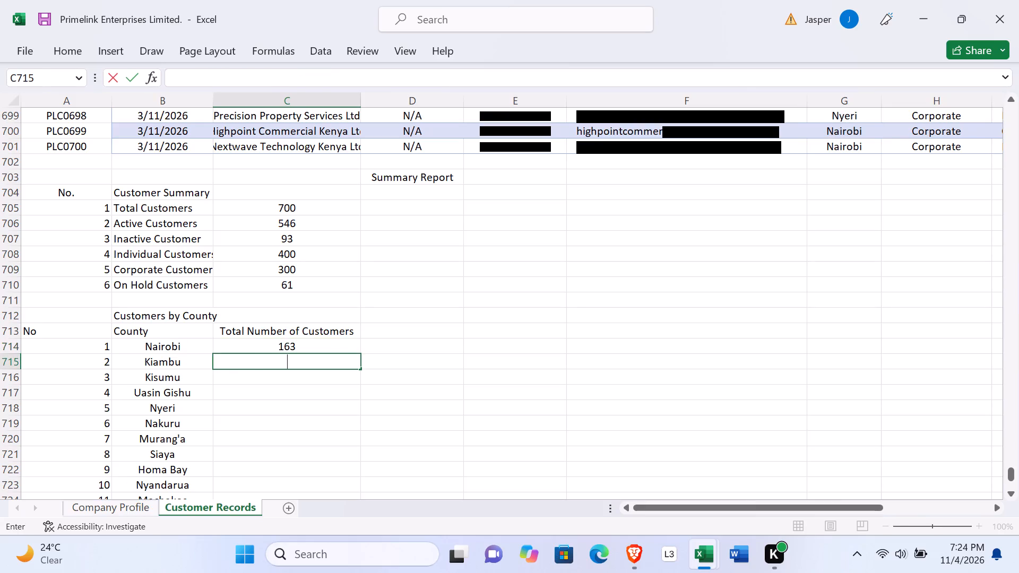
key(ctrl+v)
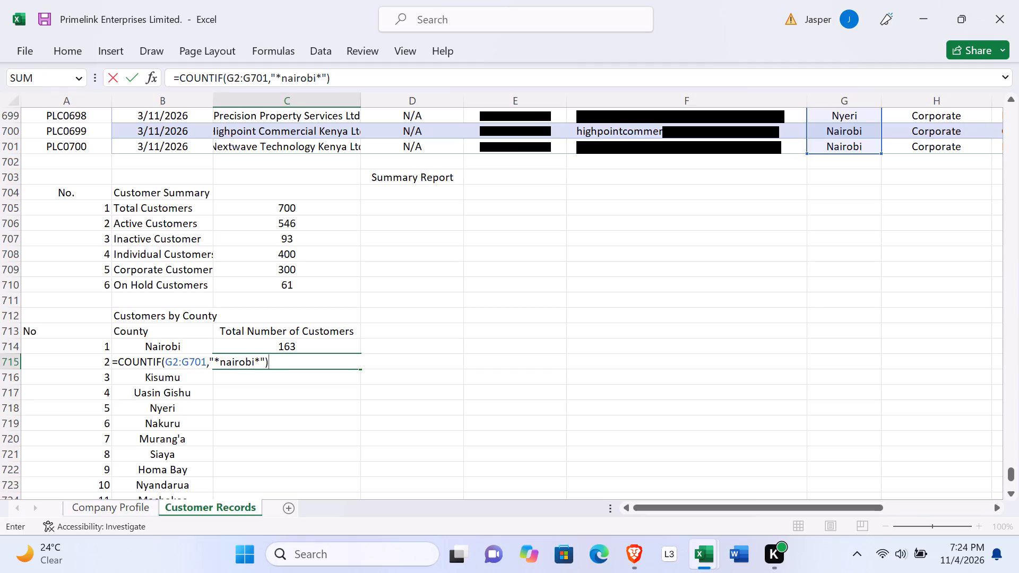
Replace nairobi with kiambu in the C715 formula so it reads =COUNTIF(G2:G701,"*kiambu*").
click(240, 362)
click(240, 362)
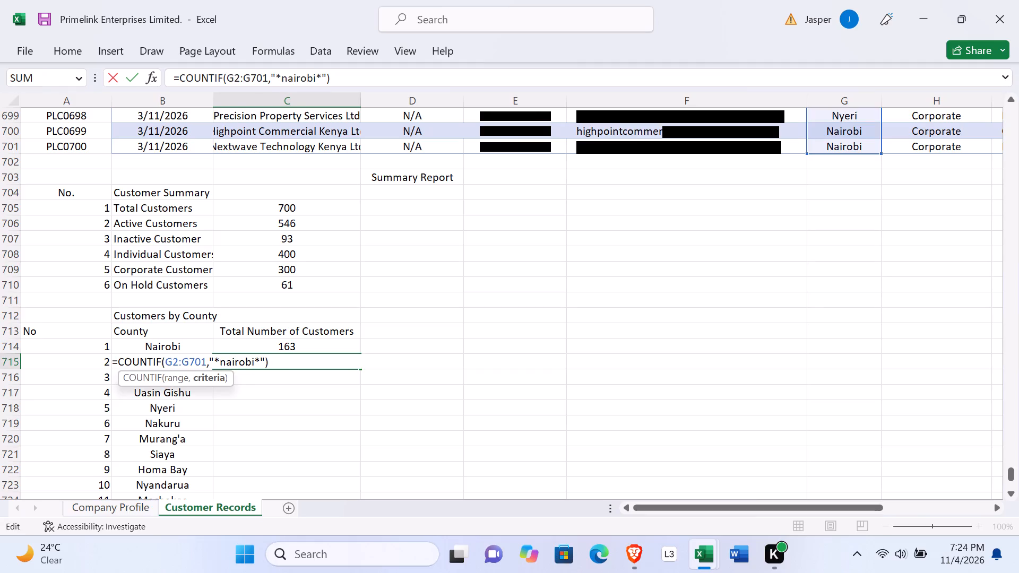
double_click(256, 360)
key(Return)
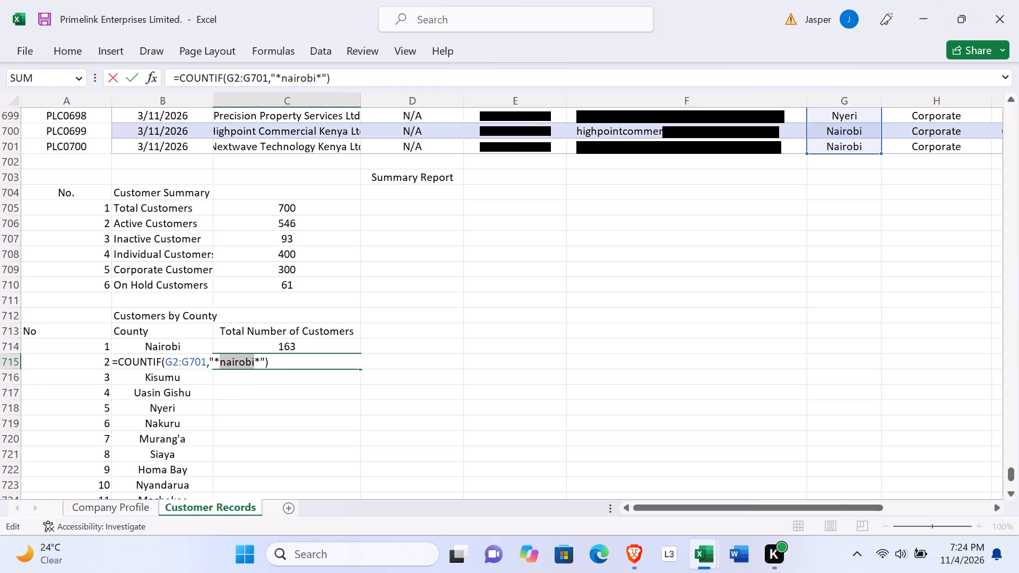
double_click(280, 362)
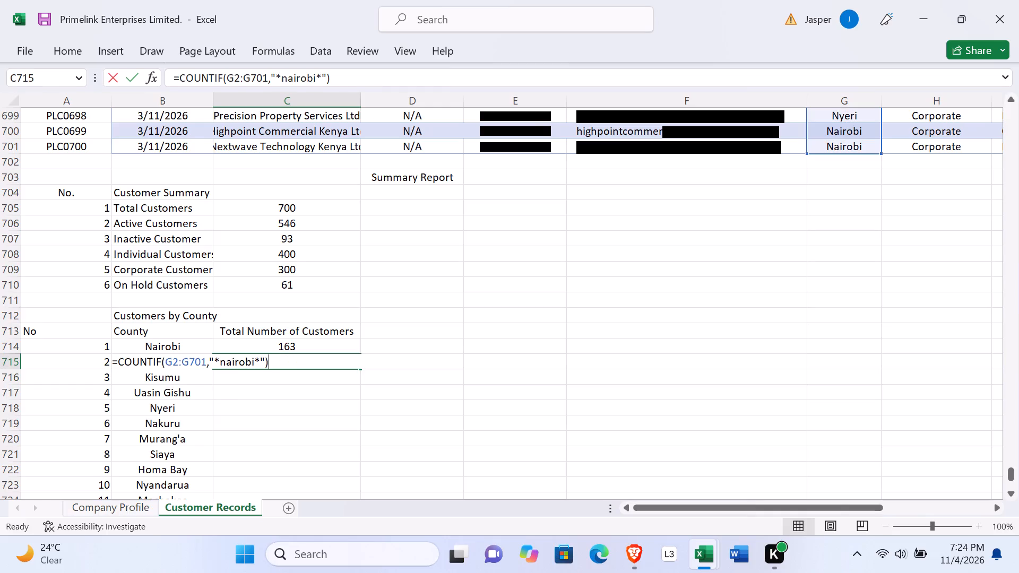
click(241, 360)
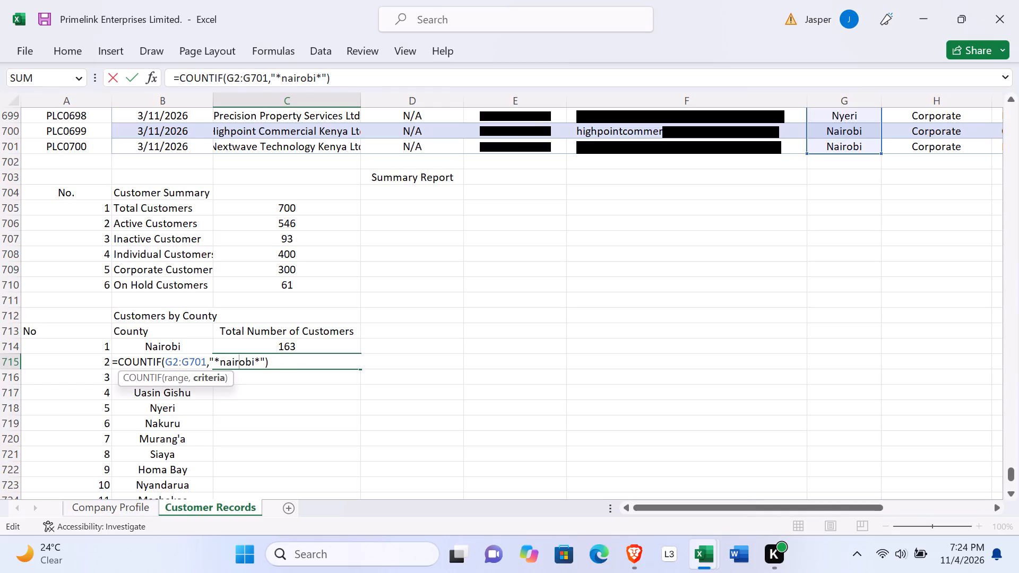
double_click(241, 360)
text(kiamb)
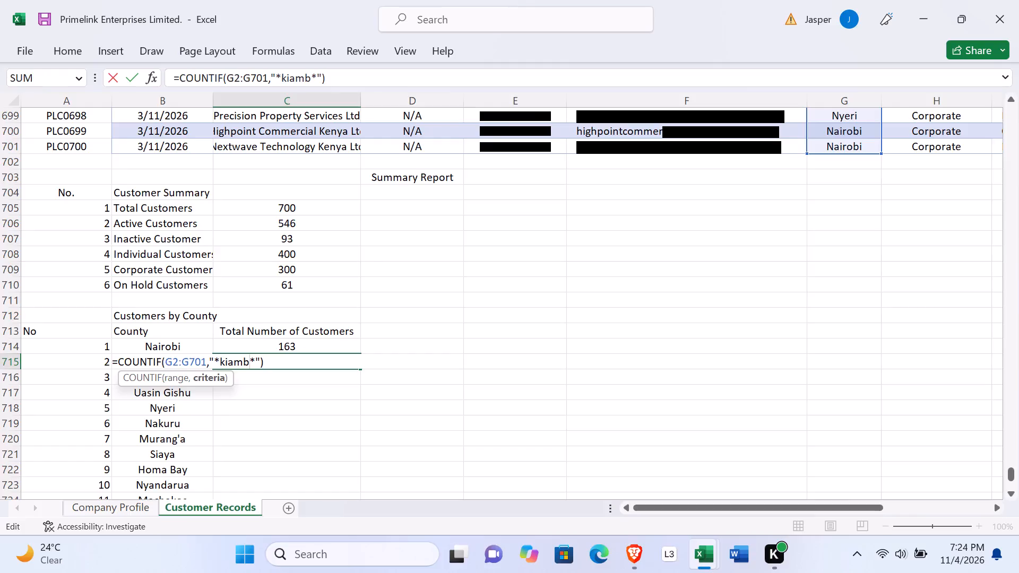
key(u)
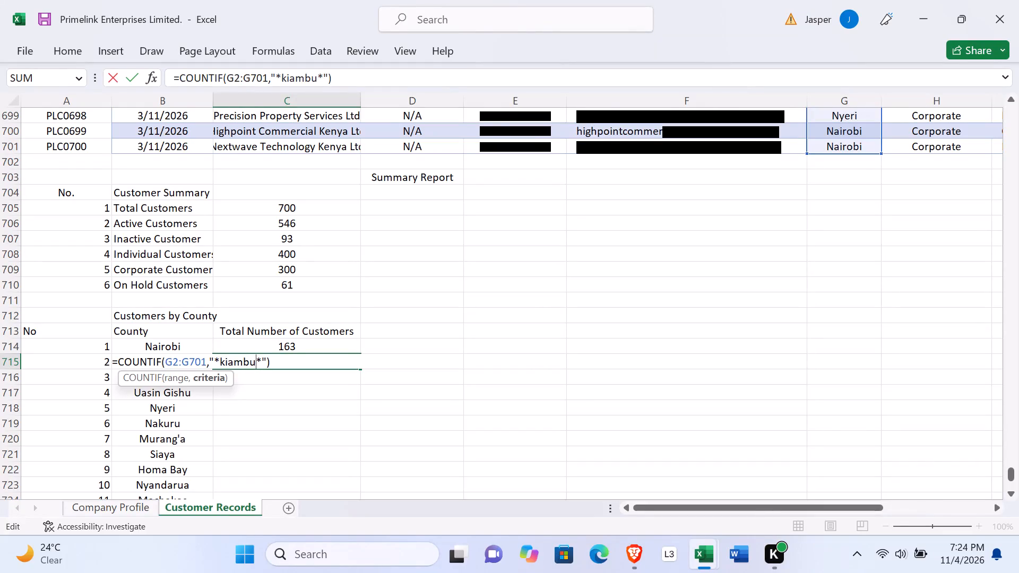
key(Return)
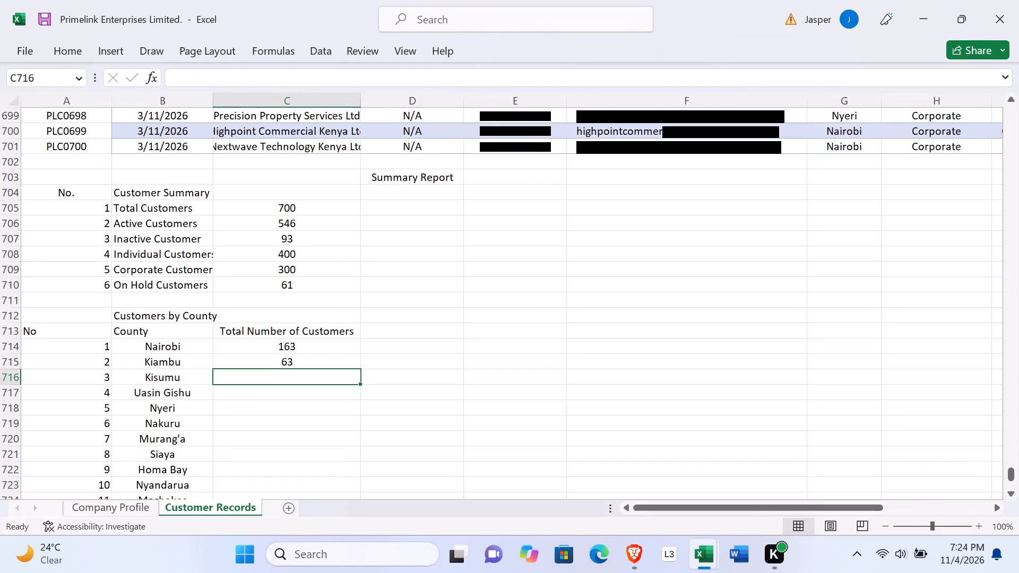
Paste the copied COUNTIF formula into C716 for Kisumu and change its criterion to "*kisumu*".
double_click(260, 375)
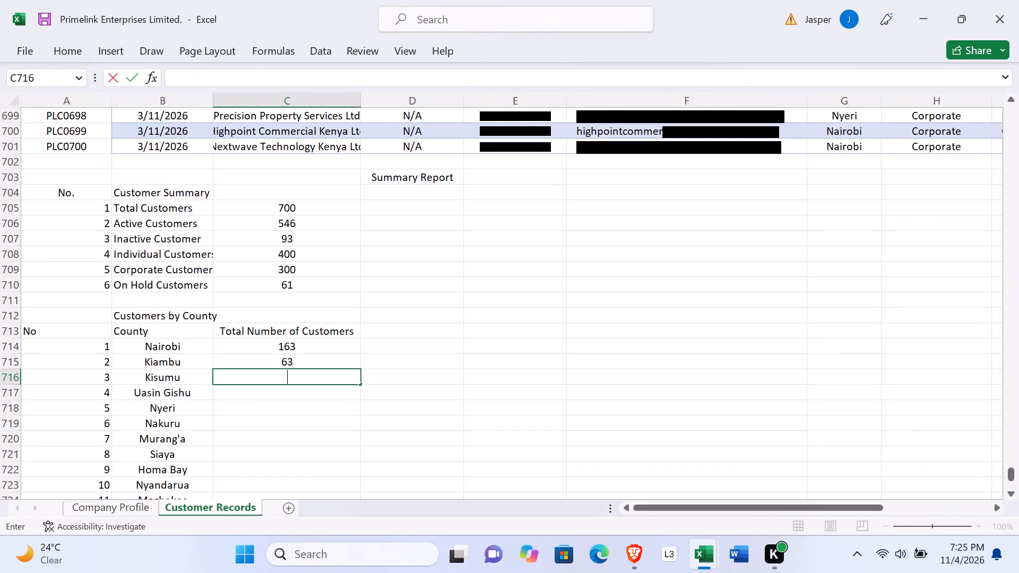
key(ctrl+v)
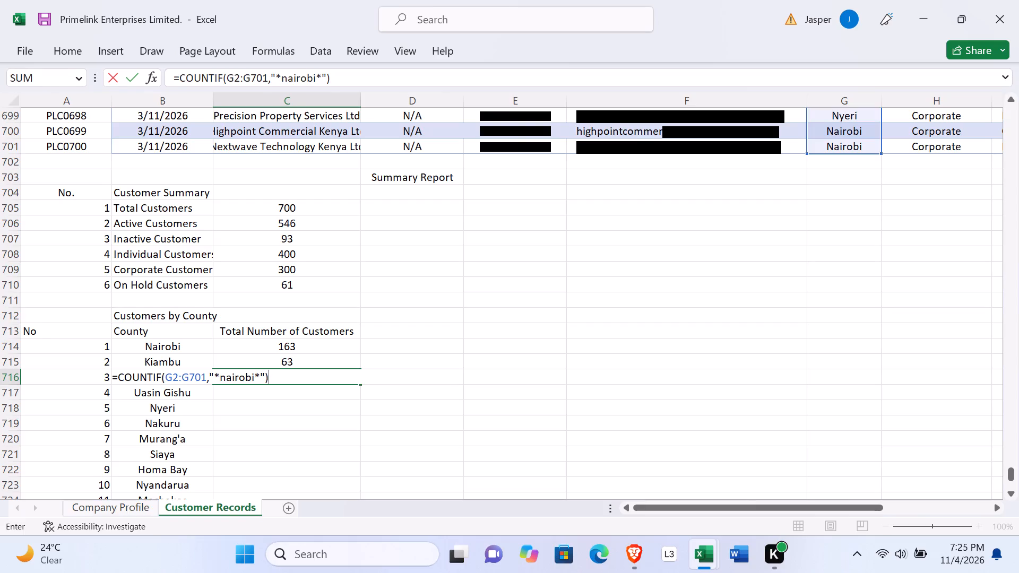
double_click(248, 380)
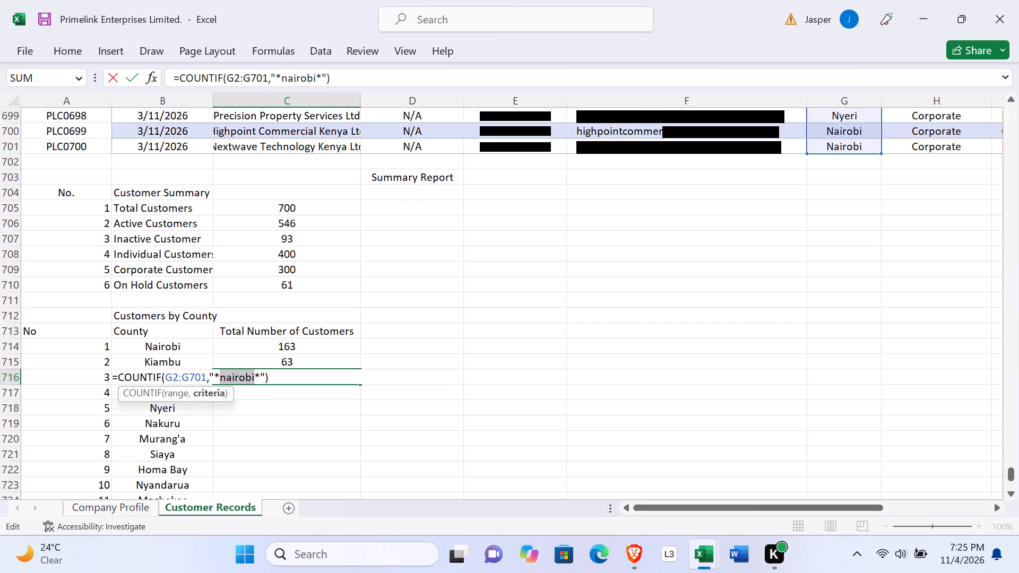
text(ki)
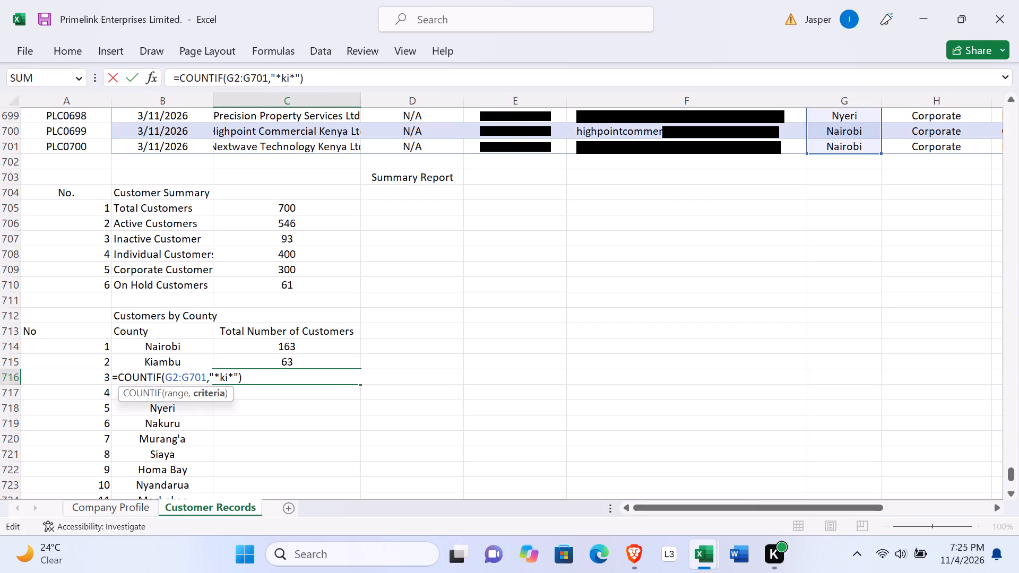
text(su)
text(mu)
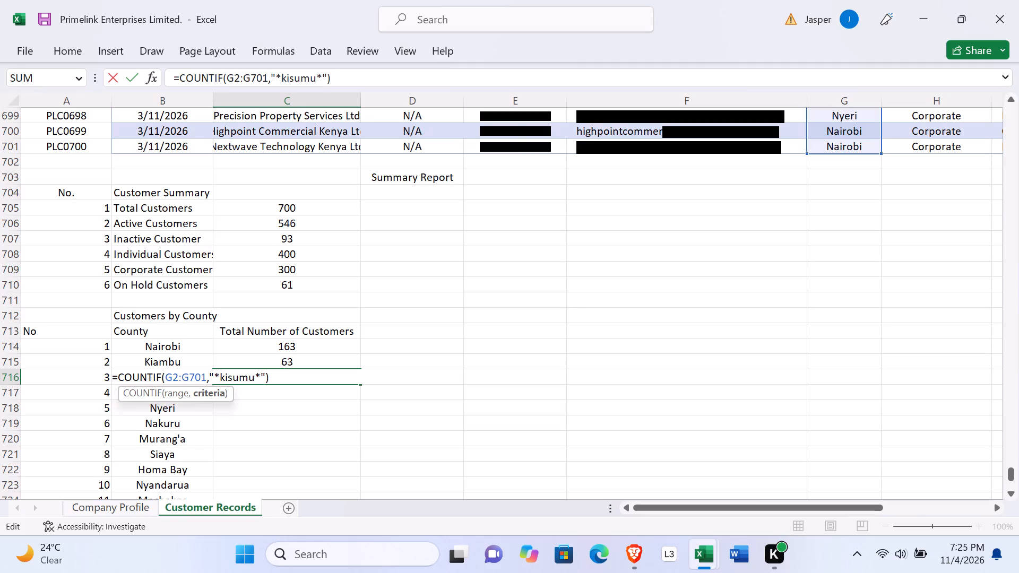
key(Return)
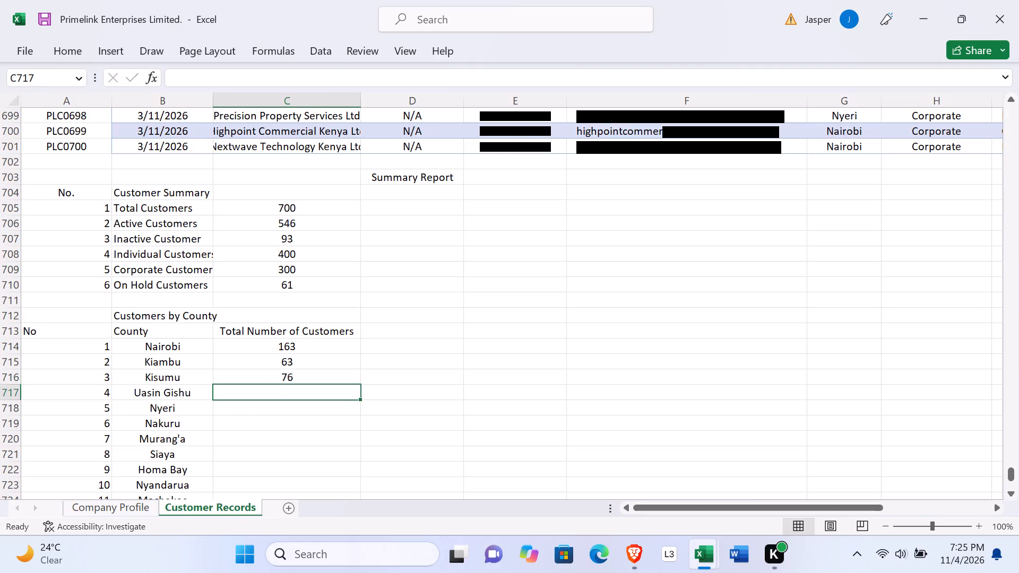
Paste the copied COUNTIF formula into C717 for Uasin Gishu and change its criterion to "*uasin gisu*".
click(271, 393)
double_click(271, 393)
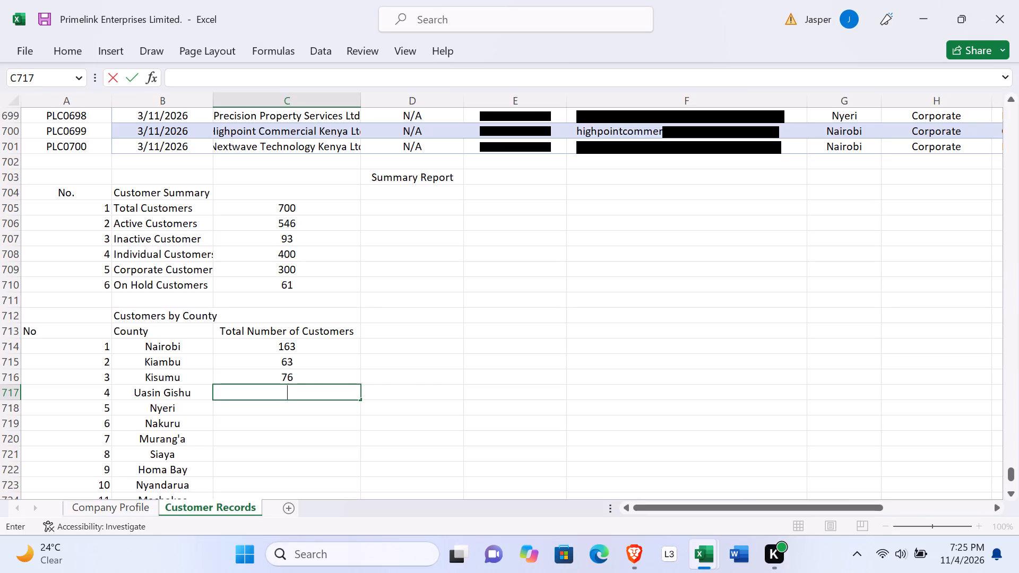
key(ctrl+v)
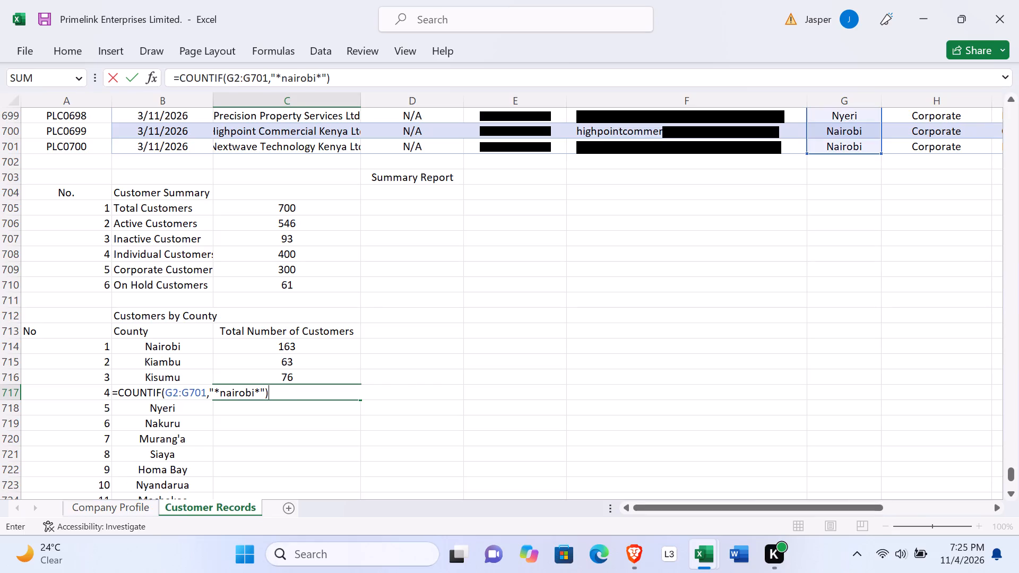
double_click(242, 392)
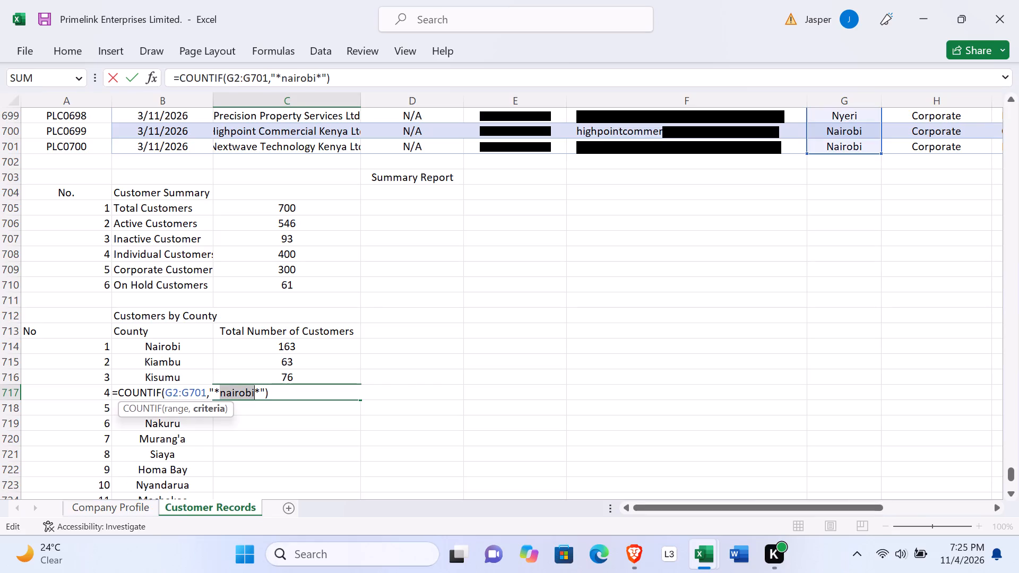
text(ua)
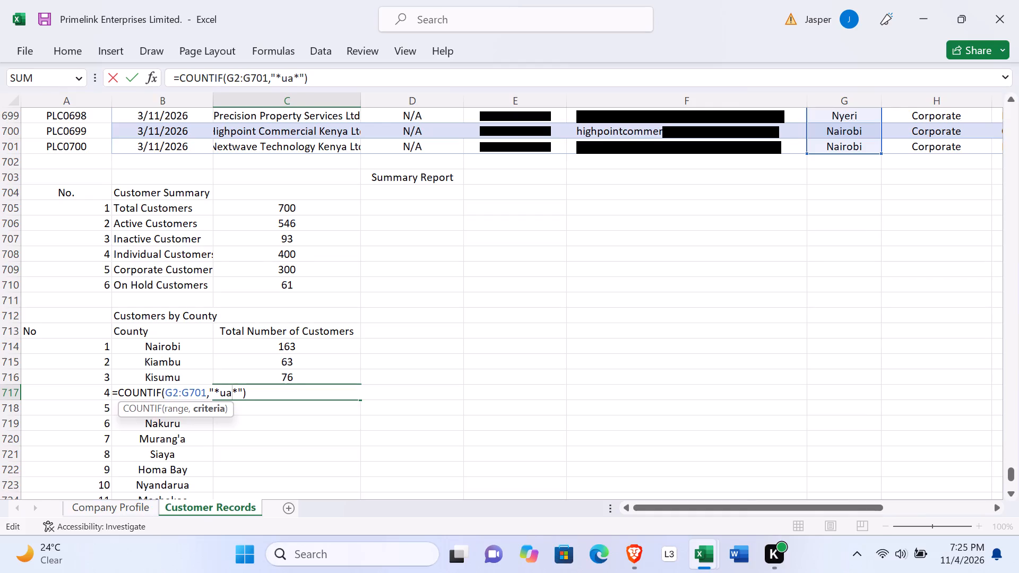
key(s)
text(in gi)
text(su)
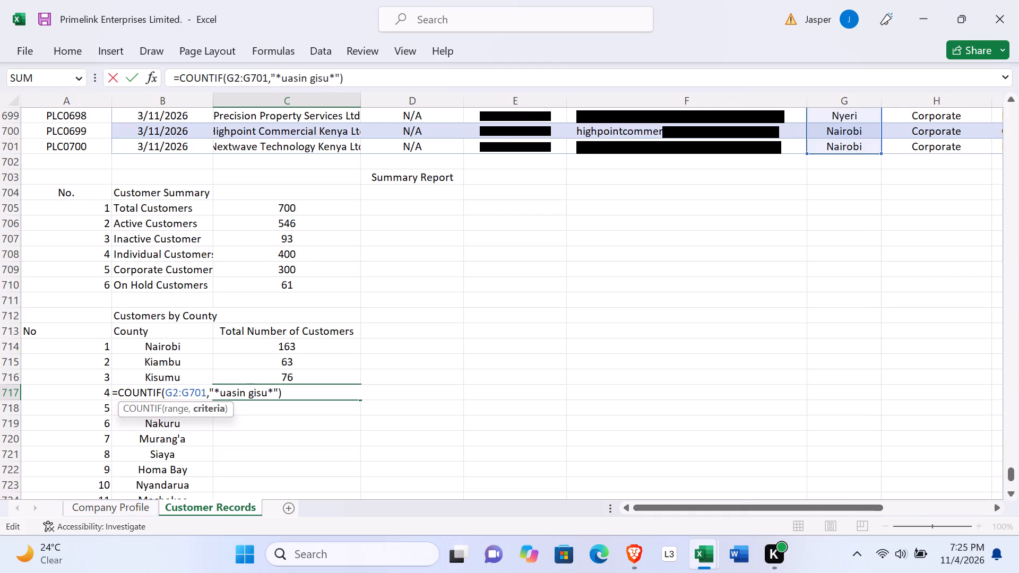
key(Return)
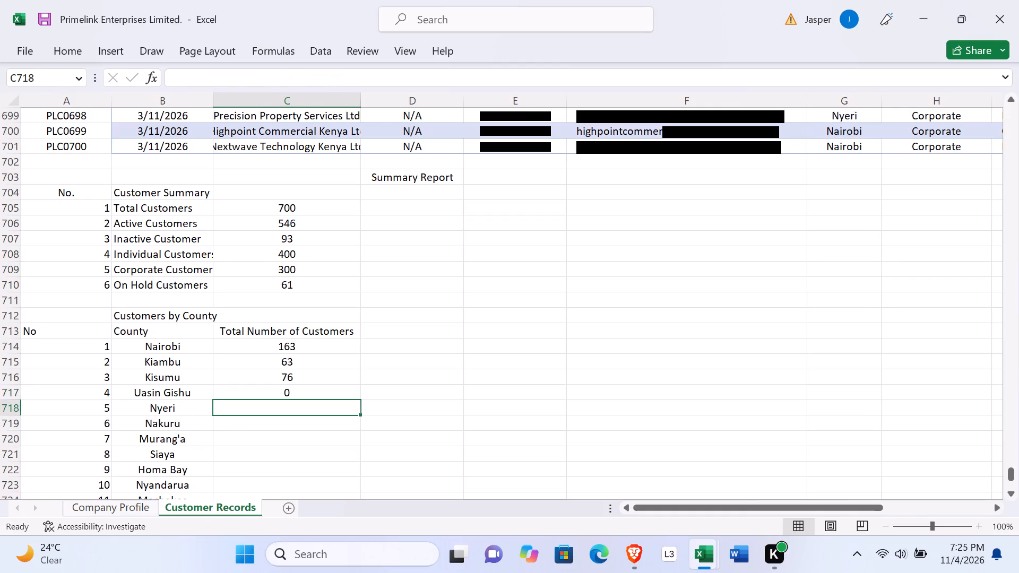
Check the criterion spelling in the C717 formula against the county name in B717.
click(271, 390)
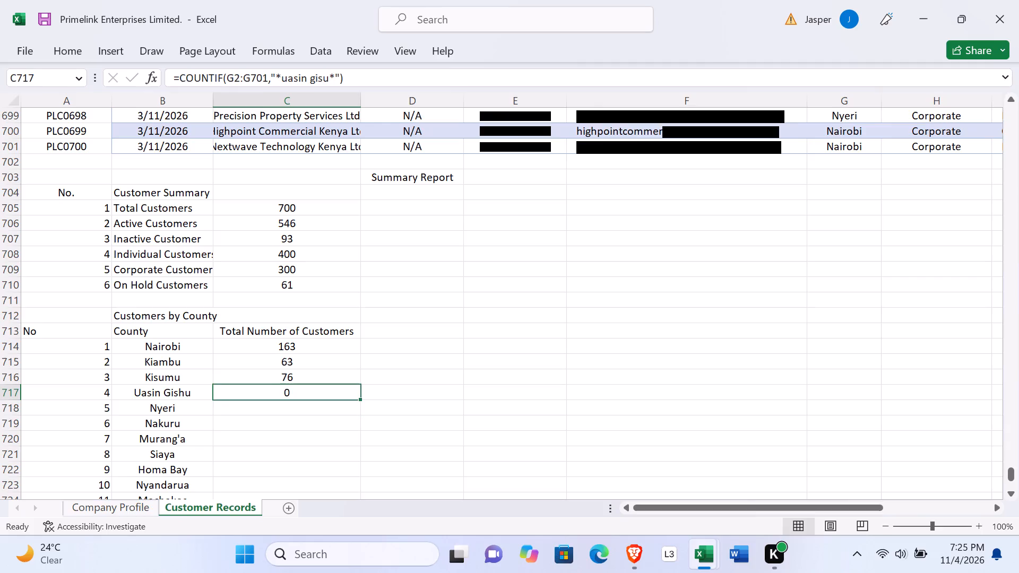
double_click(271, 390)
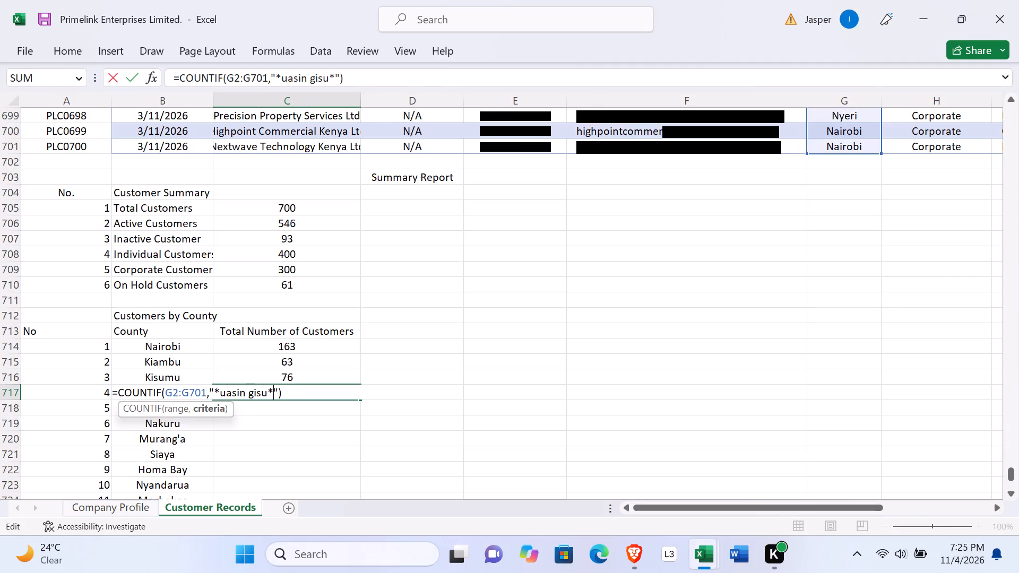
click(250, 392)
key(Return)
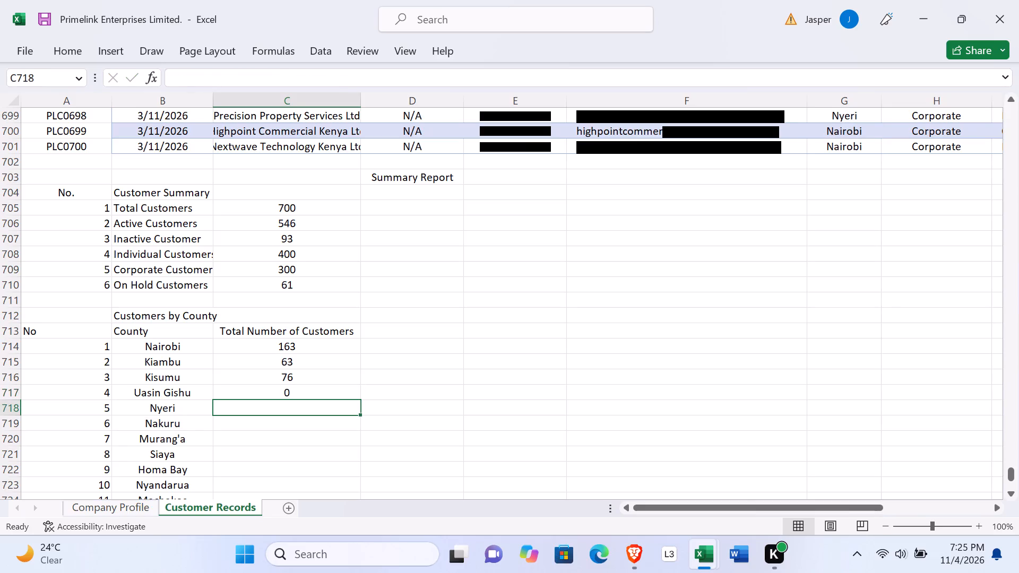
double_click(259, 391)
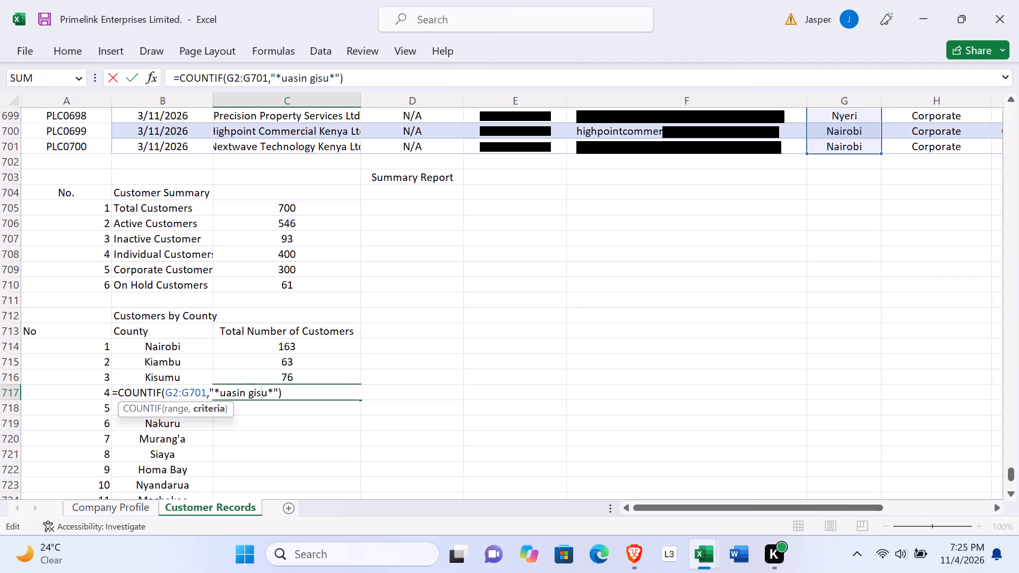
key(Return)
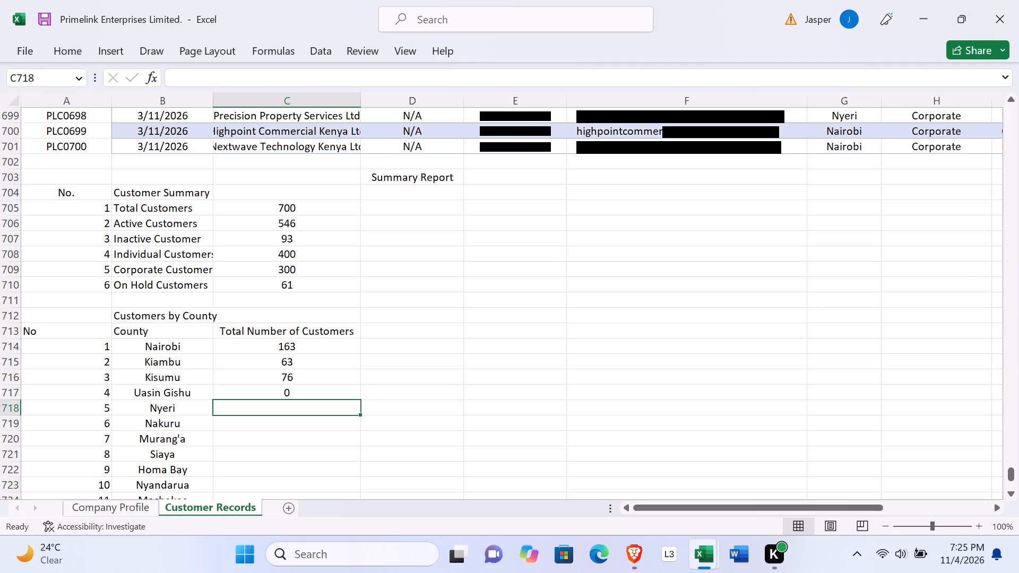
double_click(153, 394)
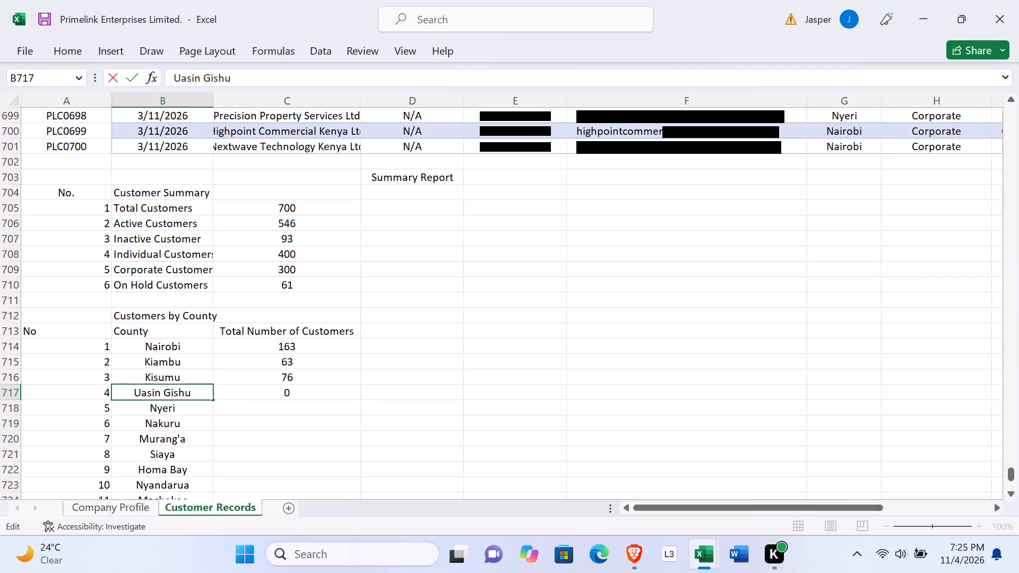
drag(134, 392, 198, 394)
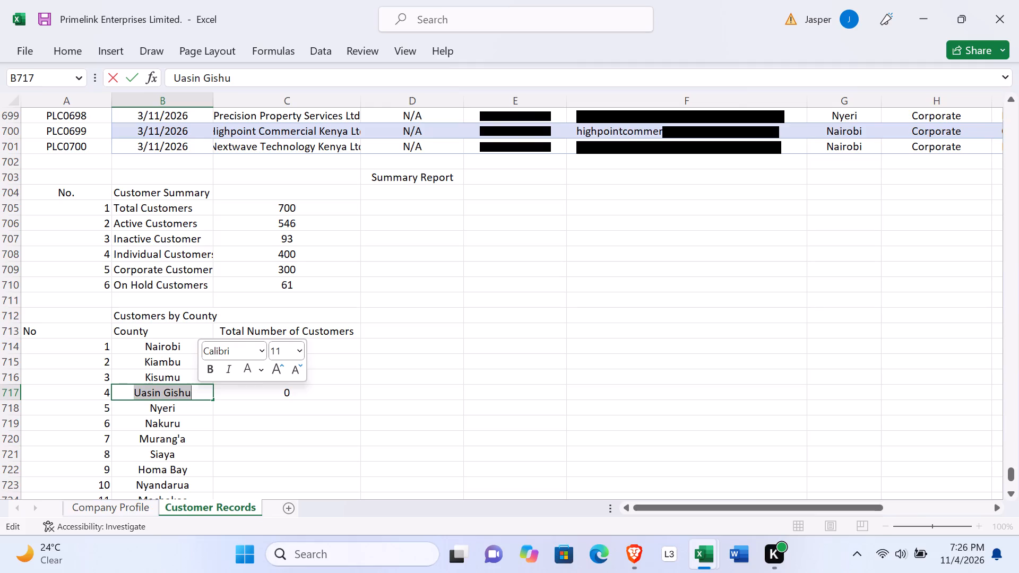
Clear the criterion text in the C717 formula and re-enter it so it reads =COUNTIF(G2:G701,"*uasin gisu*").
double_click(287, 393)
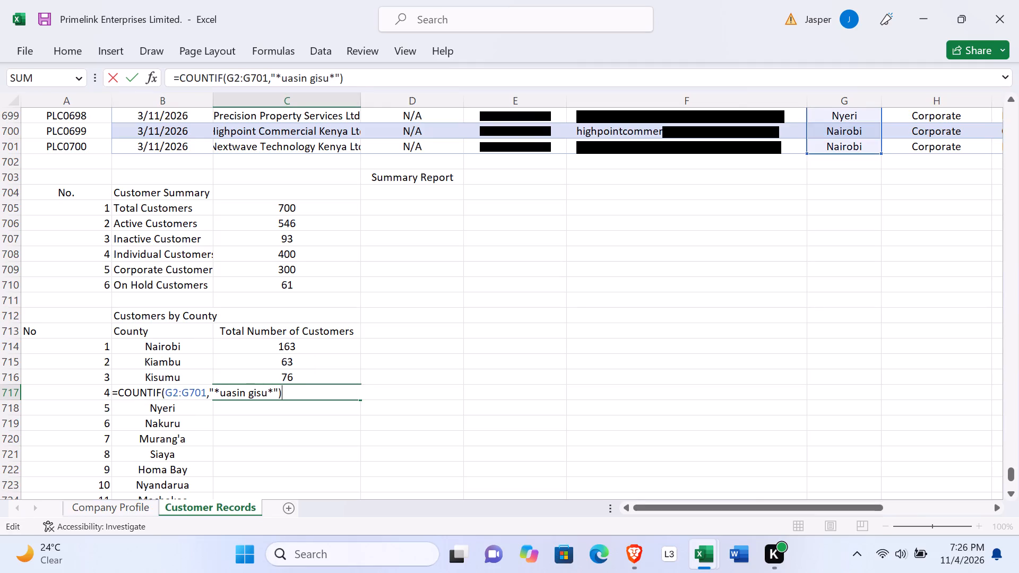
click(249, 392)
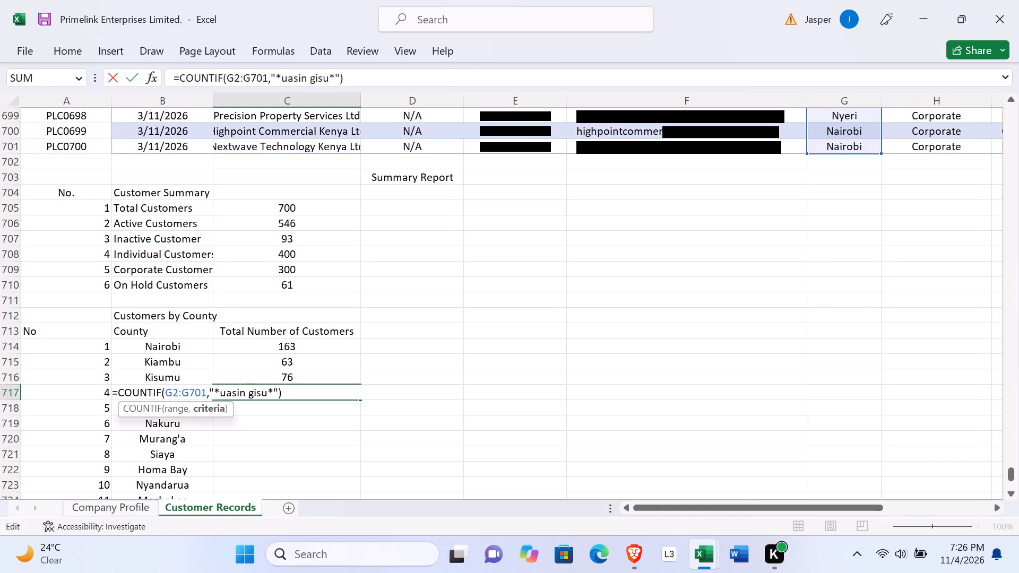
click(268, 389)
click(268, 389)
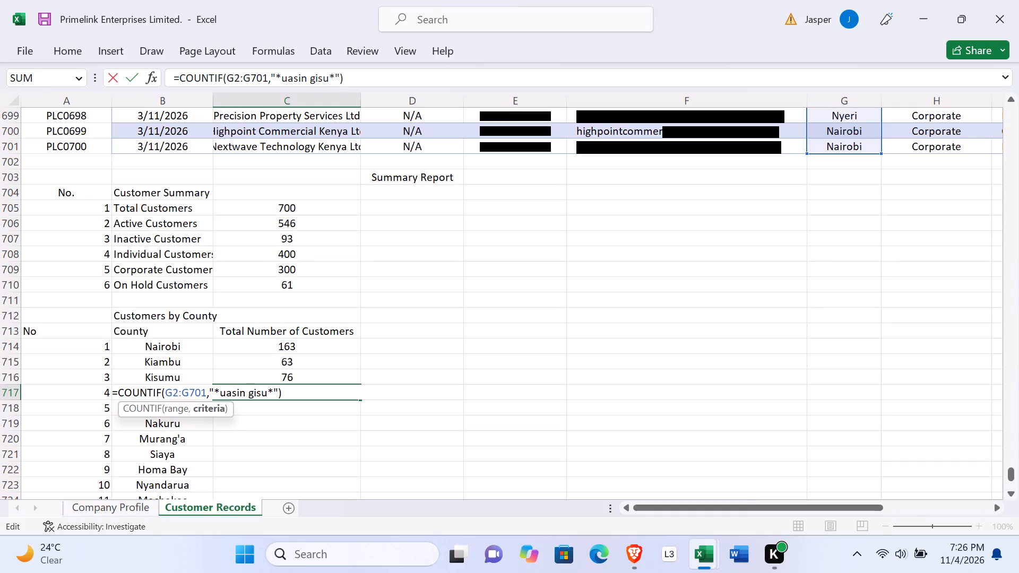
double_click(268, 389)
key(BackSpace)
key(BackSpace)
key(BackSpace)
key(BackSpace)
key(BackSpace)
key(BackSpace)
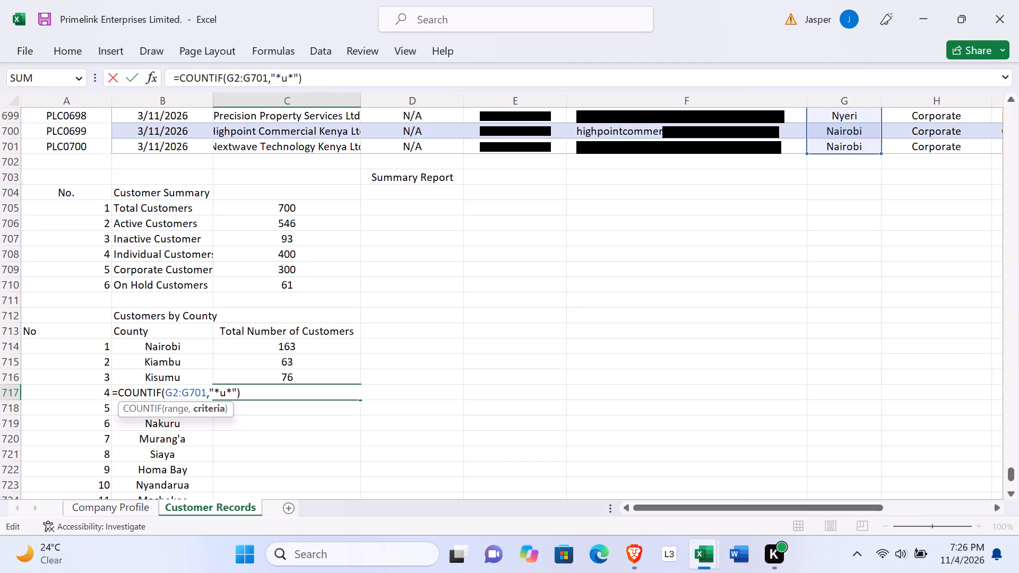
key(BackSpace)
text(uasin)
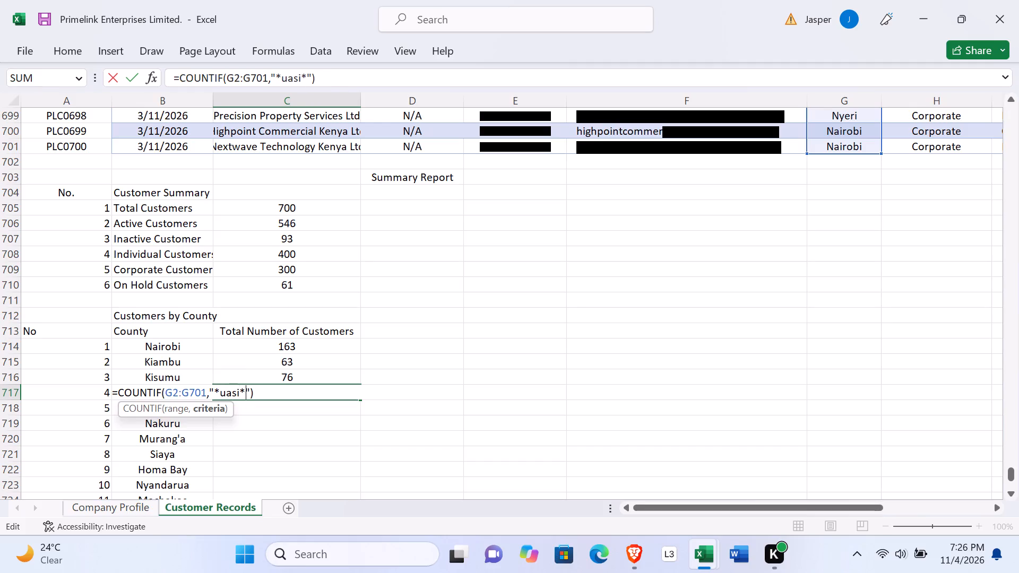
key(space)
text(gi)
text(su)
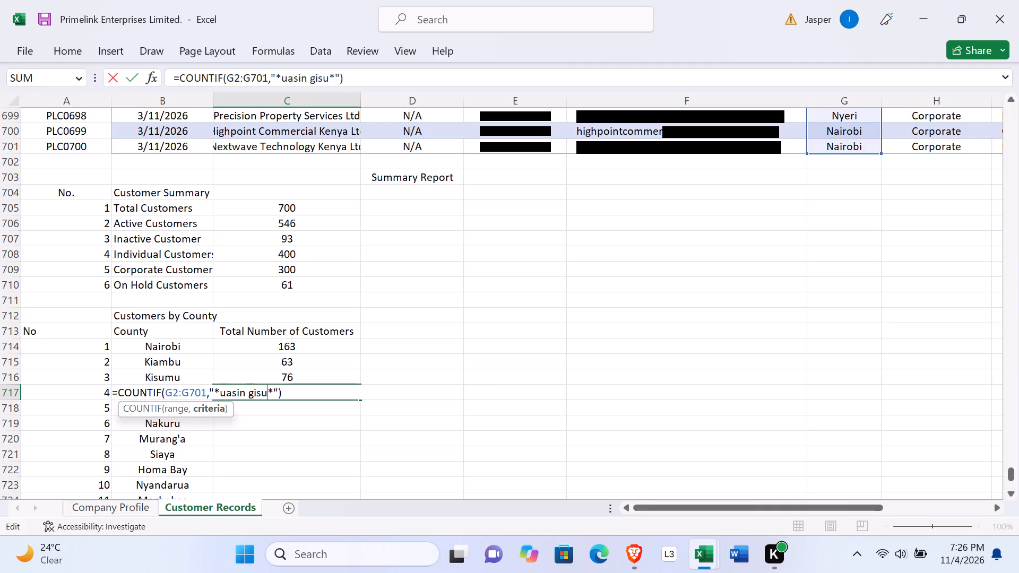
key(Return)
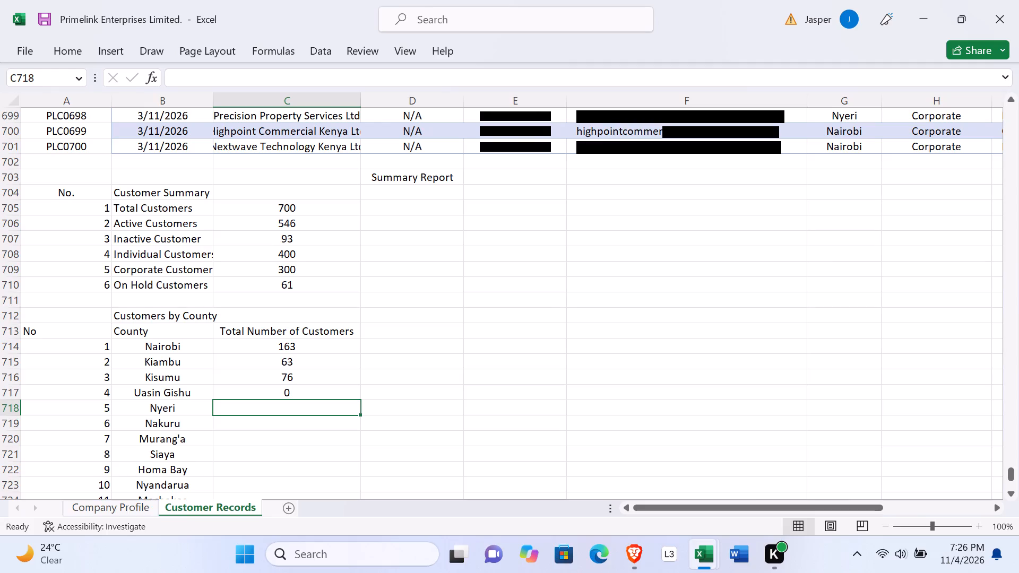
Examine the County column in the last customer records to see how Uasin Gishu is written.
scroll(324, 251, up, 2)
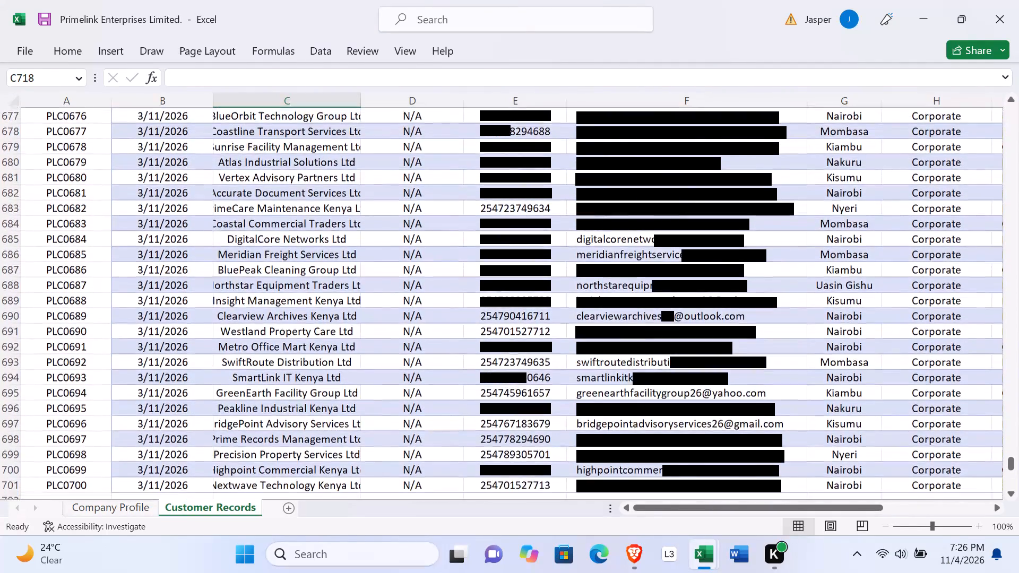
scroll(324, 251, up, 1)
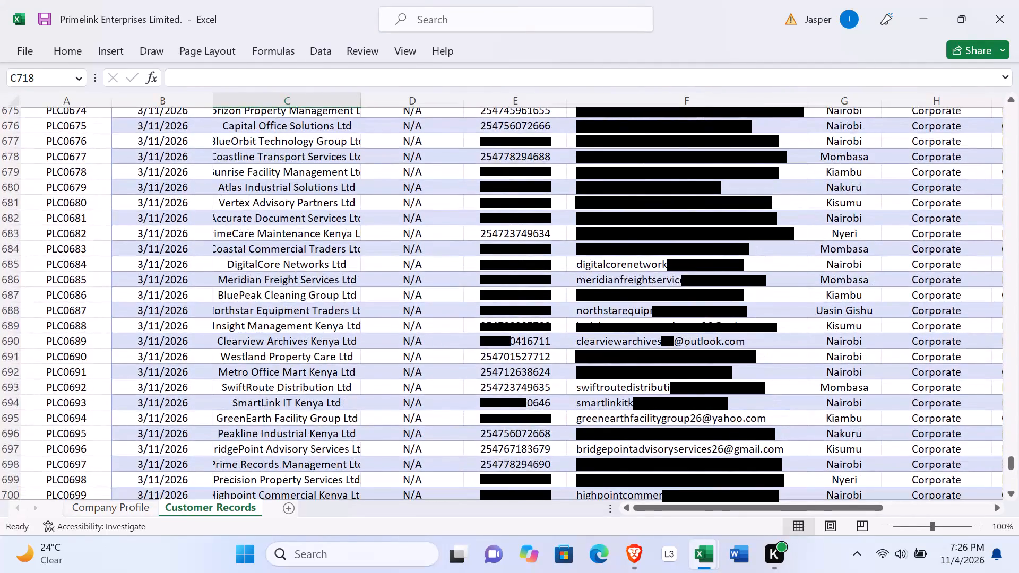
scroll(324, 251, up, 4)
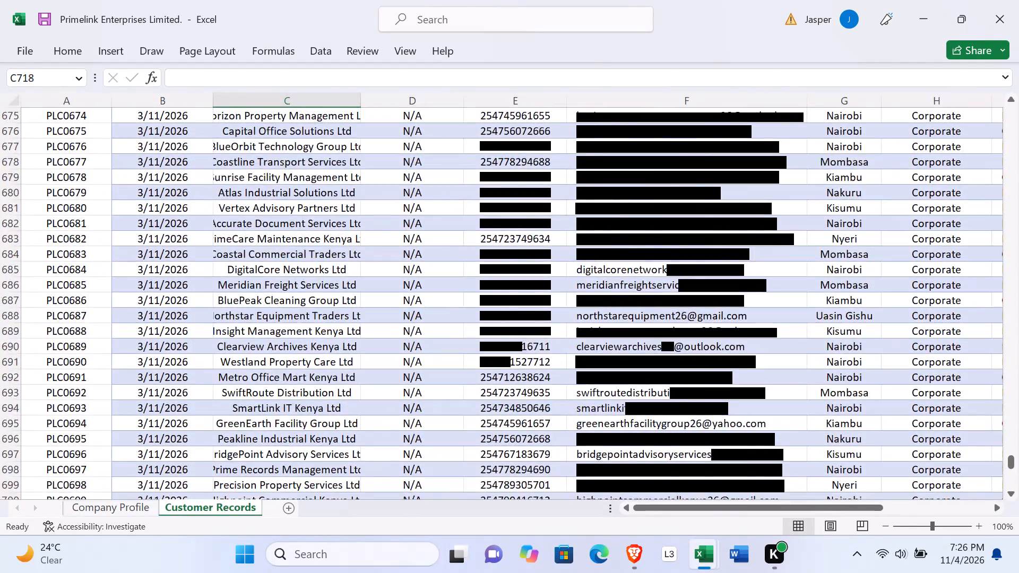
scroll(324, 251, up, 2)
scroll(324, 251, down, 3)
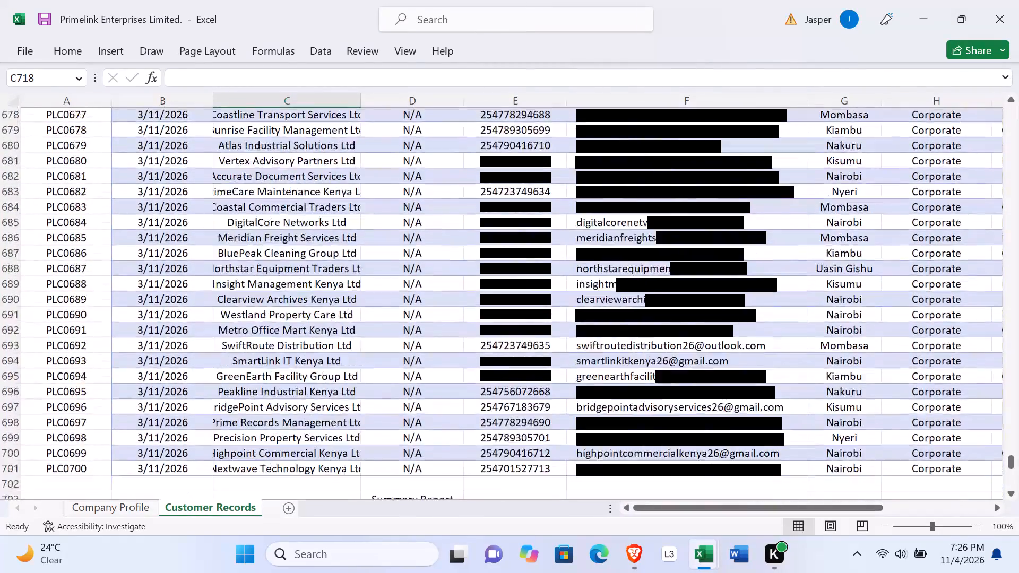
scroll(324, 251, down, 1)
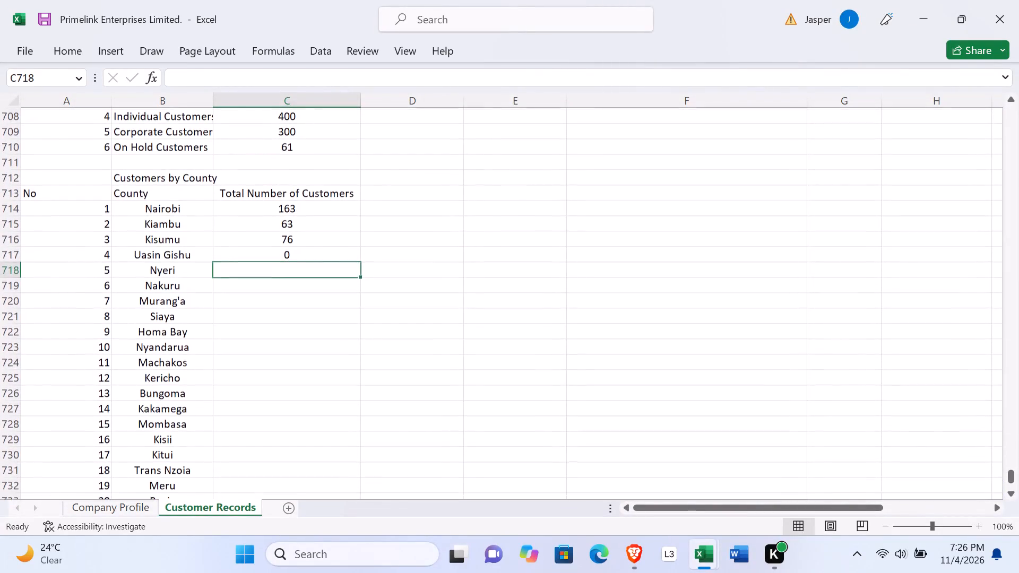
scroll(324, 251, up, 1)
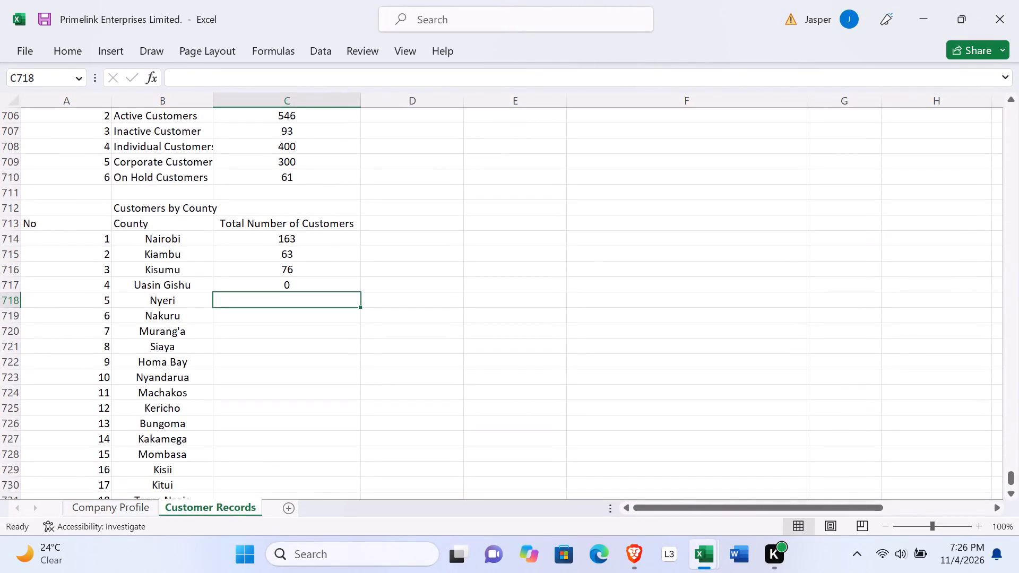
Open the C717 formula and check its G2:G701 range against the County column through all the customer records.
double_click(292, 285)
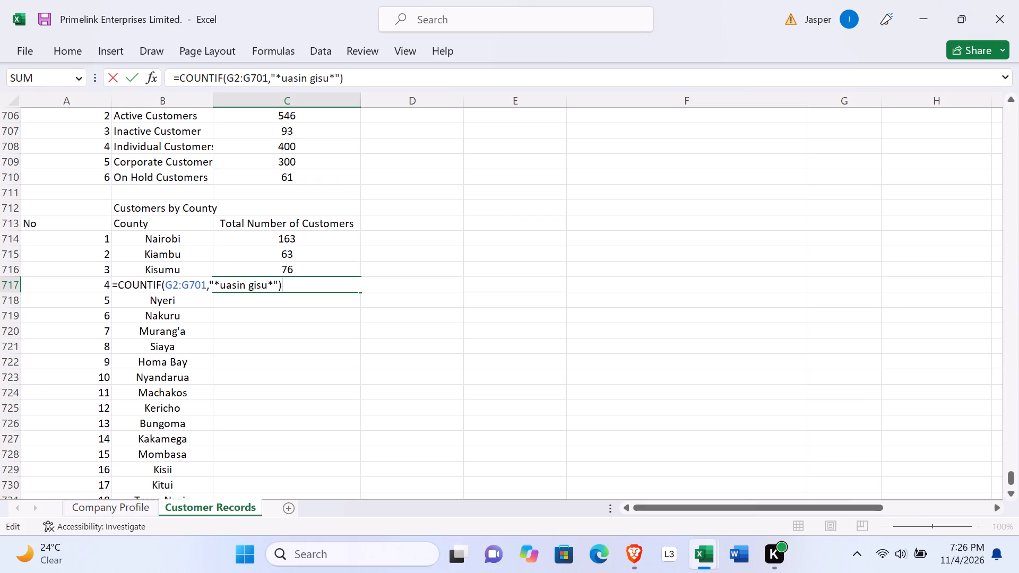
scroll(414, 249, up, 4)
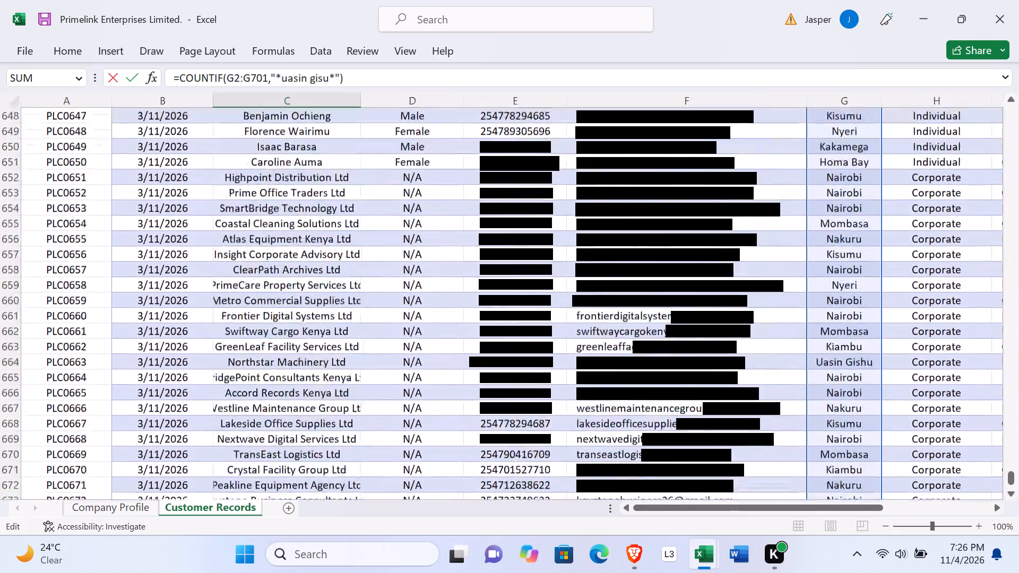
scroll(414, 249, up, 6)
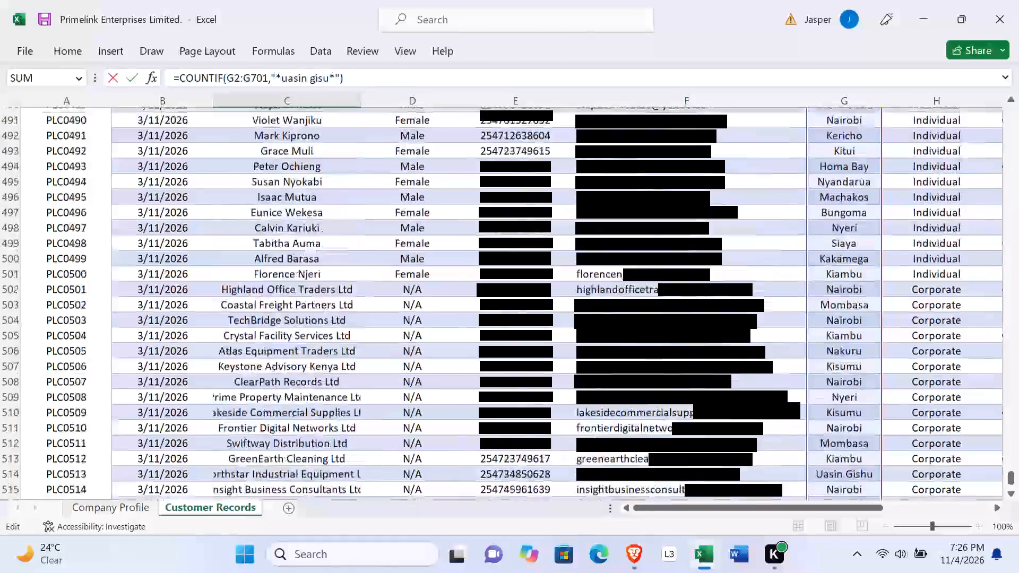
scroll(414, 249, up, 4)
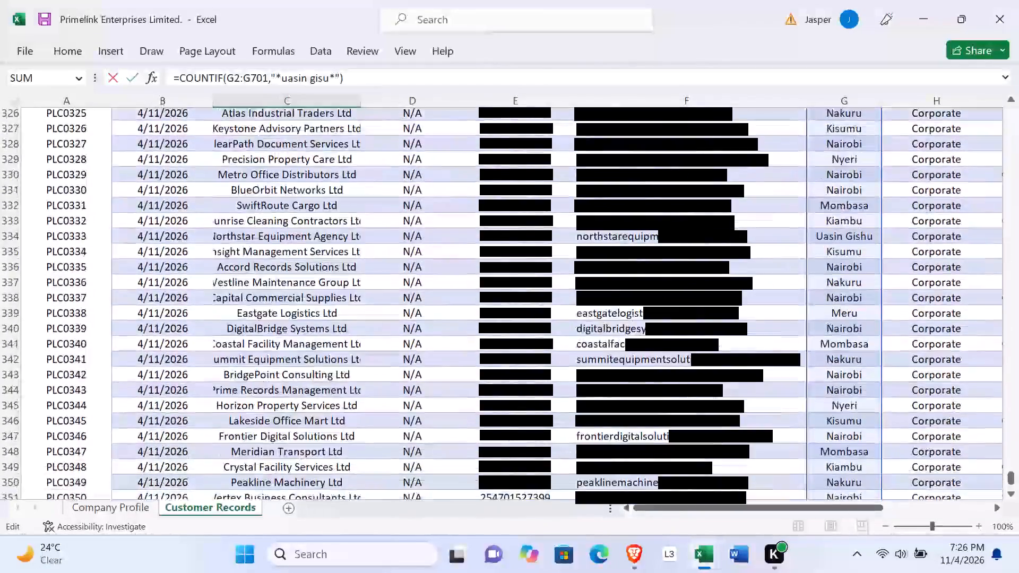
scroll(414, 249, up, 5)
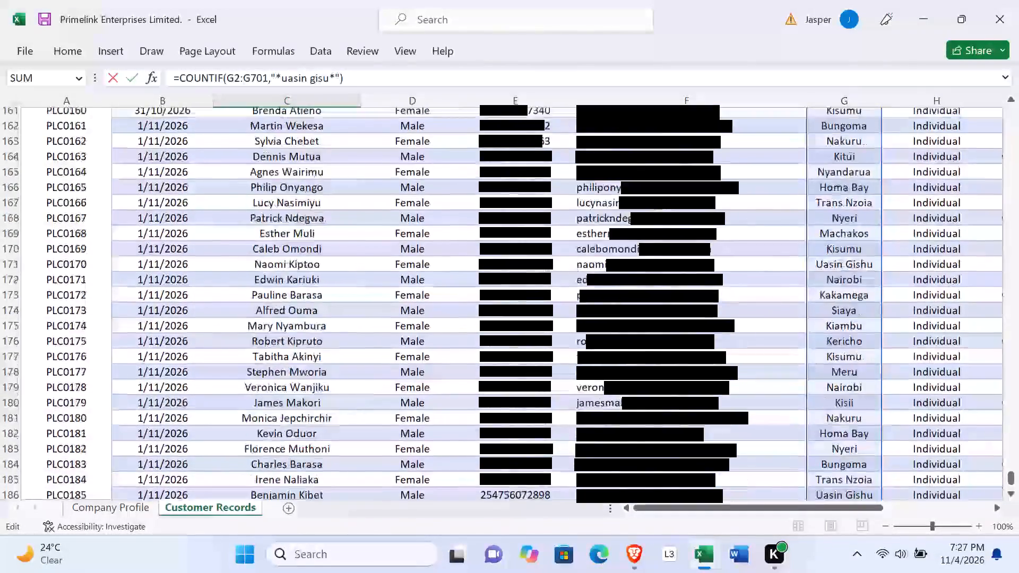
scroll(414, 249, up, 4)
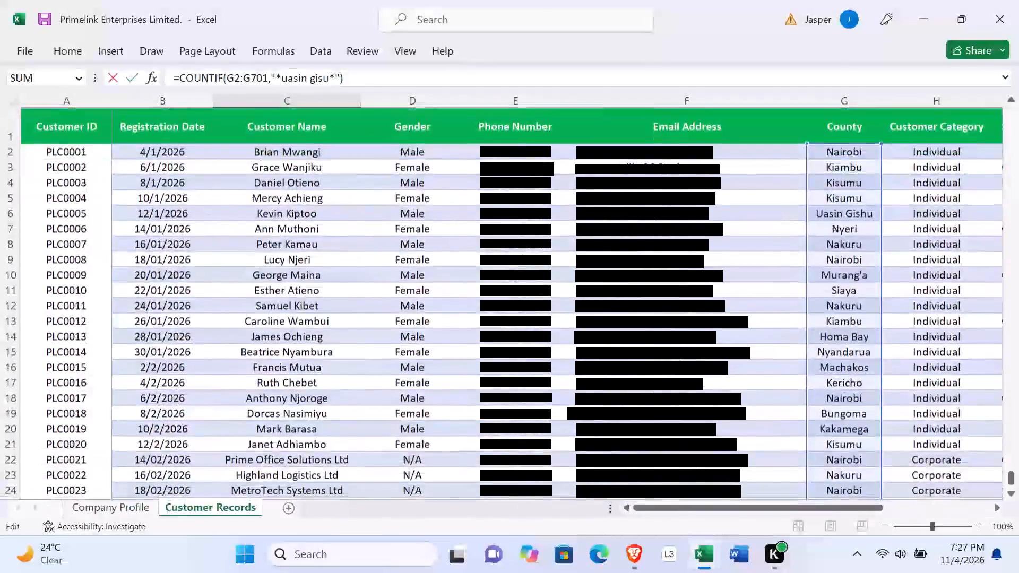
scroll(478, 290, down, 6)
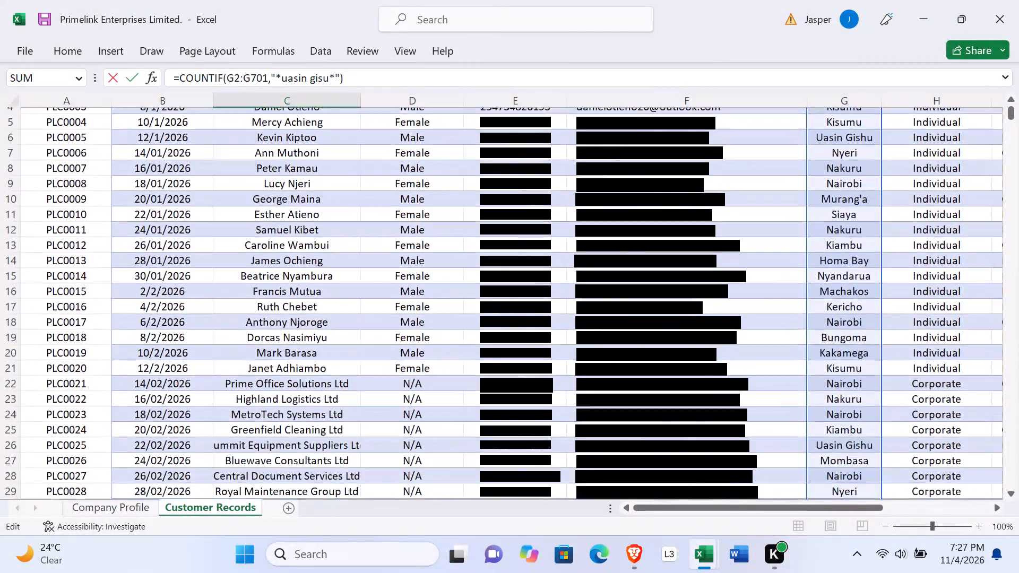
scroll(478, 290, down, 11)
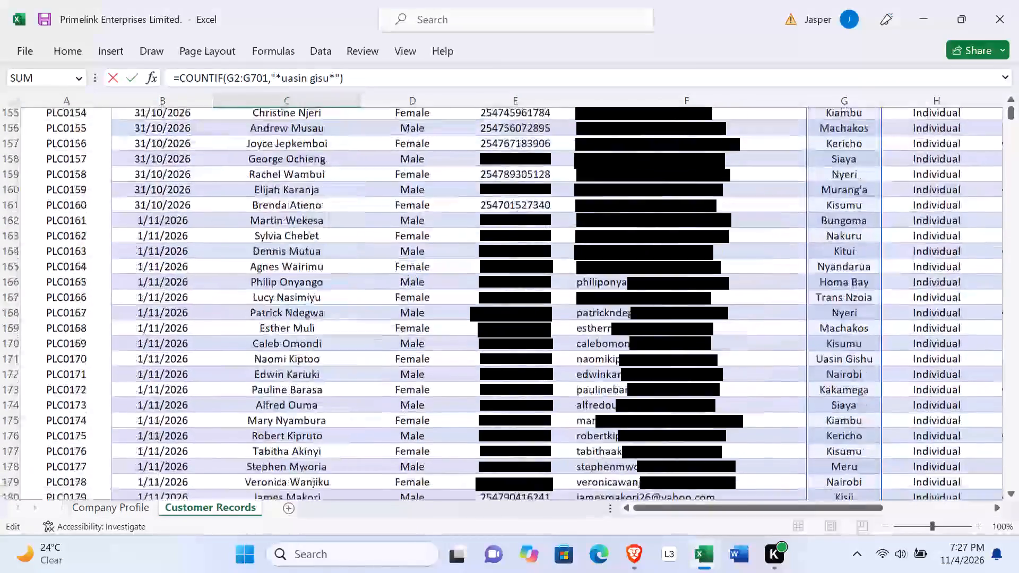
scroll(478, 290, down, 11)
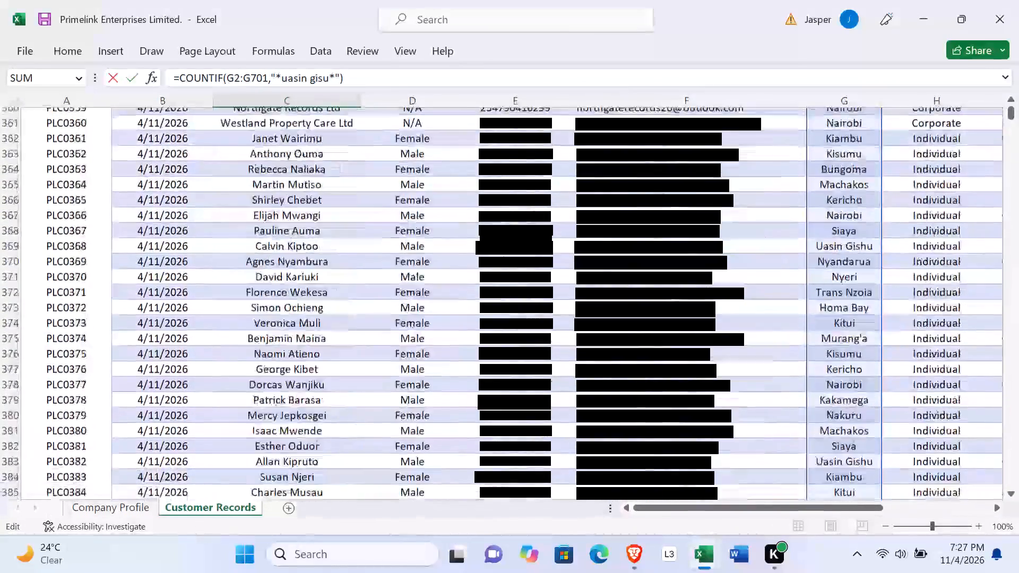
scroll(478, 290, down, 9)
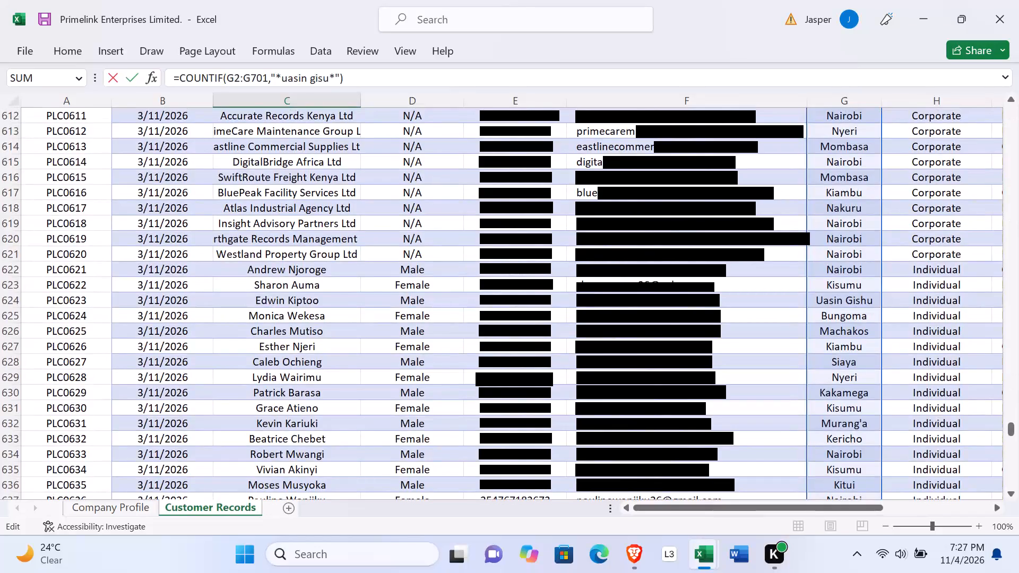
scroll(378, 431, down, 5)
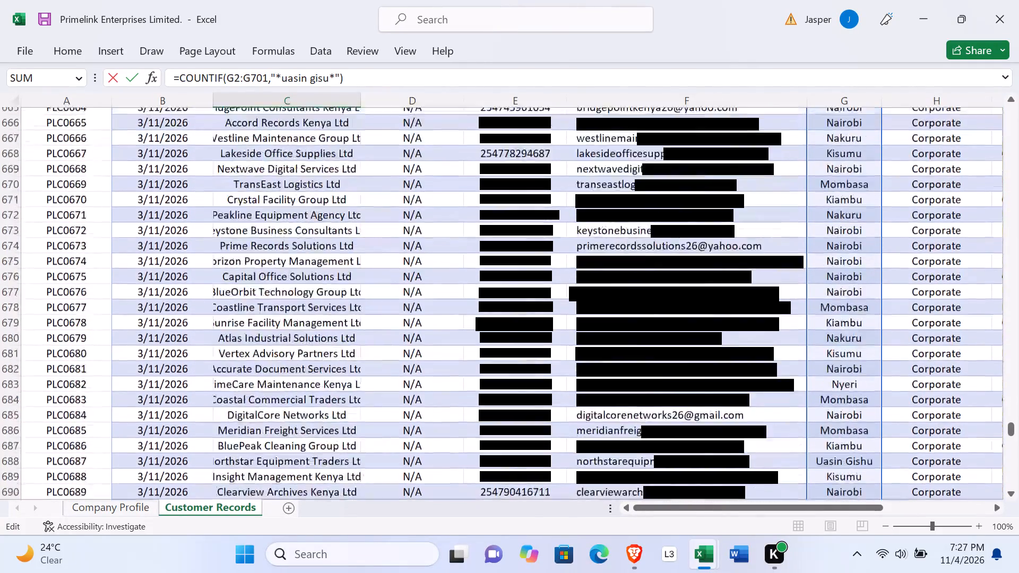
scroll(378, 431, down, 3)
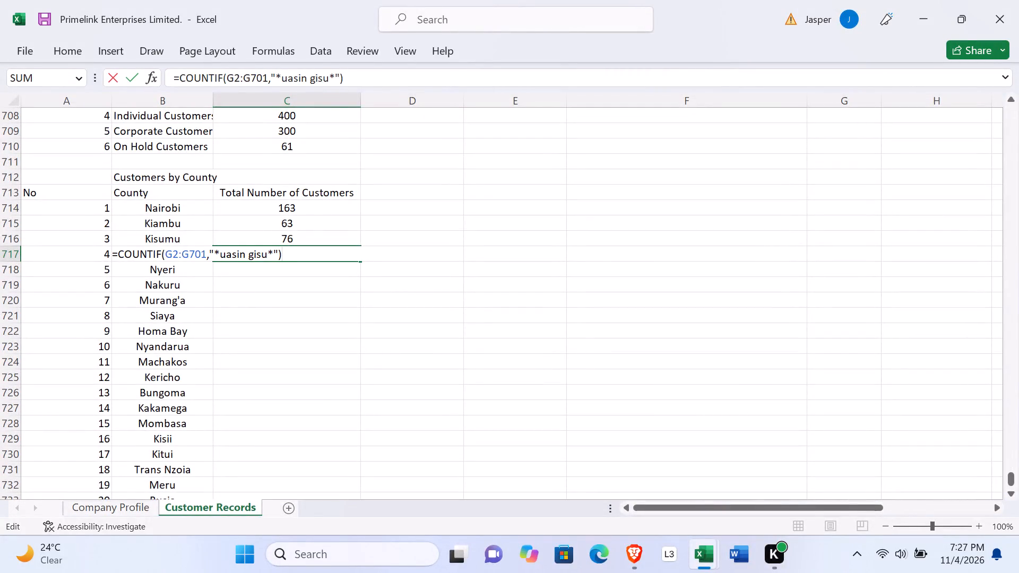
key(Return)
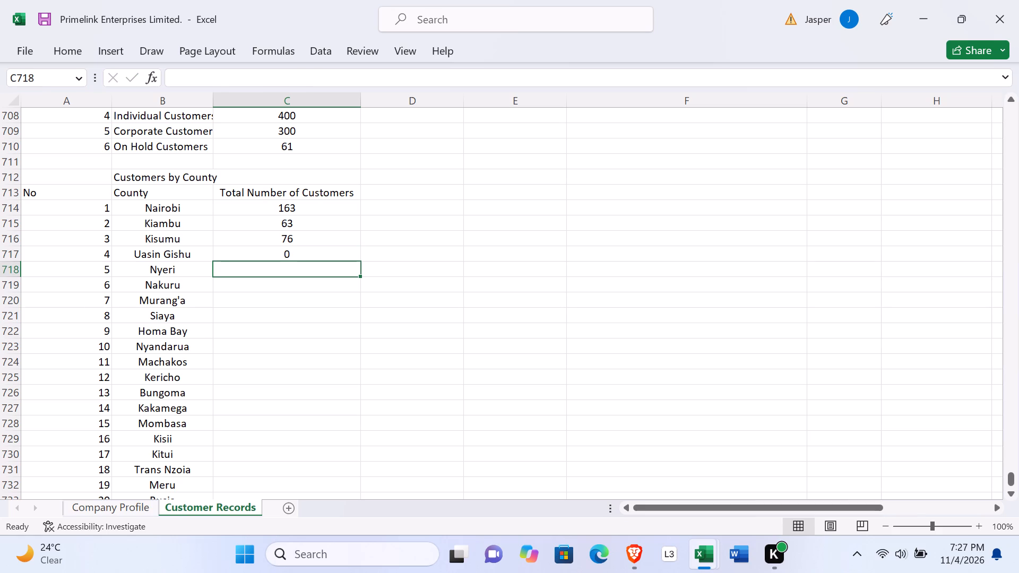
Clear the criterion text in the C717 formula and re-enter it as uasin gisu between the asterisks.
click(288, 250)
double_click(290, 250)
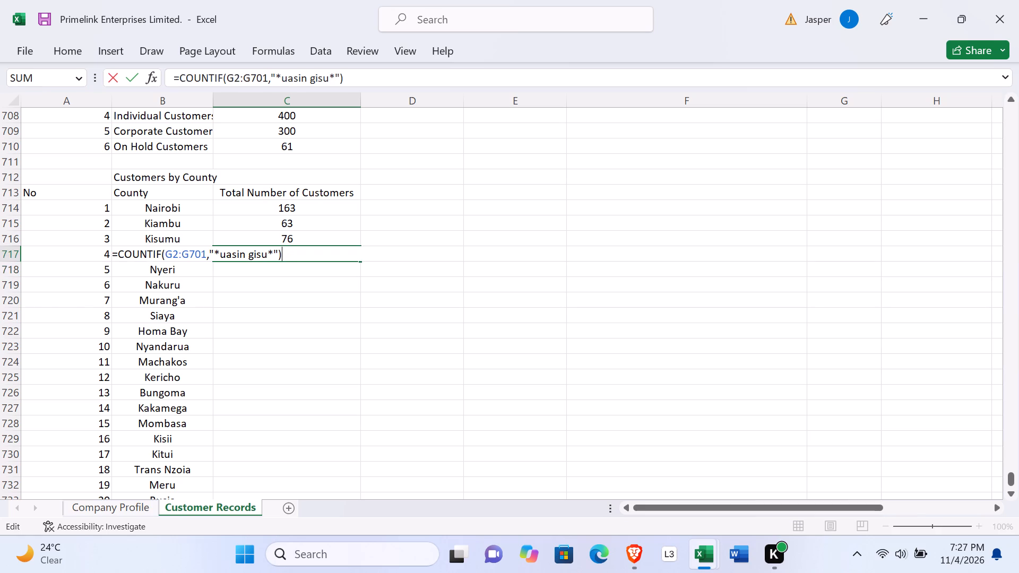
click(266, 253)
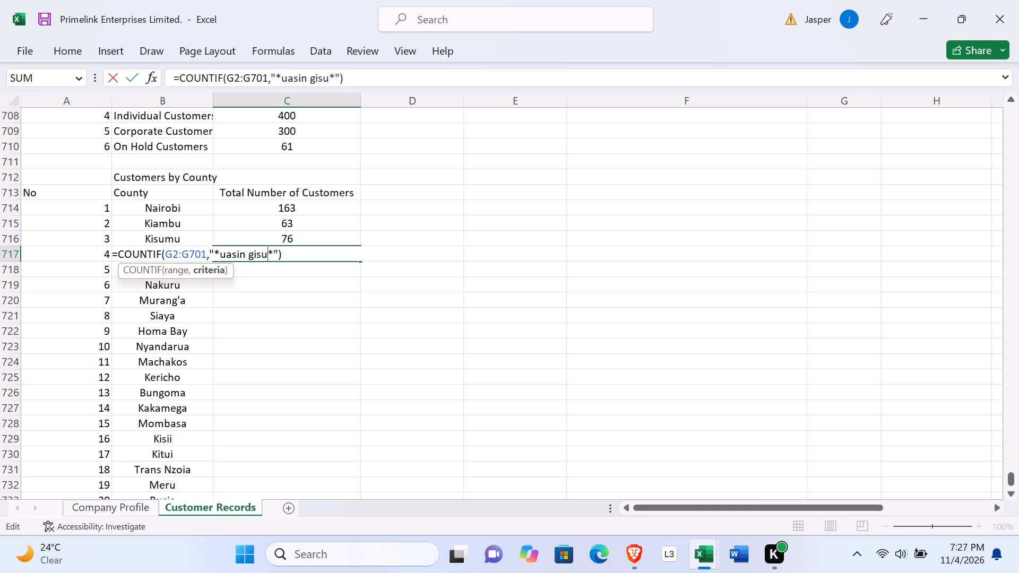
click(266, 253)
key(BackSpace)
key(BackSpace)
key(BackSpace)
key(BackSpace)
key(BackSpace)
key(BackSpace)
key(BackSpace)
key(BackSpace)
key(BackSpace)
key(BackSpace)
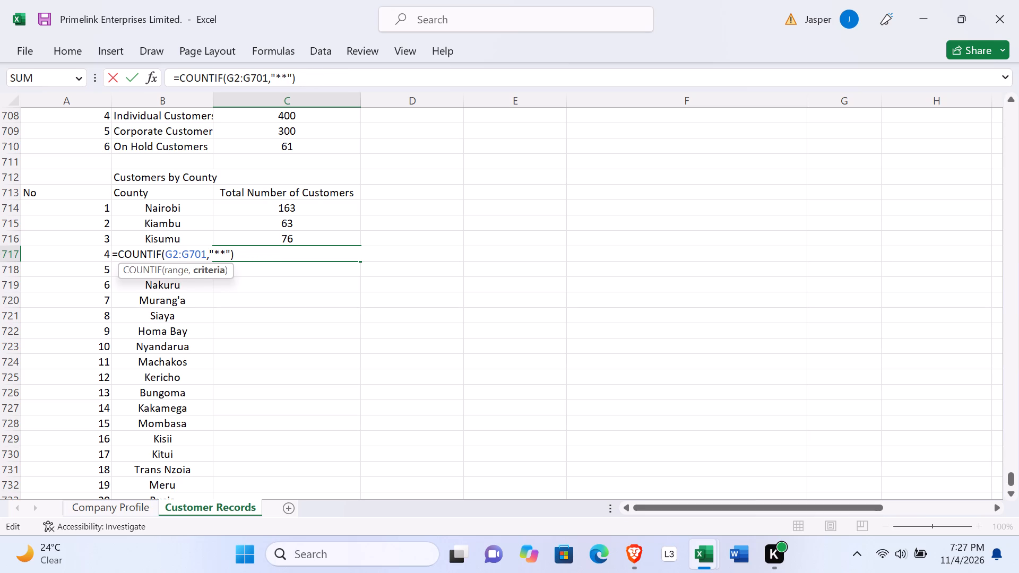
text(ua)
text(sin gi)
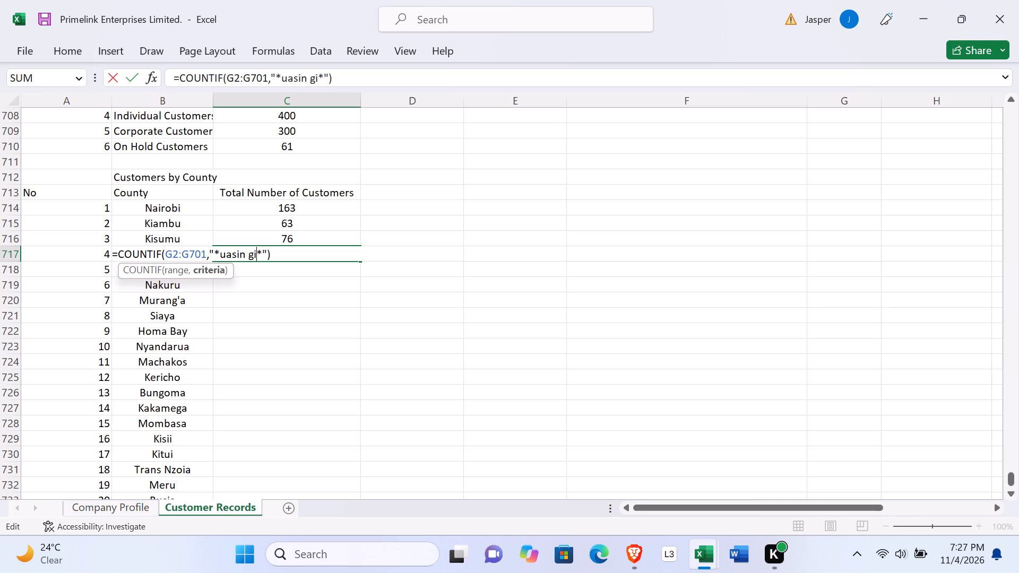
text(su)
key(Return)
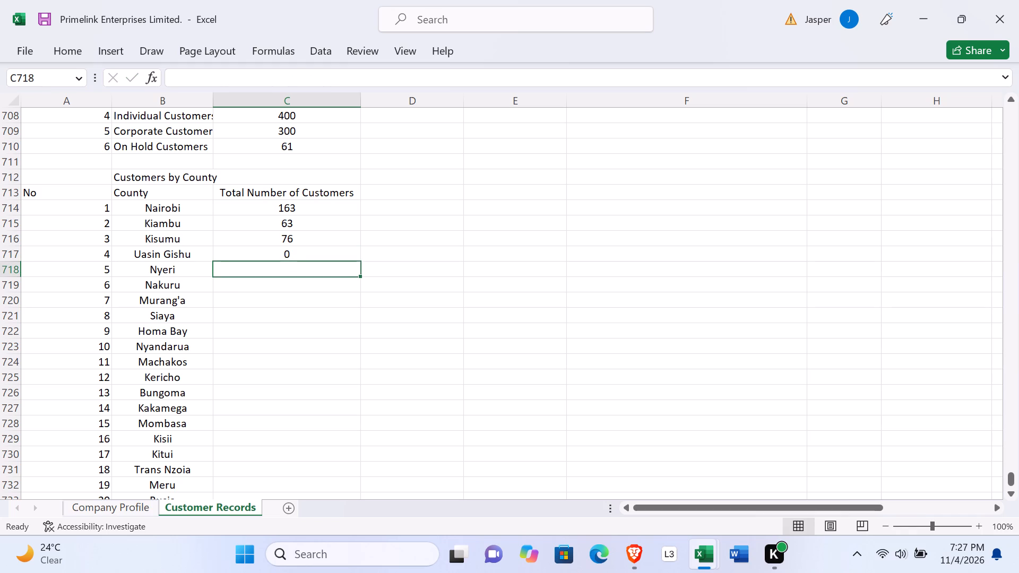
Copy the county name from B717 and replace the C717 criterion text with it, giving =COUNTIF(G2:G701,"*Uasin Gishu*").
click(263, 249)
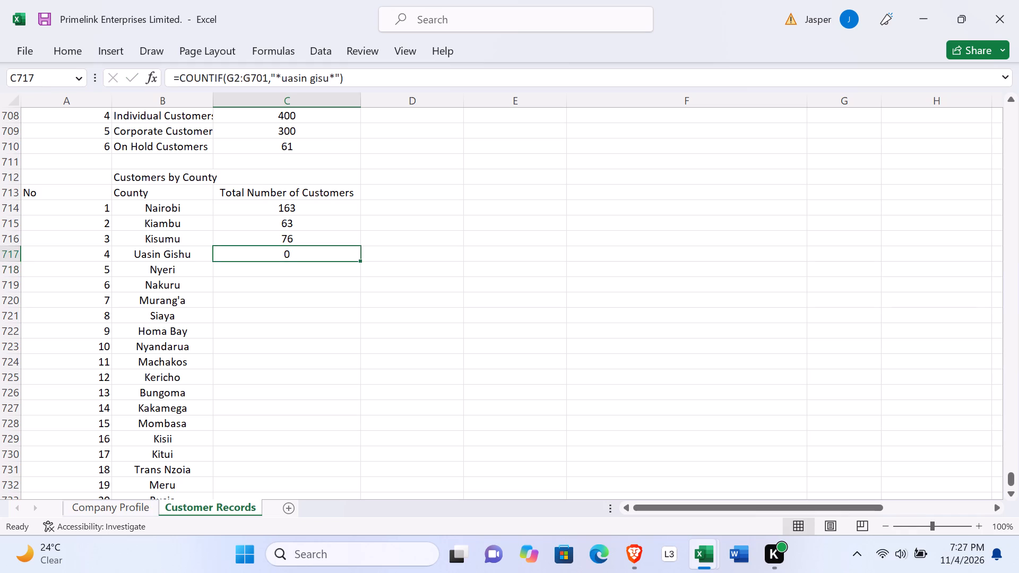
click(159, 251)
click(123, 256)
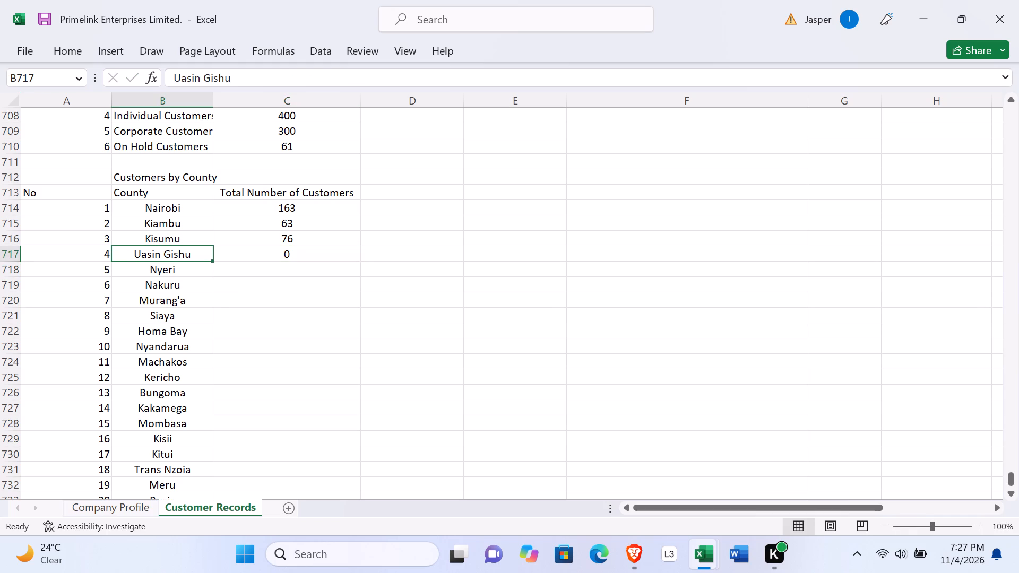
double_click(144, 254)
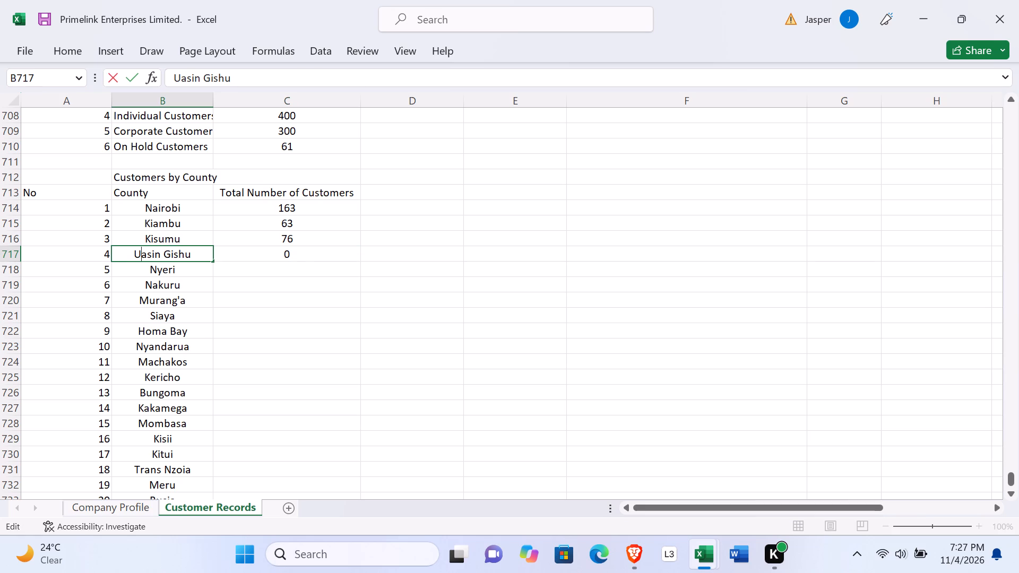
drag(131, 254, 198, 256)
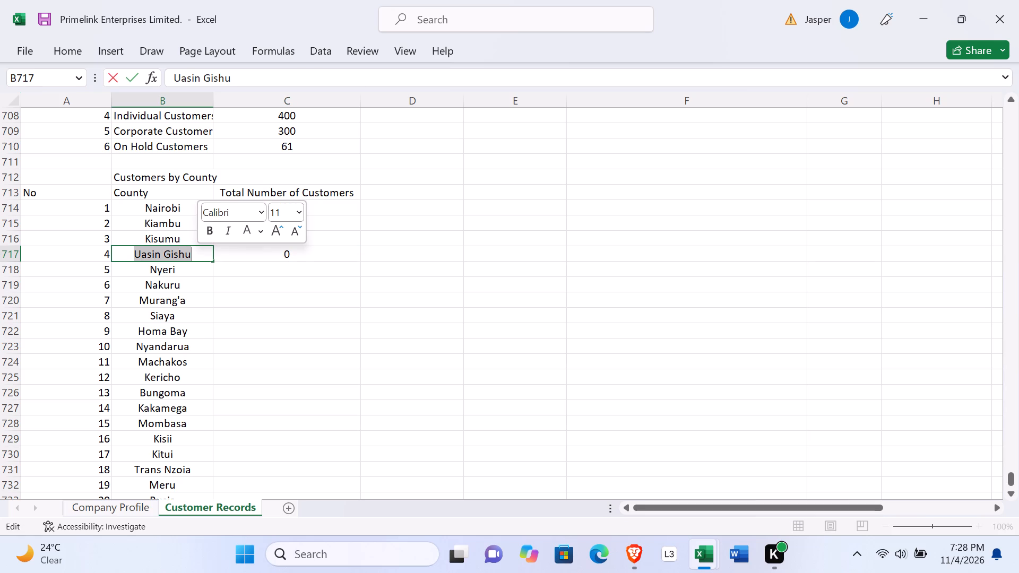
key(ctrl+c)
click(274, 258)
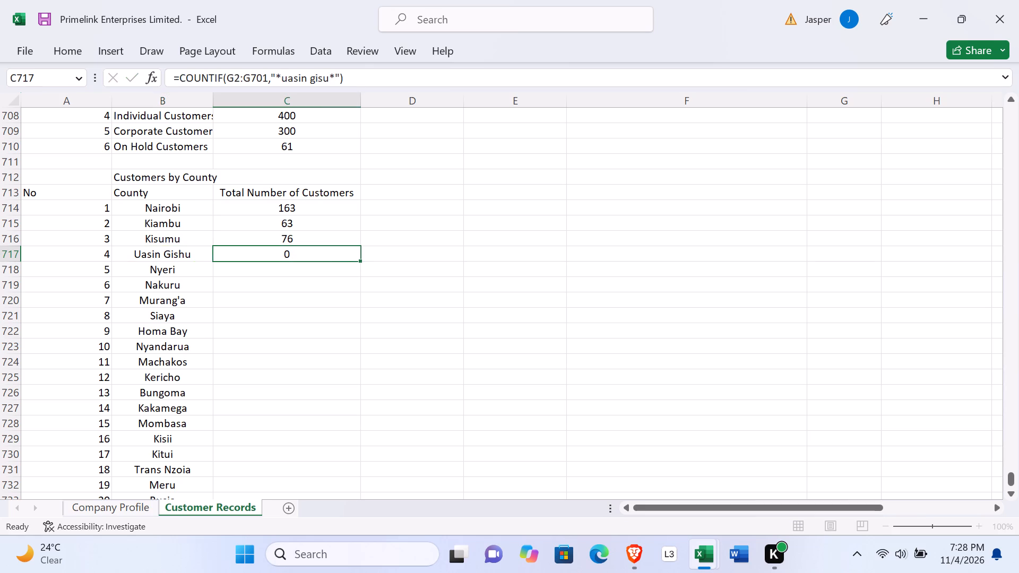
double_click(274, 258)
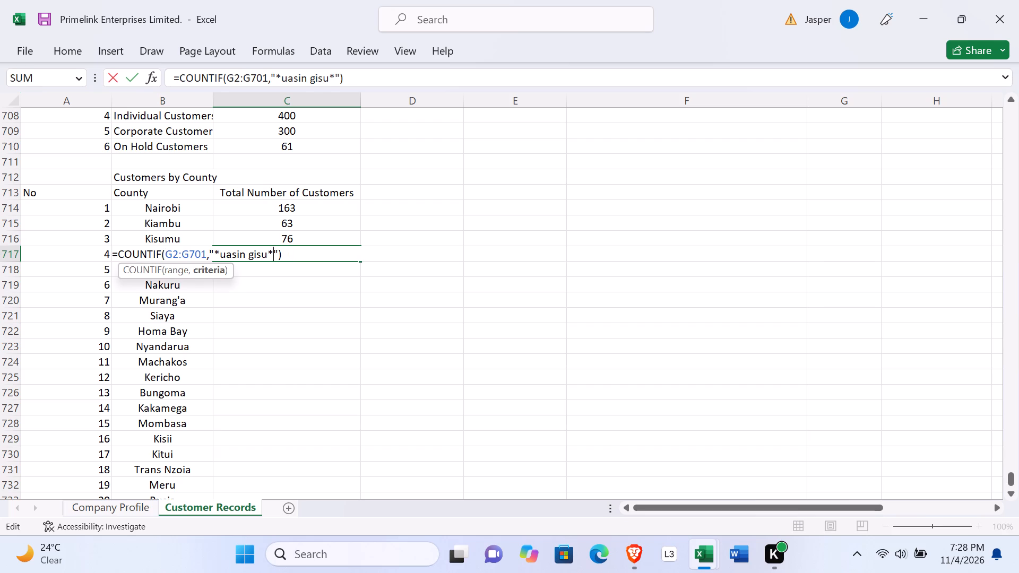
drag(265, 254, 221, 252)
key(super+v)
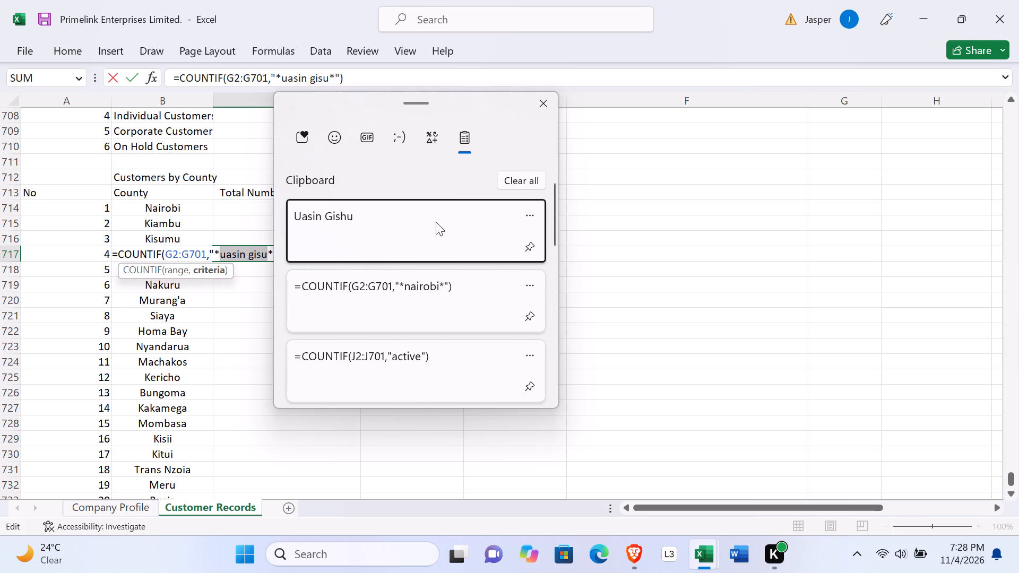
click(349, 218)
key(ctrl+v)
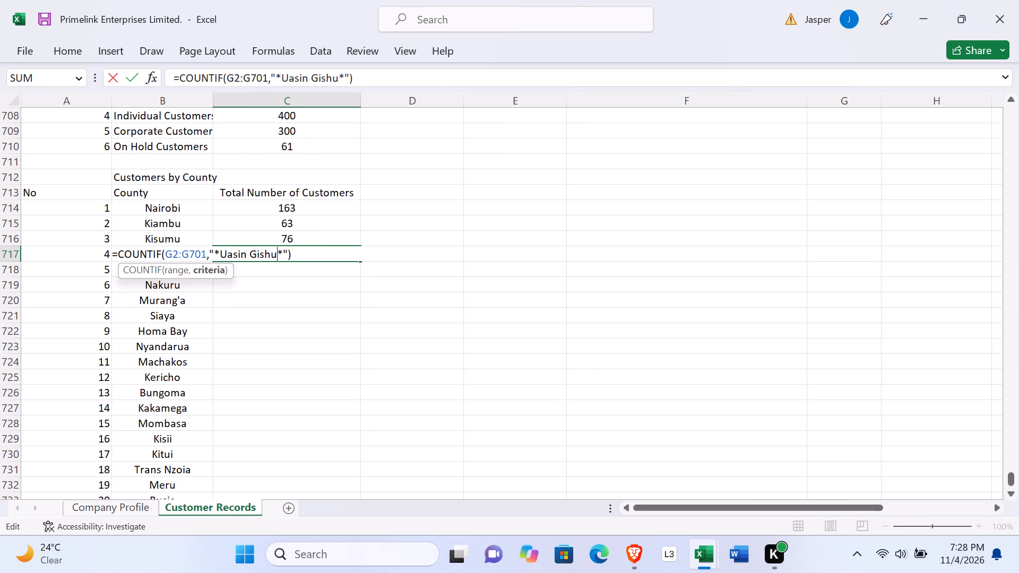
key(Return)
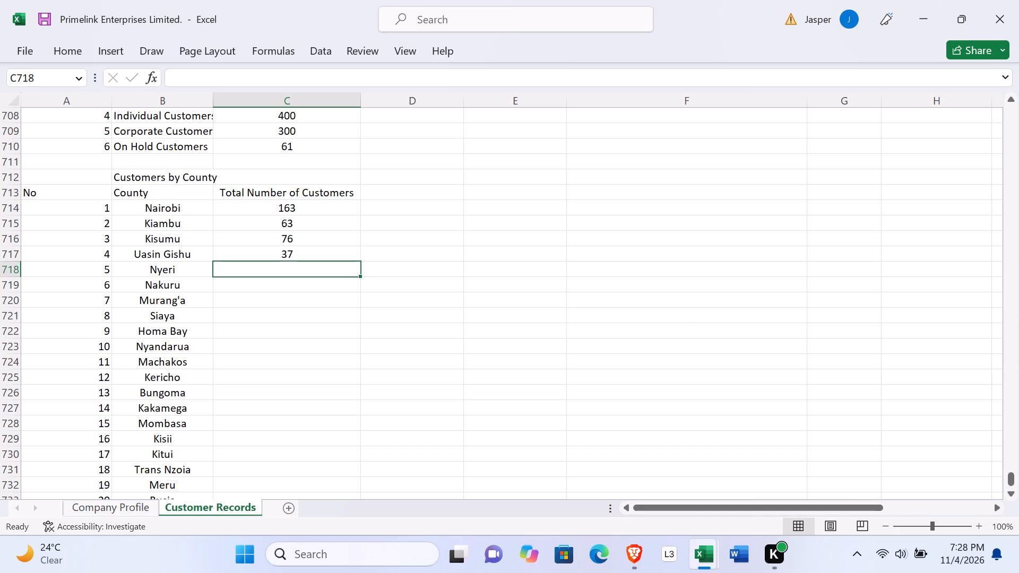
Reuse the copied Nairobi COUNTIF formula in C718 and change its criterion to nyeri, giving =COUNTIF(G2:G701,"*nyeri*").
double_click(284, 268)
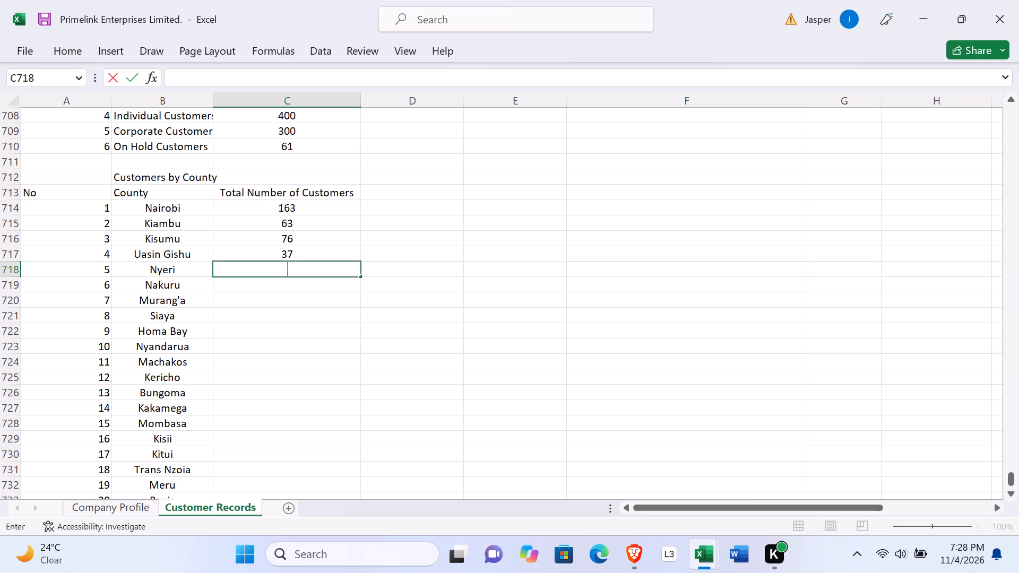
key(super+v)
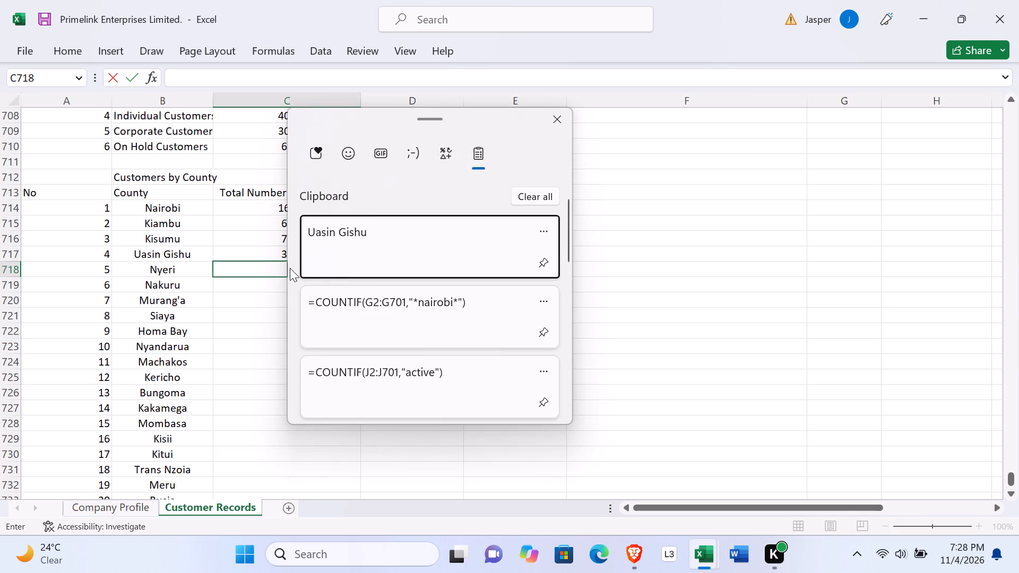
click(396, 305)
key(ctrl+v)
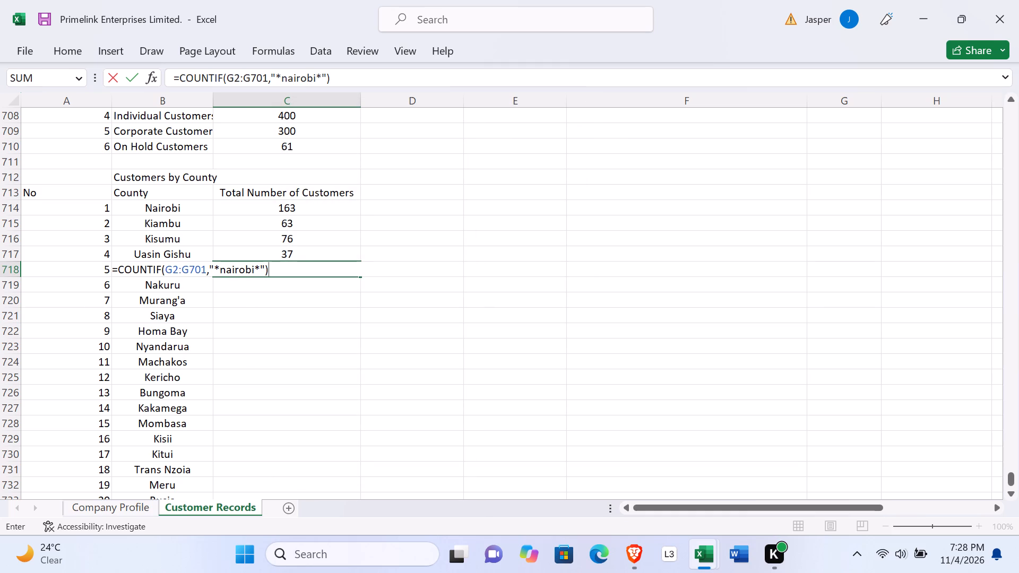
key(Return)
double_click(278, 270)
double_click(250, 266)
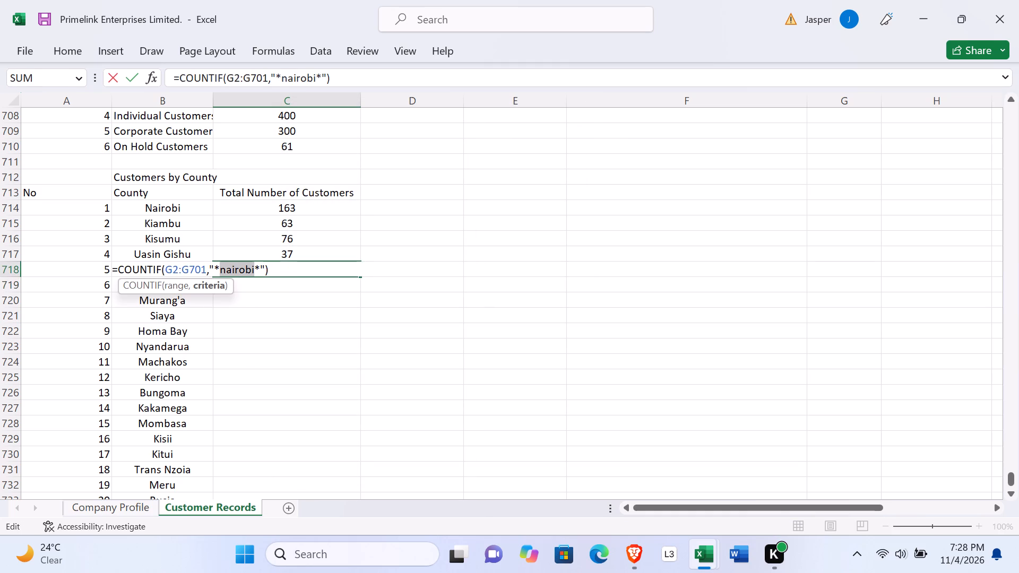
text(nyer)
key(i)
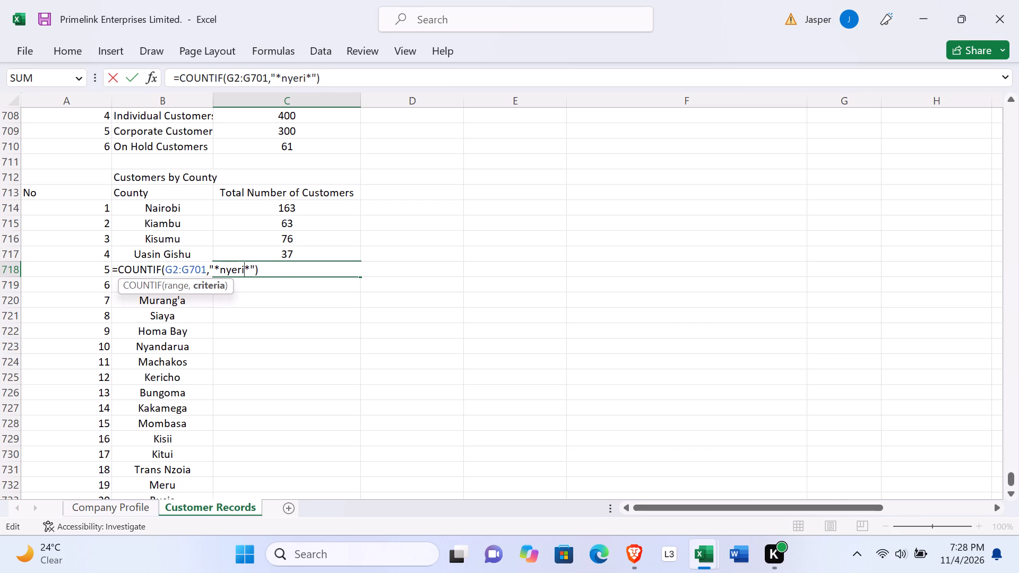
key(Return)
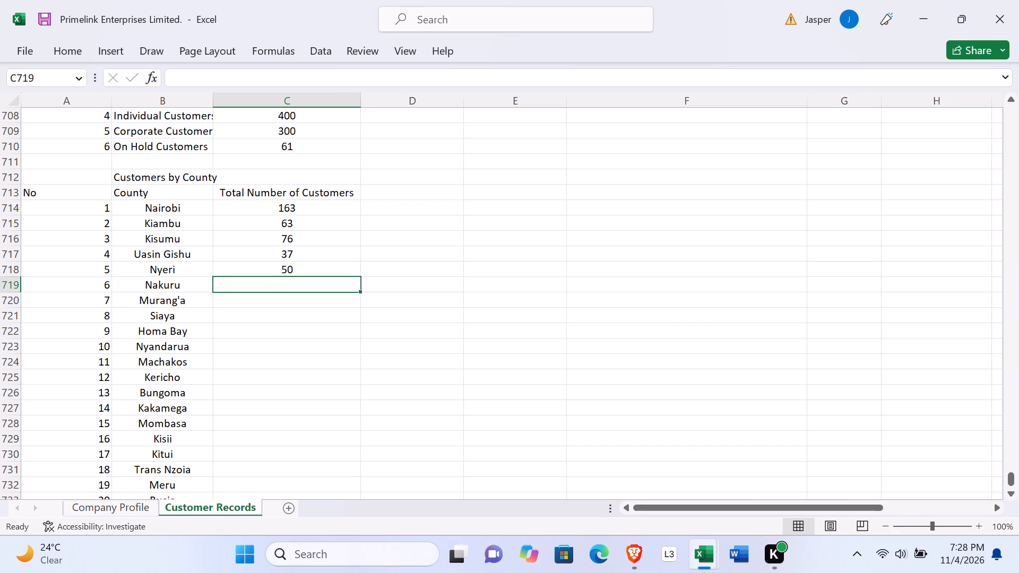
Reuse the copied Nairobi COUNTIF formula in C719 and change its criterion to nakuru, giving =COUNTIF(G2:G701,"*nakuru*").
click(251, 288)
double_click(273, 285)
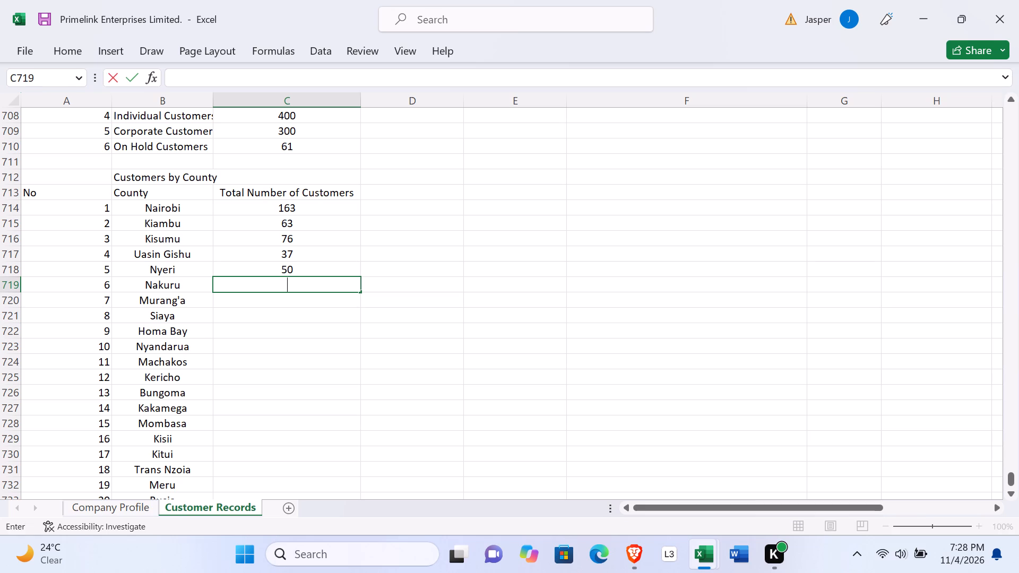
double_click(273, 285)
key(ctrl+v)
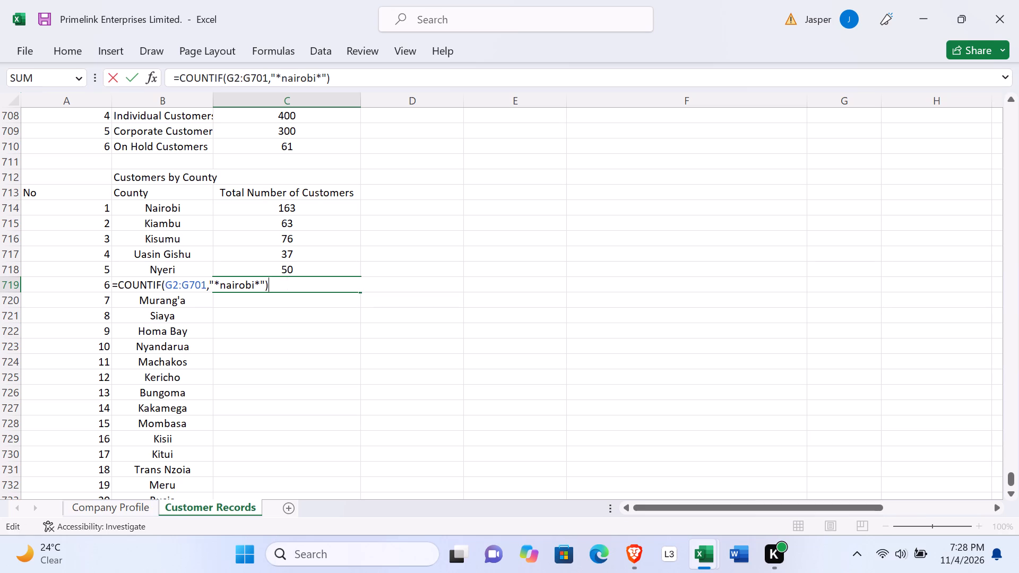
double_click(239, 283)
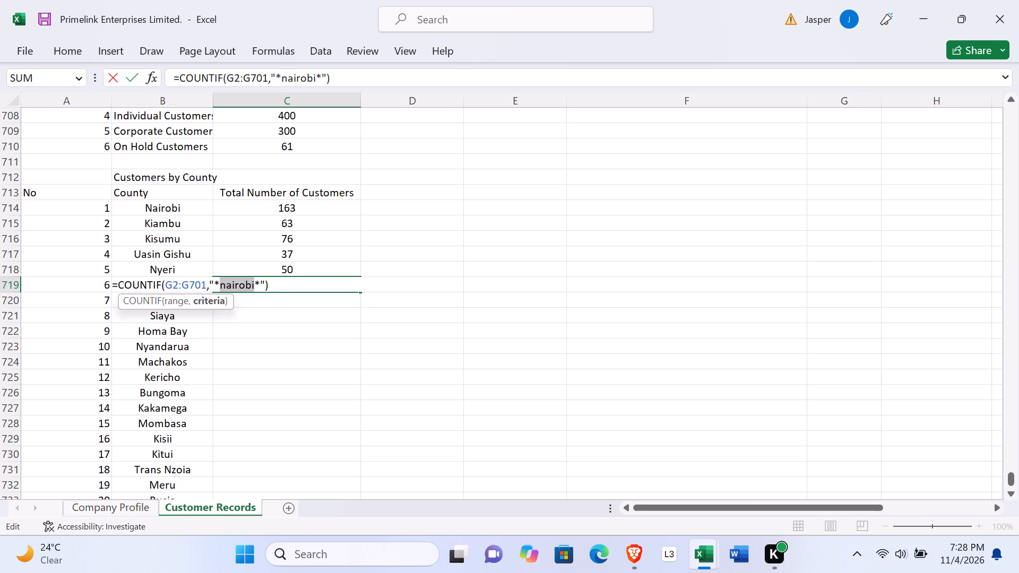
key(n)
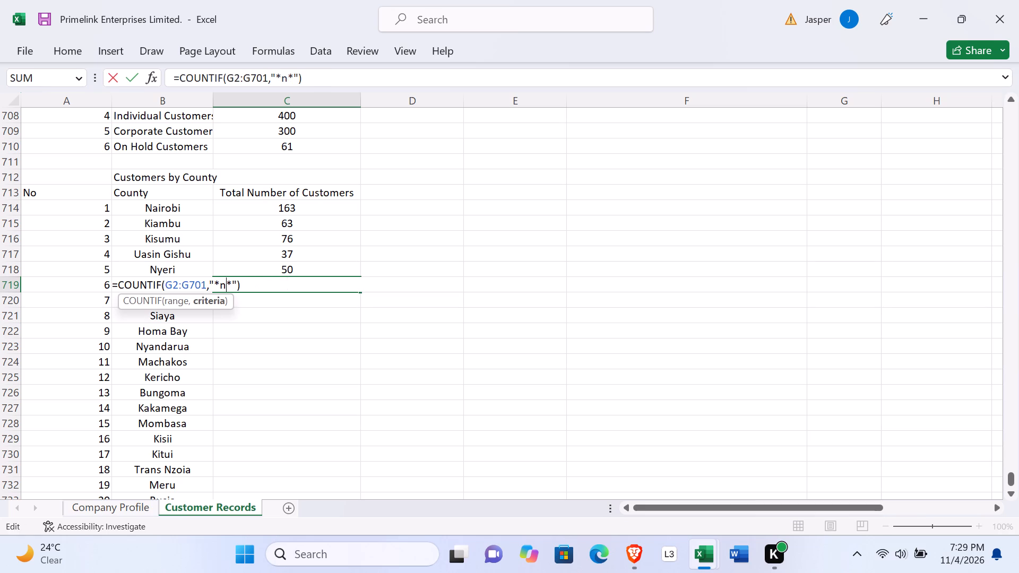
key(a)
text(ku)
text(ru)
key(Return)
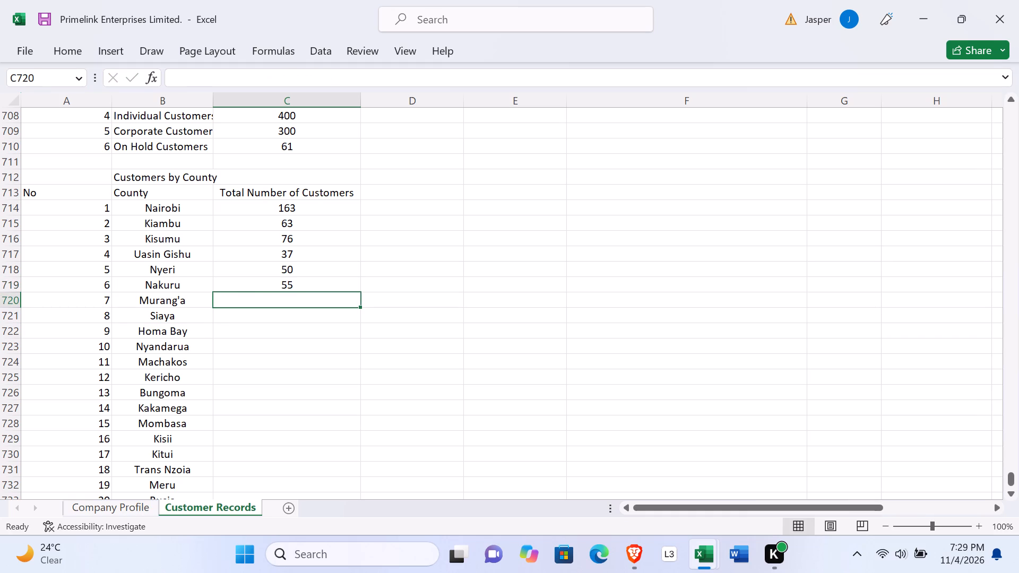
Open cell C720 for entering the Murang'a customer total.
click(258, 298)
double_click(267, 298)
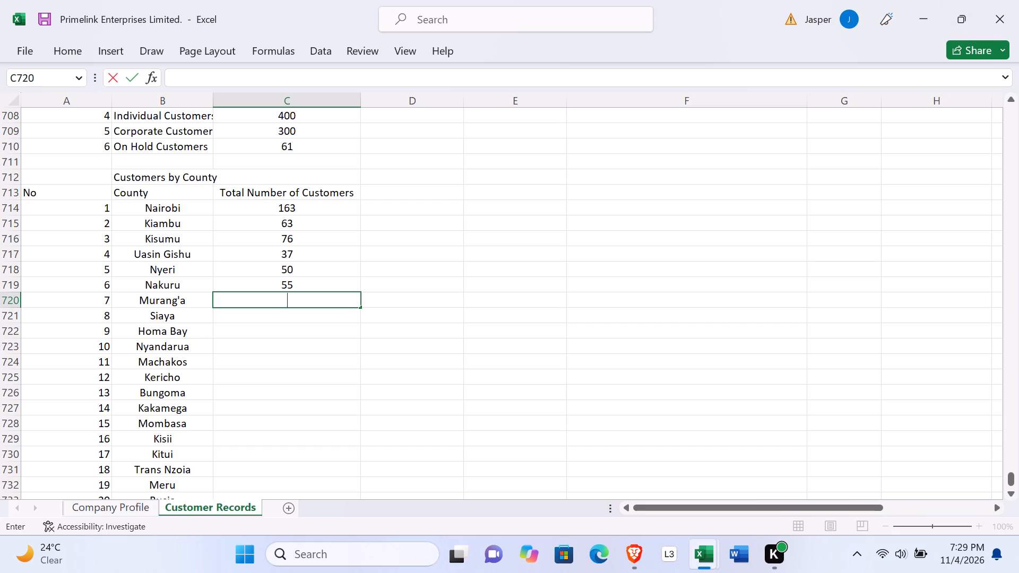
key(v)
key(BackSpace)
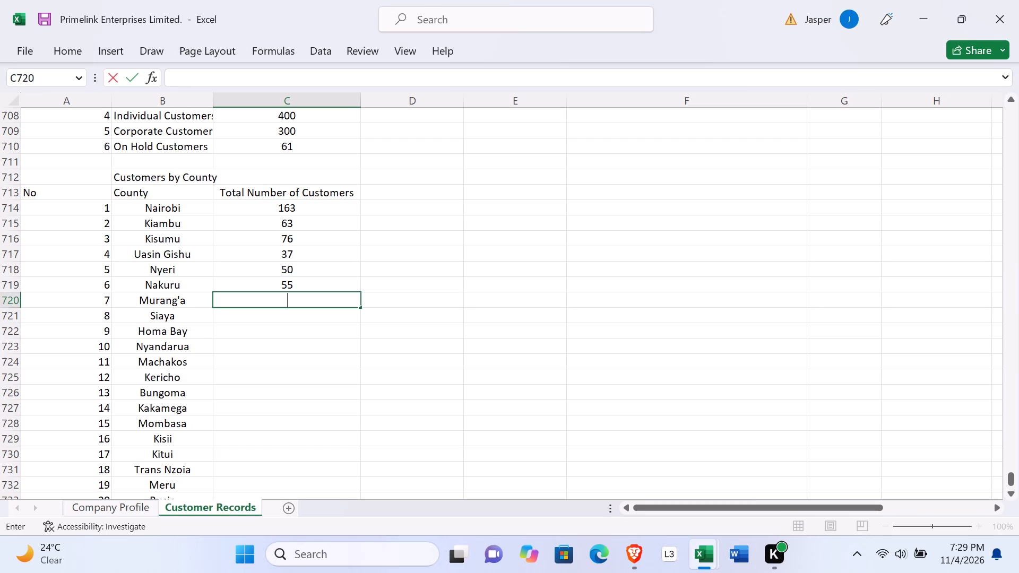
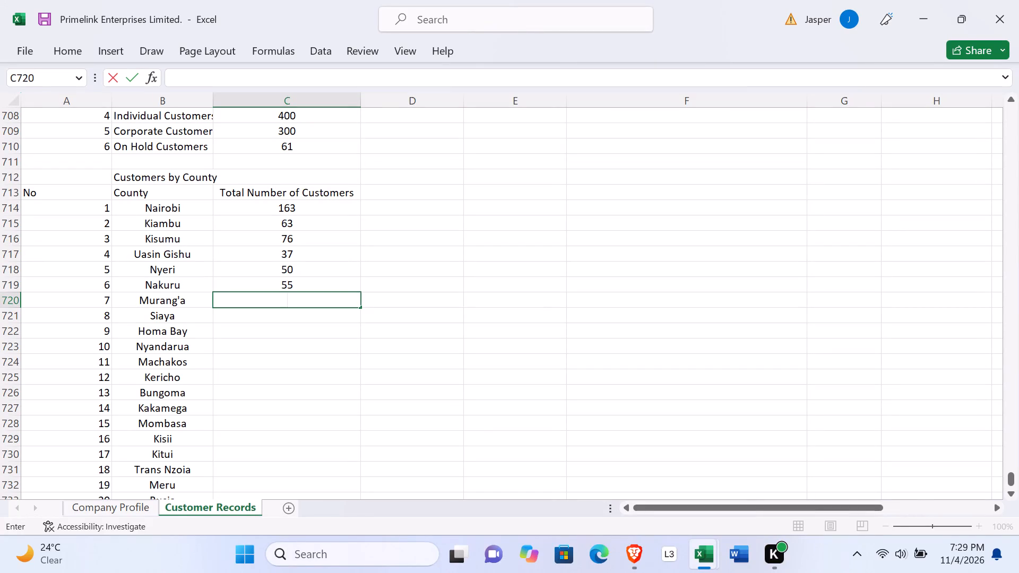
Reuse the copied Nairobi COUNTIF formula in C720 and change its criterion to murang'a, giving =COUNTIF(G2:G701,"*murang'a*").
key(ctrl+v)
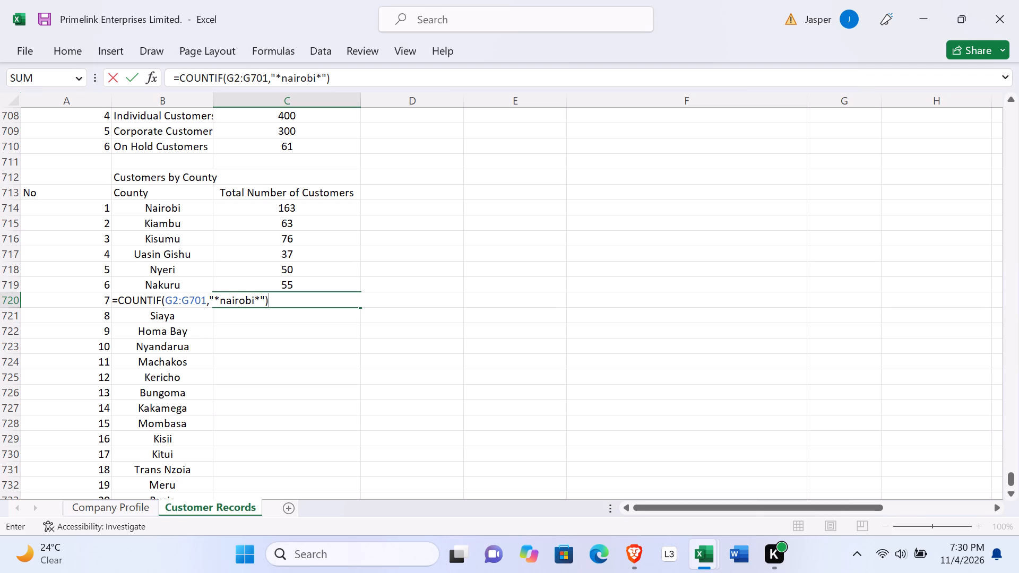
key(Return)
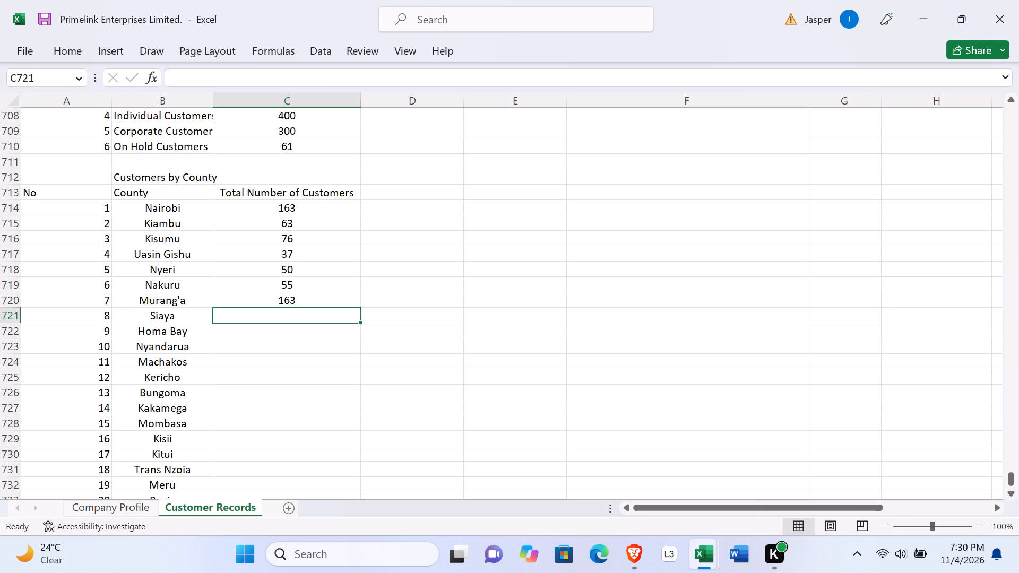
click(256, 298)
click(271, 298)
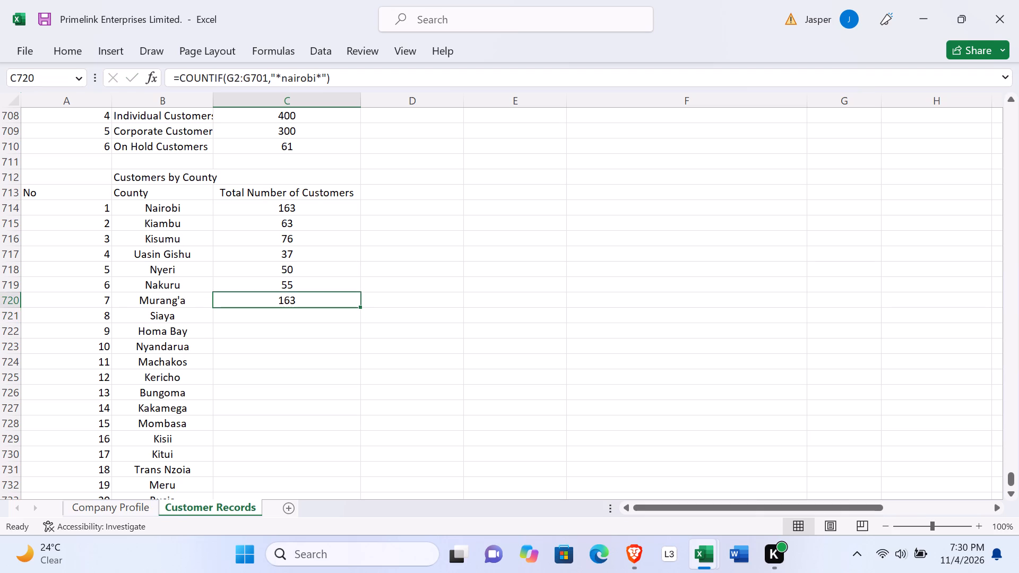
double_click(280, 299)
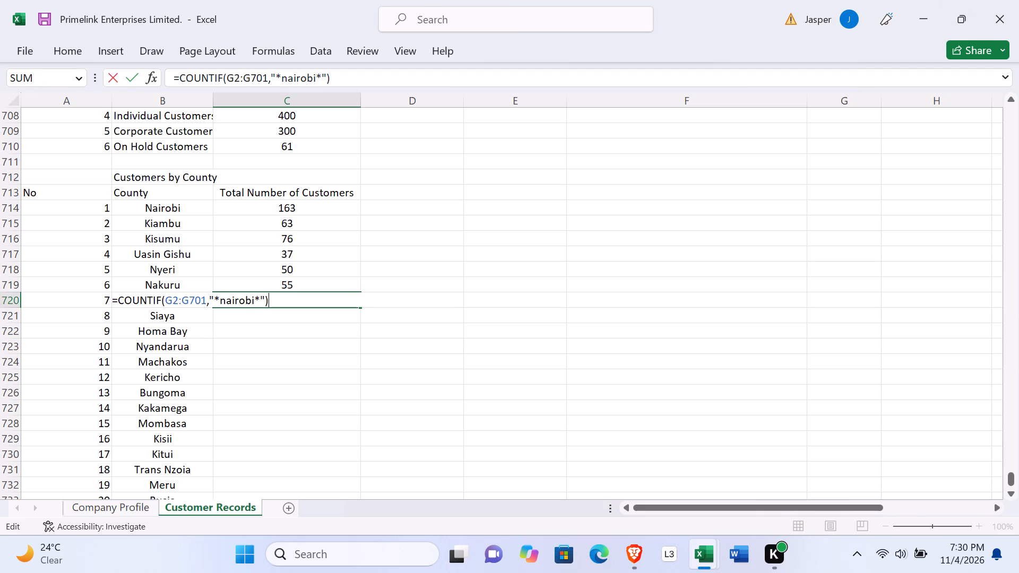
click(246, 301)
double_click(246, 301)
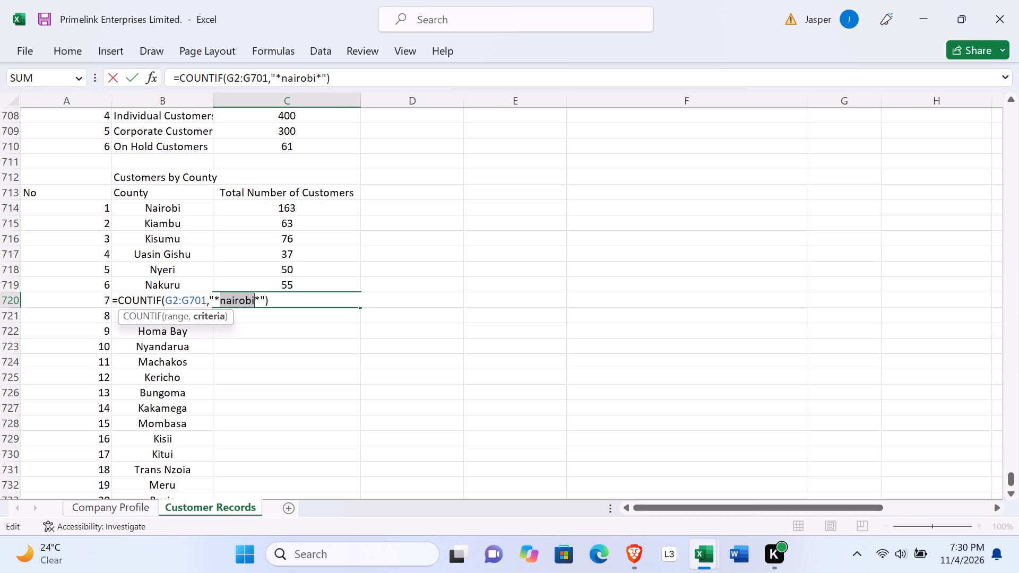
text(mu)
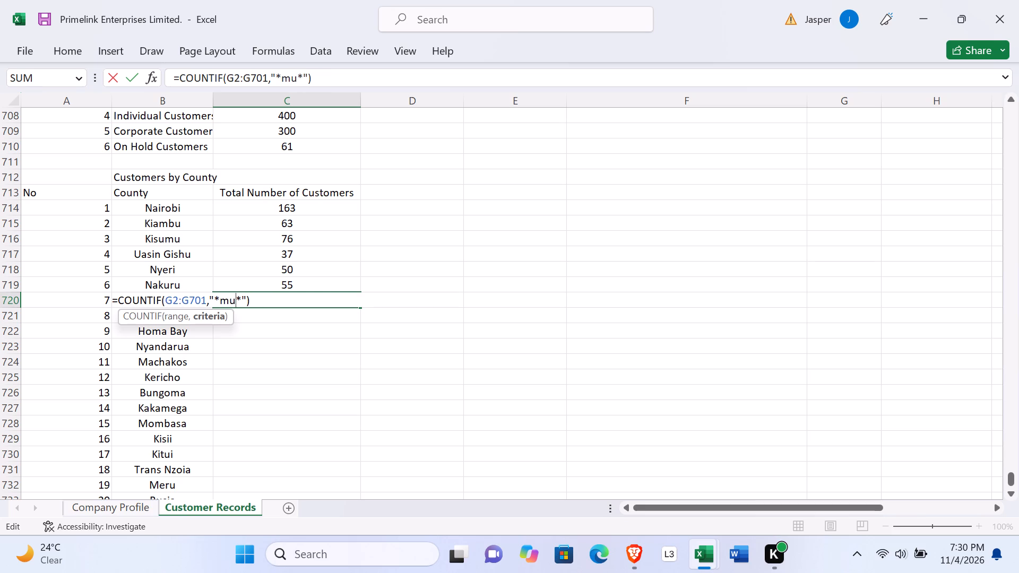
text(rang)
key(apostrophe)
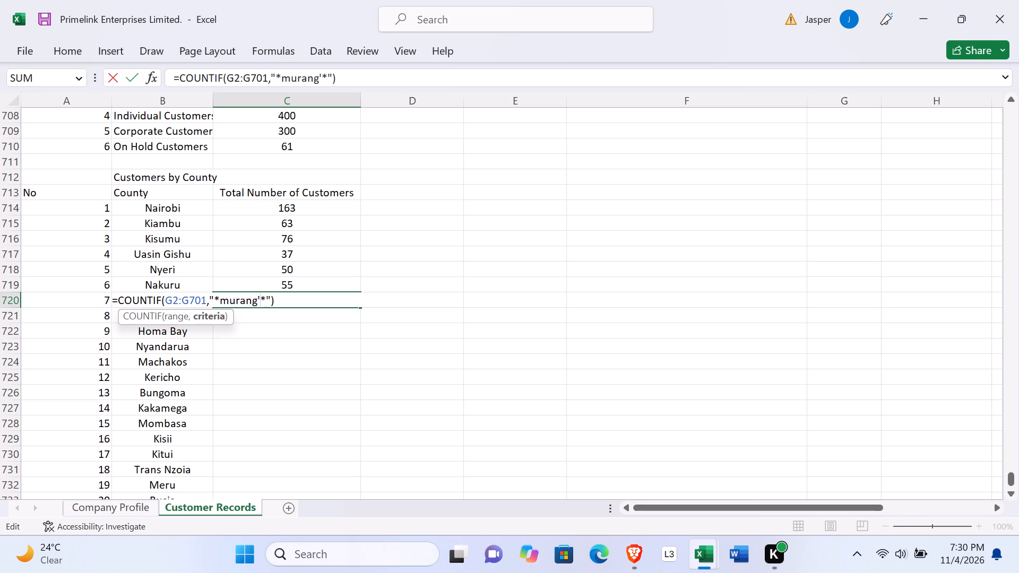
key(a)
key(Return)
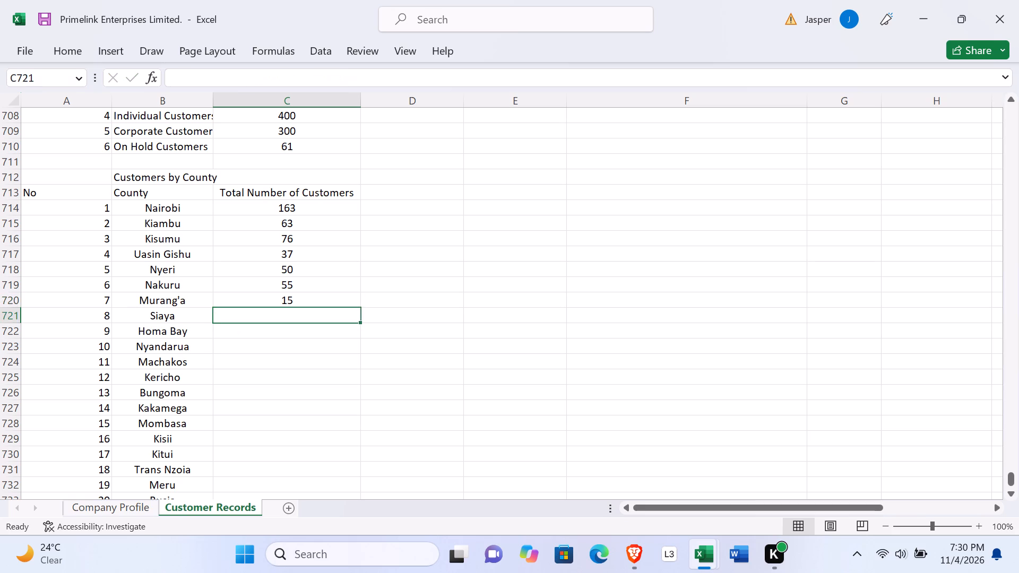
Reuse the copied Nairobi COUNTIF formula in C721 and change its criterion to siaya, giving =COUNTIF(G2:G701,"*siaya*").
double_click(264, 316)
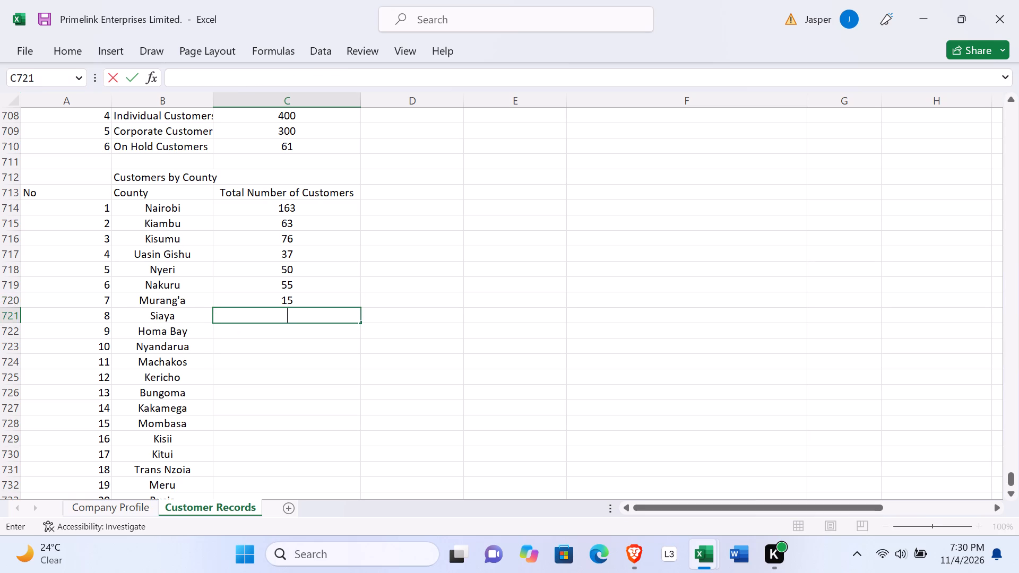
key(ctrl+v)
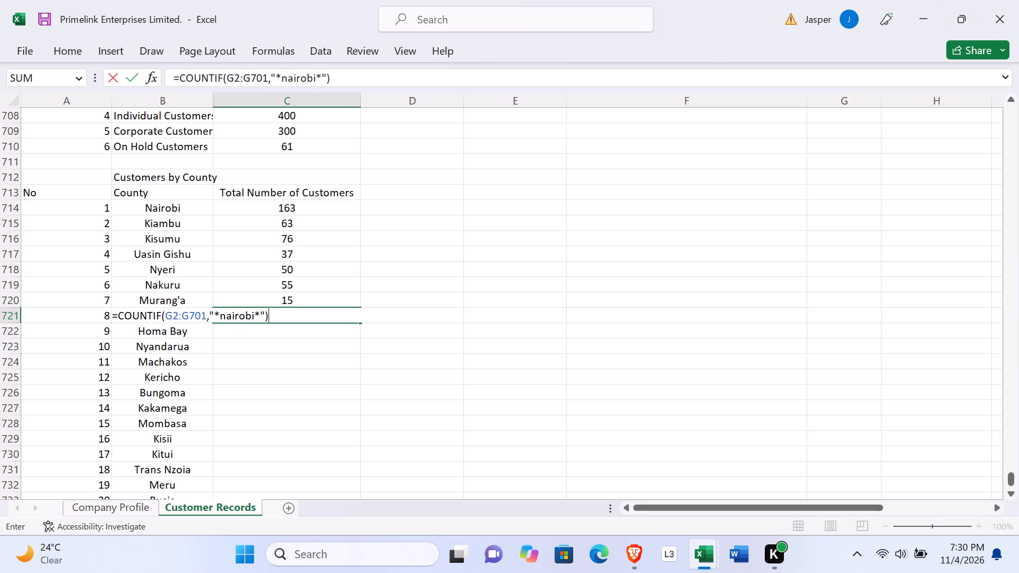
double_click(238, 315)
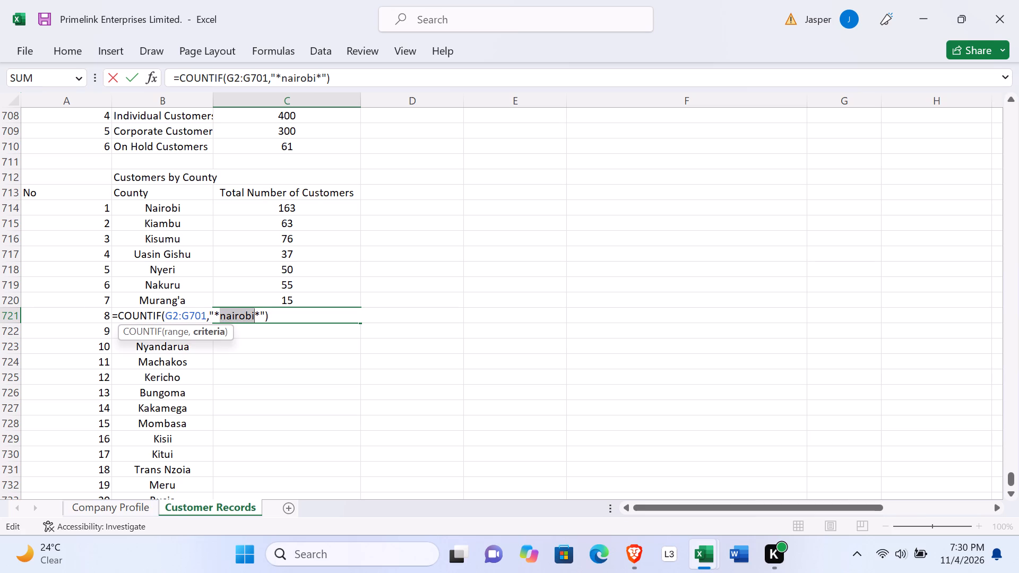
text(siaya)
key(Return)
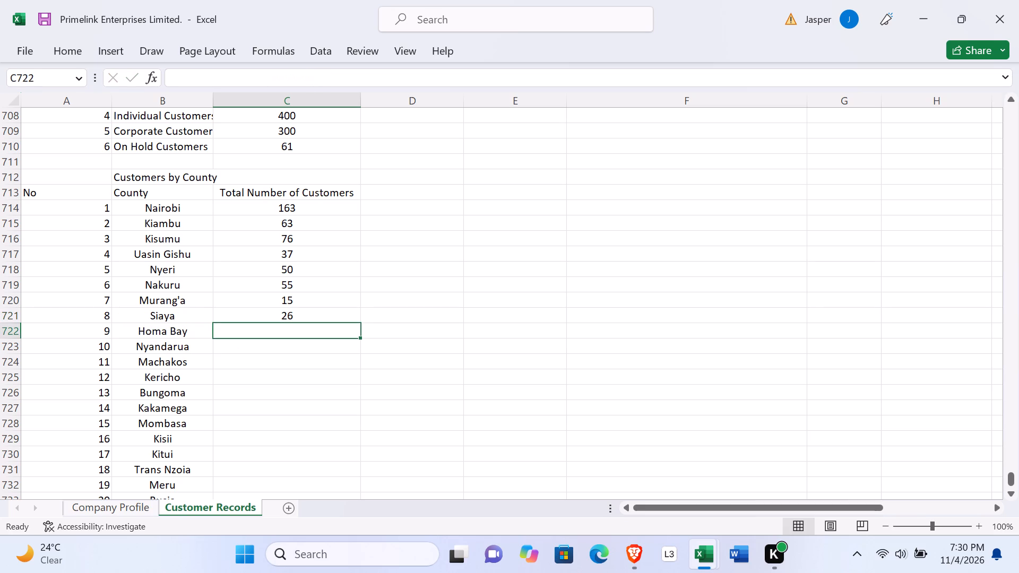
Reuse the copied Nairobi COUNTIF formula in C722 and change its criterion to homa bay, giving =COUNTIF(G2:G701,"*homa bay*").
double_click(260, 331)
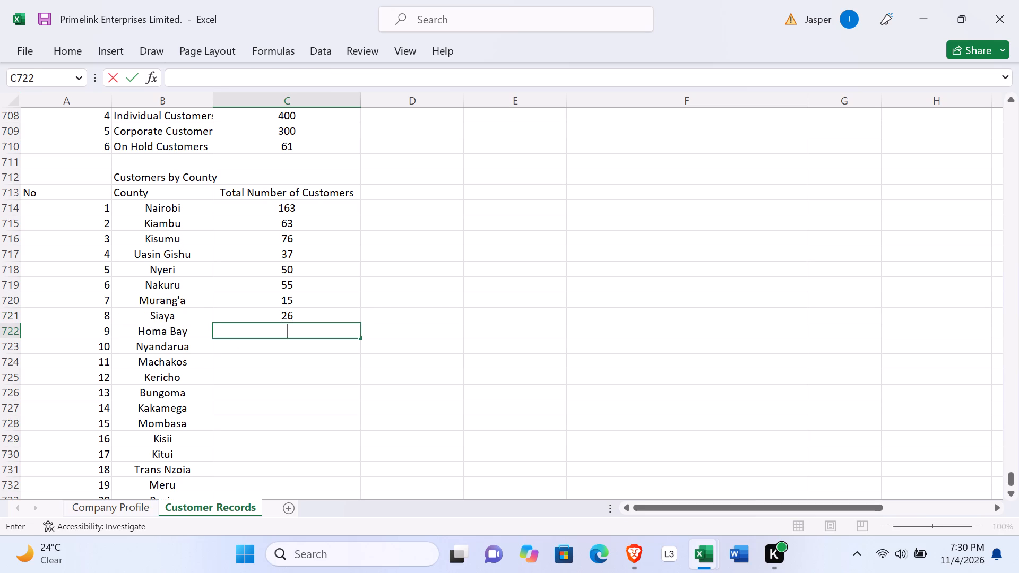
key(ctrl+v)
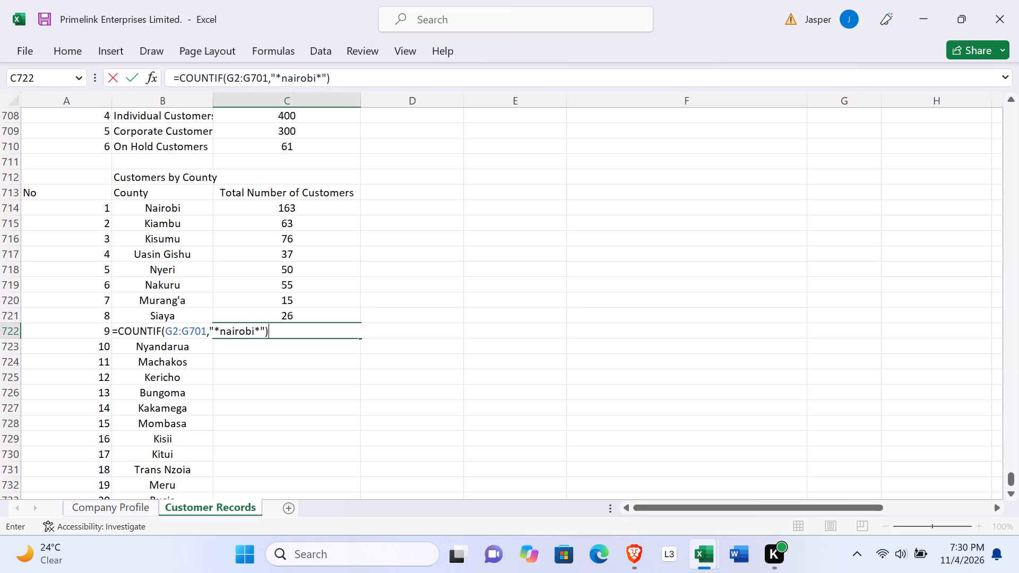
double_click(238, 327)
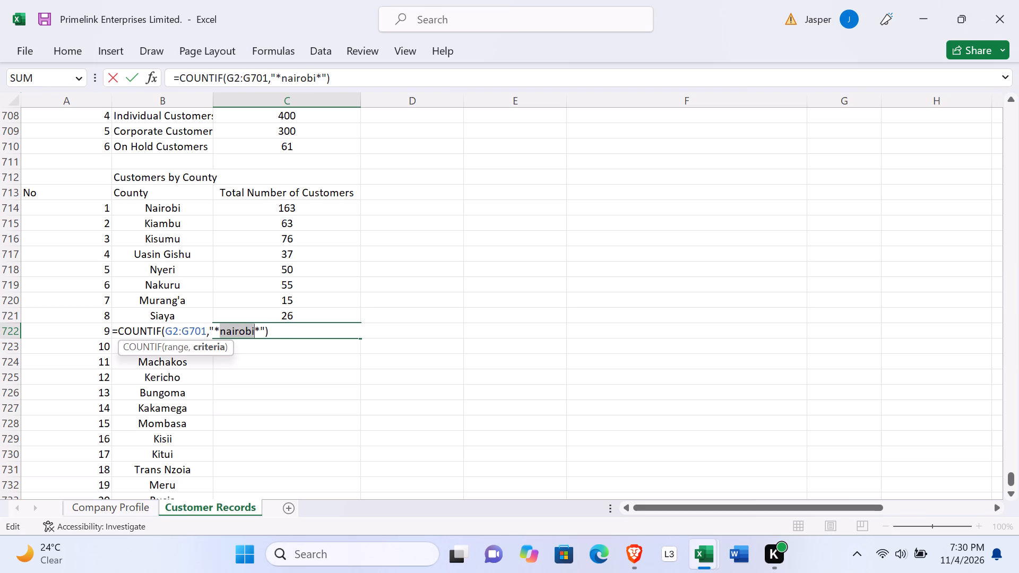
text(homa)
key(space)
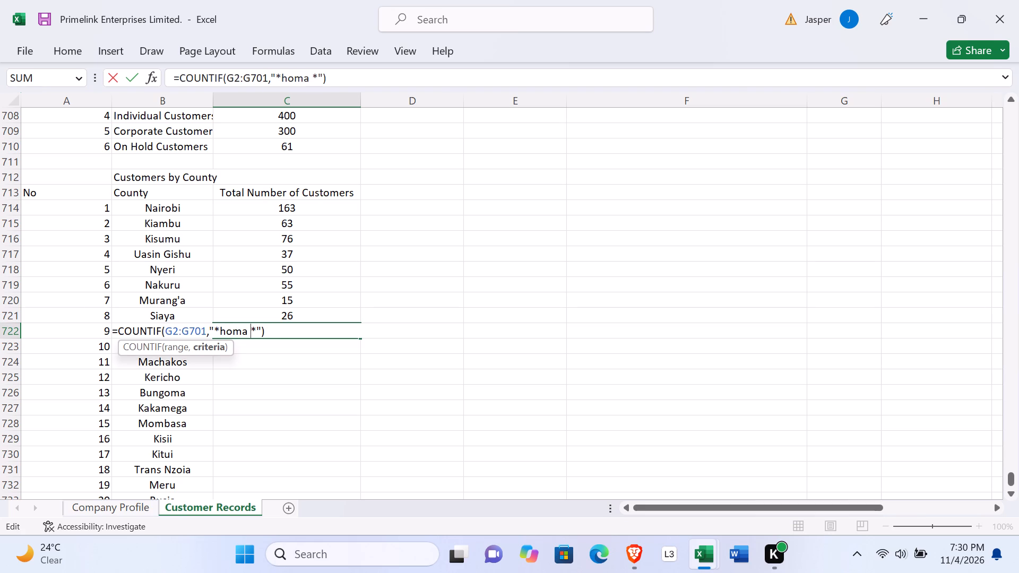
text(bay)
key(Return)
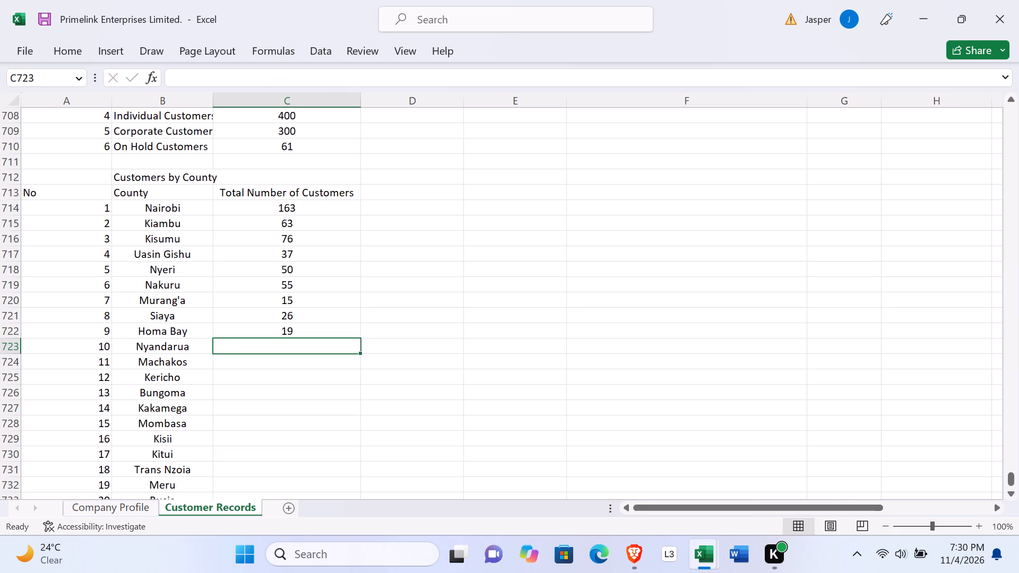
Reuse the copied Nairobi COUNTIF formula in C723 and change its criterion to nyandarua, giving =COUNTIF(G2:G701,"*nyandarua*").
double_click(255, 348)
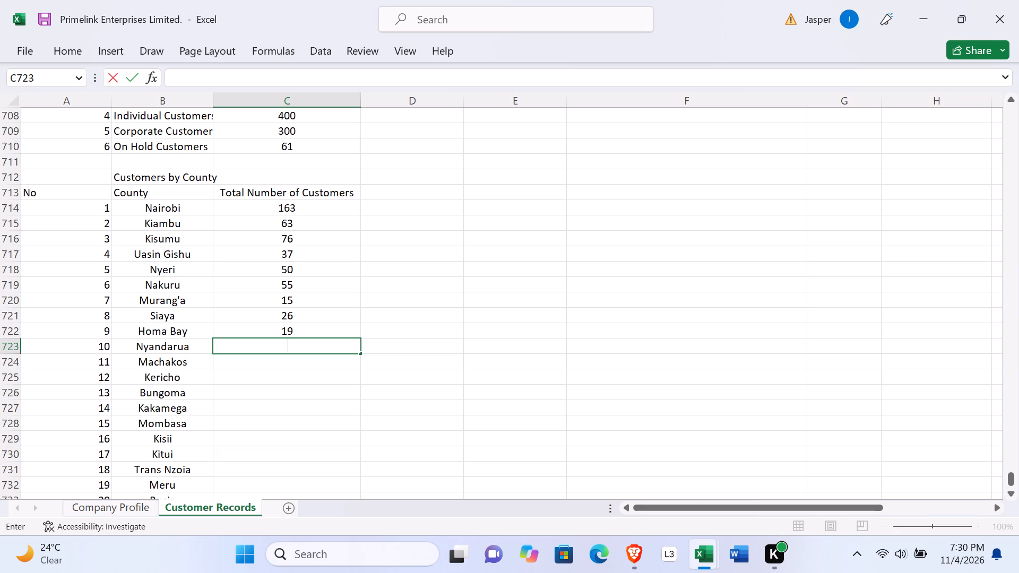
key(ctrl+v)
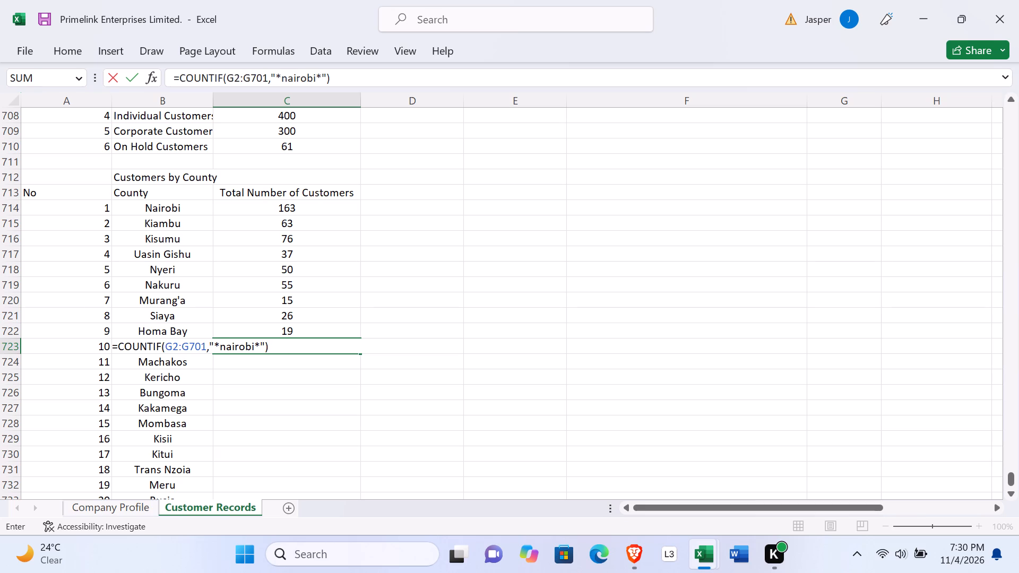
double_click(237, 343)
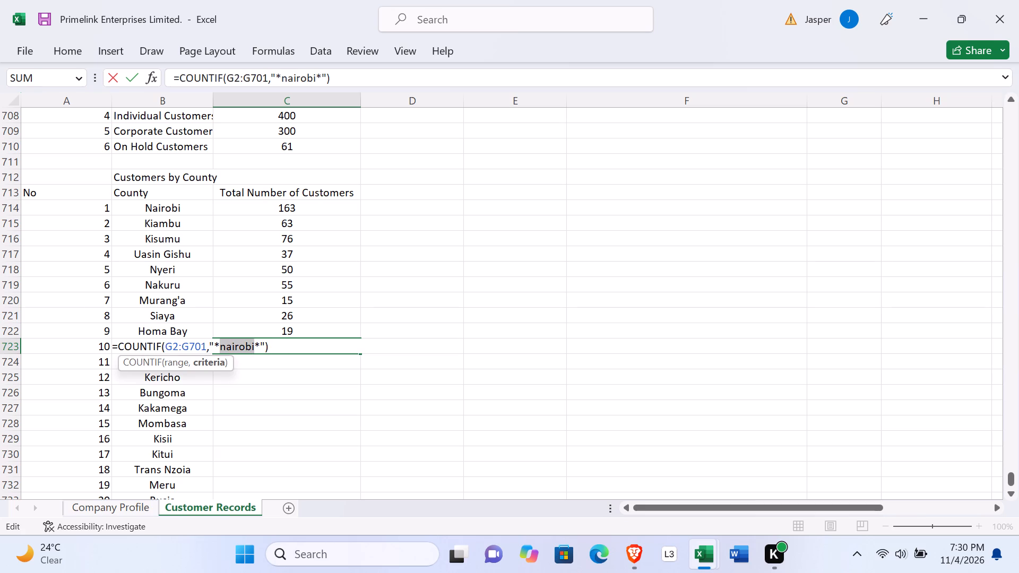
text(nyandarua)
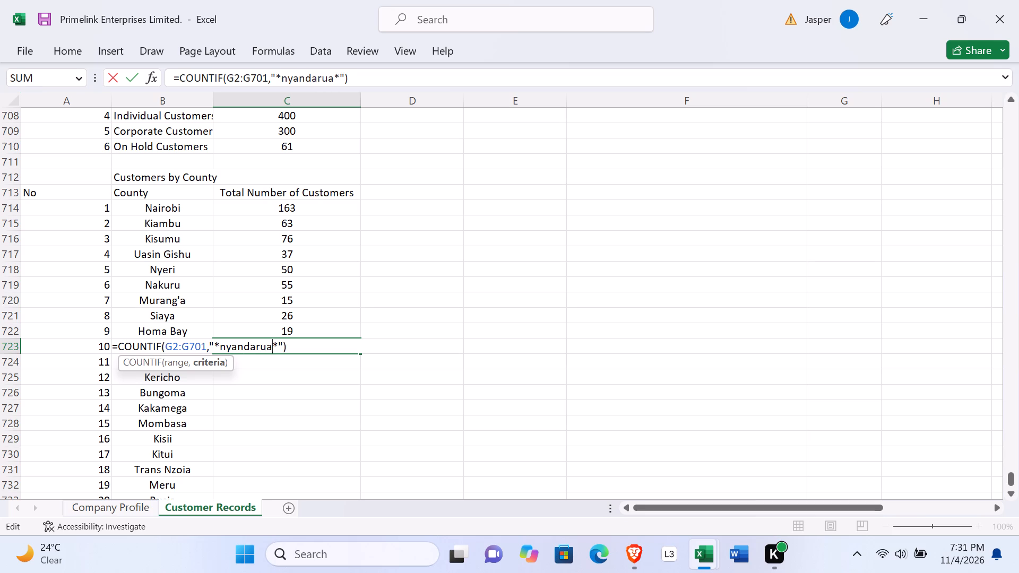
key(Return)
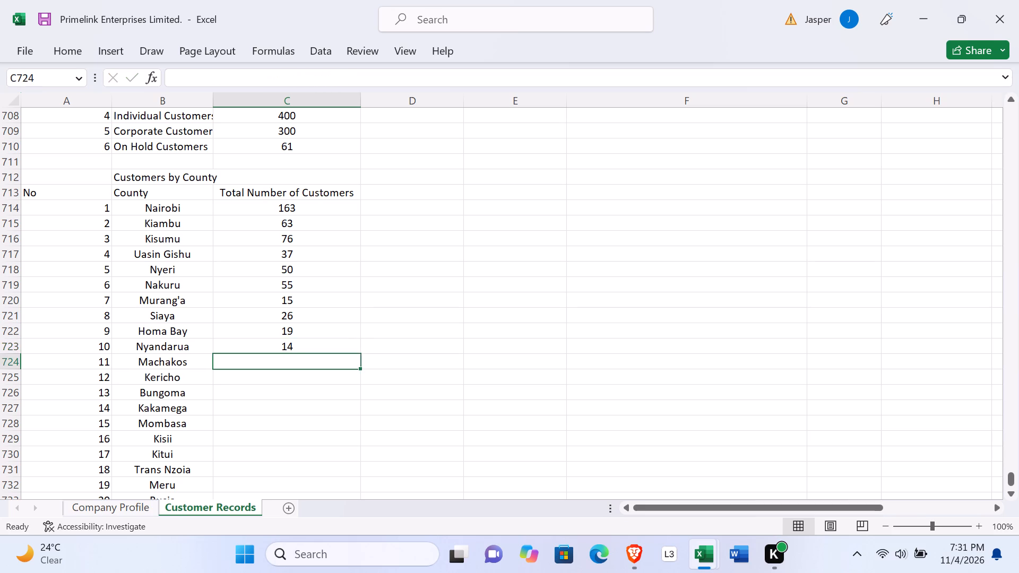
Reuse the copied Nairobi COUNTIF formula in C724 and change its criterion to machakos, giving =COUNTIF(G2:G701,"*machakos*").
click(267, 361)
key(ctrl+v)
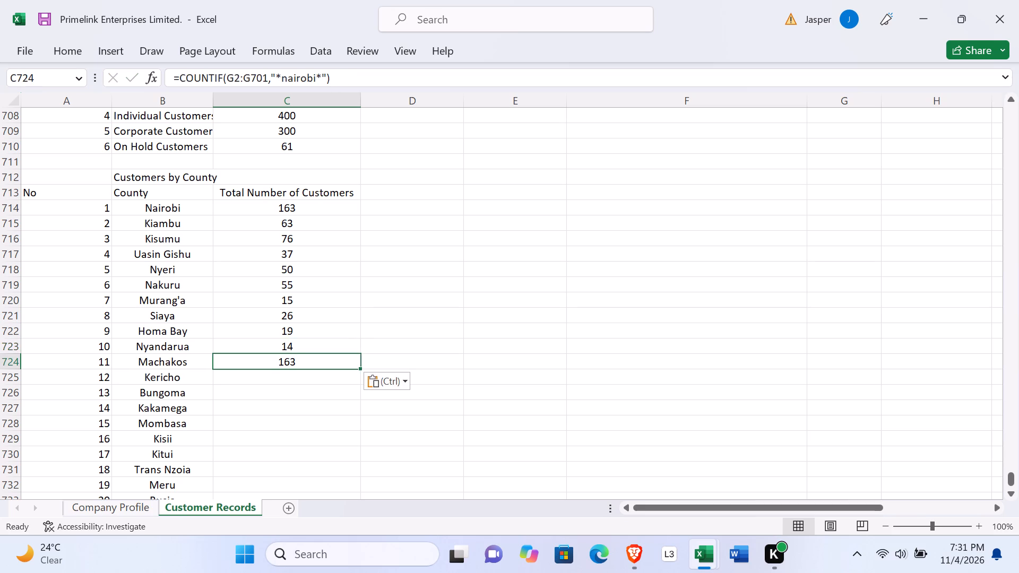
double_click(267, 361)
double_click(244, 358)
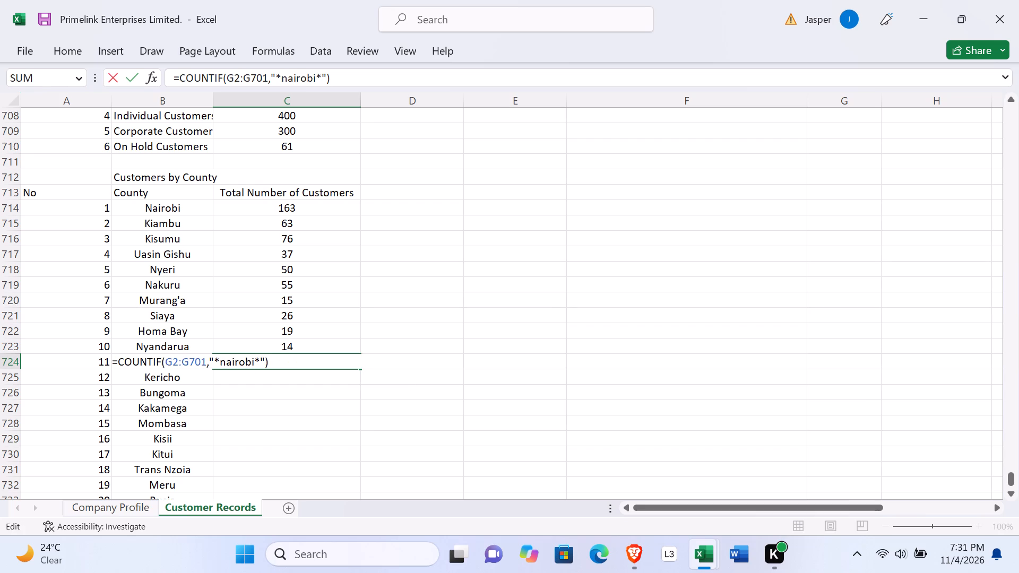
text(macha)
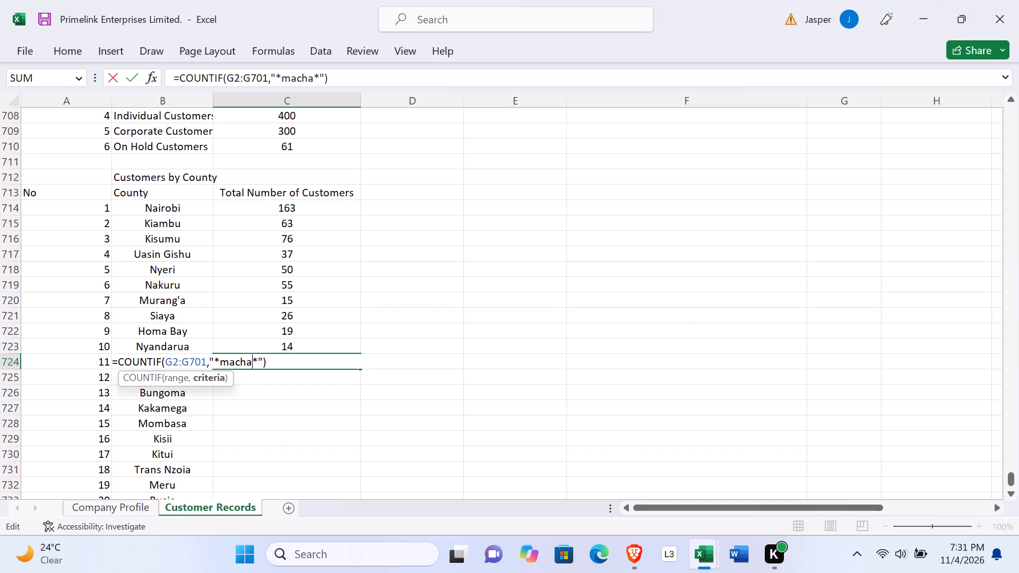
text(kos)
key(Return)
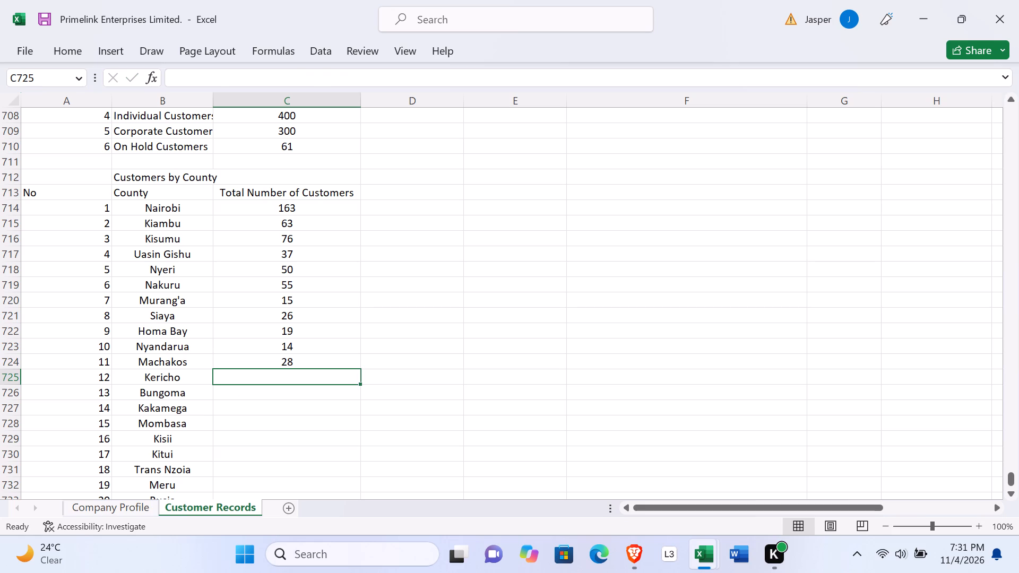
Reuse the copied Nairobi COUNTIF formula in C725 and change its criterion to kericho, giving =COUNTIF(G2:G701,"*kericho*").
click(252, 377)
click(258, 377)
key(ctrl+v)
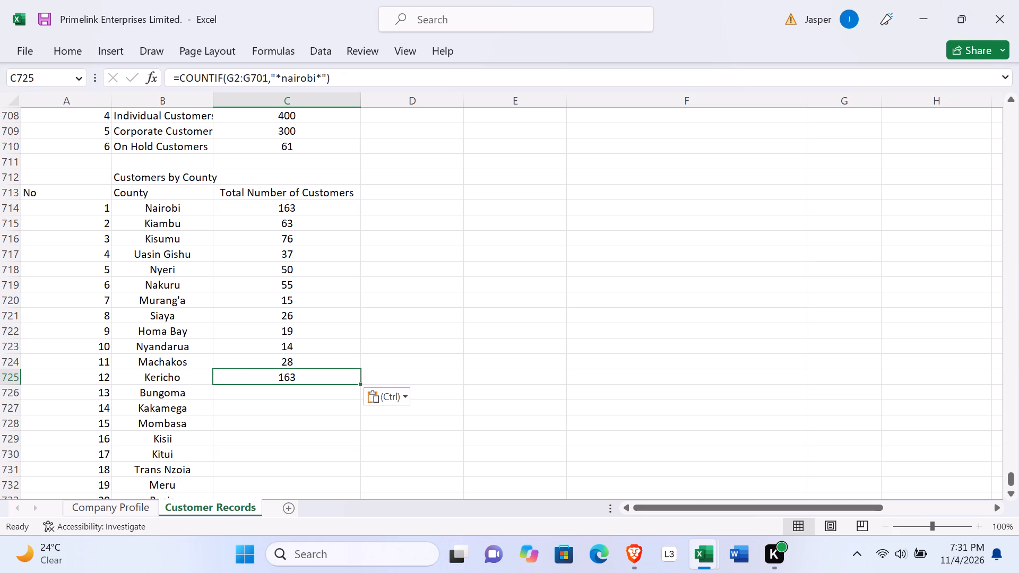
double_click(265, 377)
double_click(240, 376)
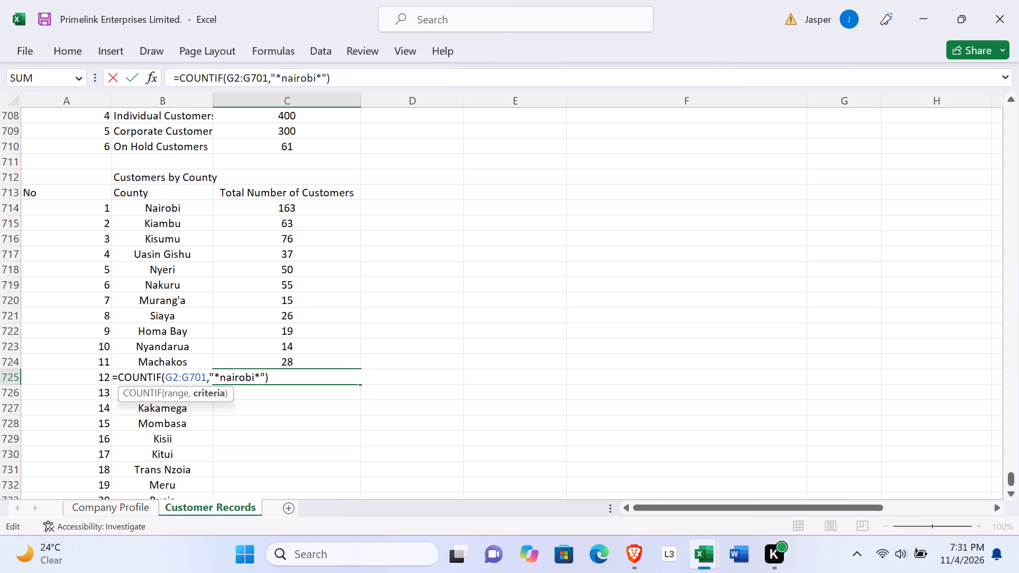
text(ke)
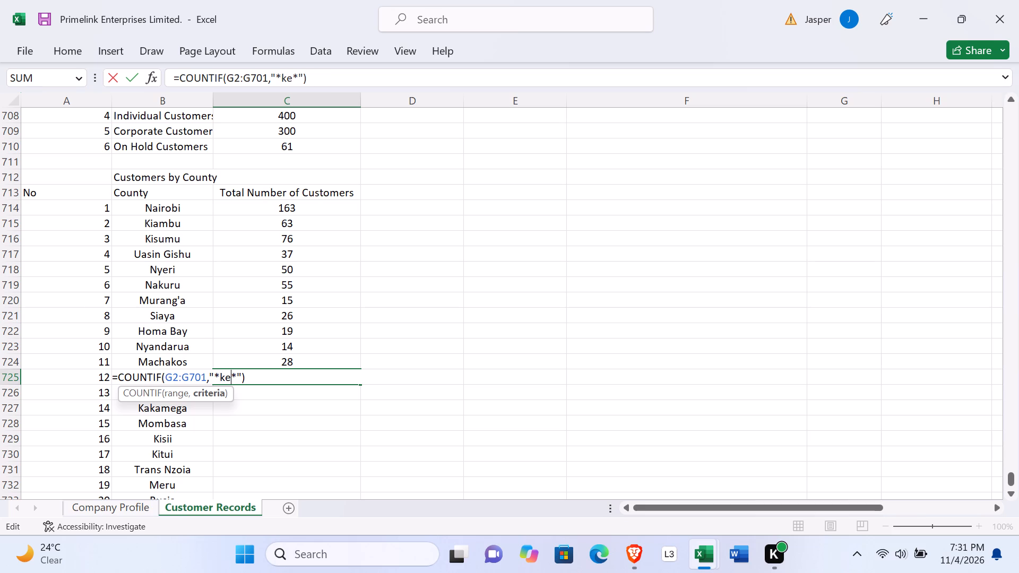
text(rich)
key(o)
key(Return)
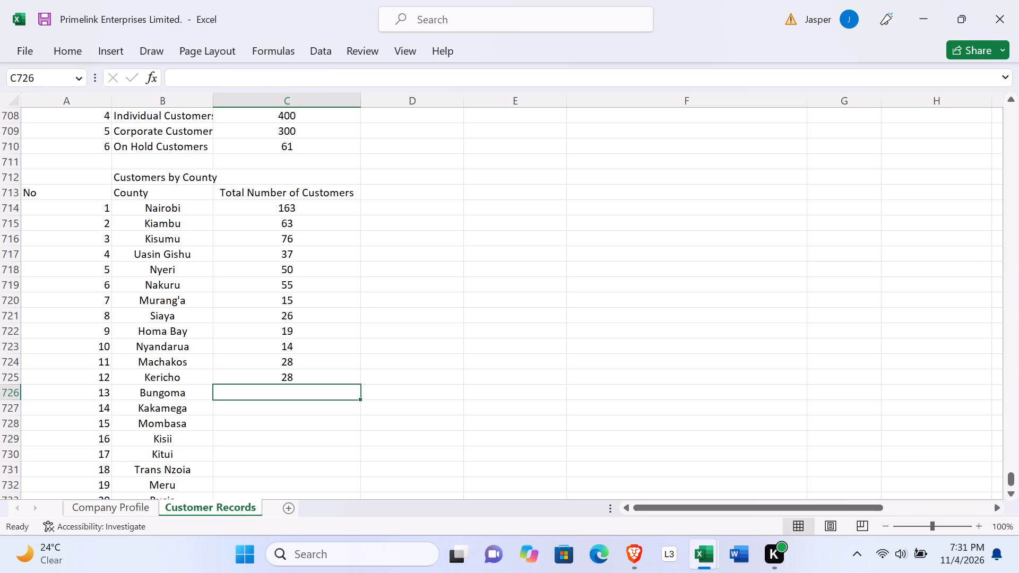
Reuse the copied Nairobi COUNTIF formula in C726 and change its criterion to bungoma, giving =COUNTIF(G2:G701,"*bungoma*").
double_click(252, 393)
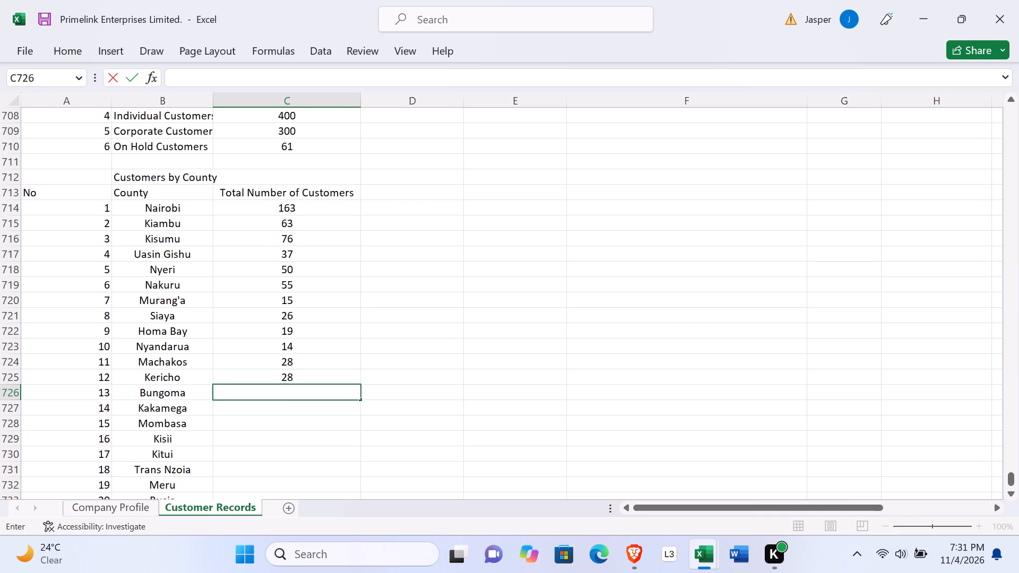
key(ctrl+v)
double_click(241, 392)
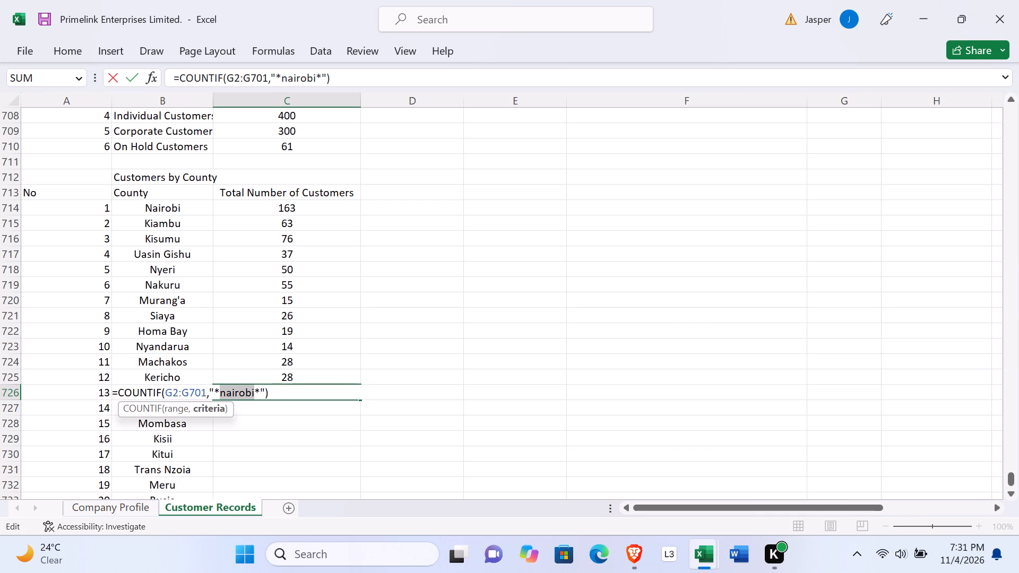
text(bu)
text(ngoma)
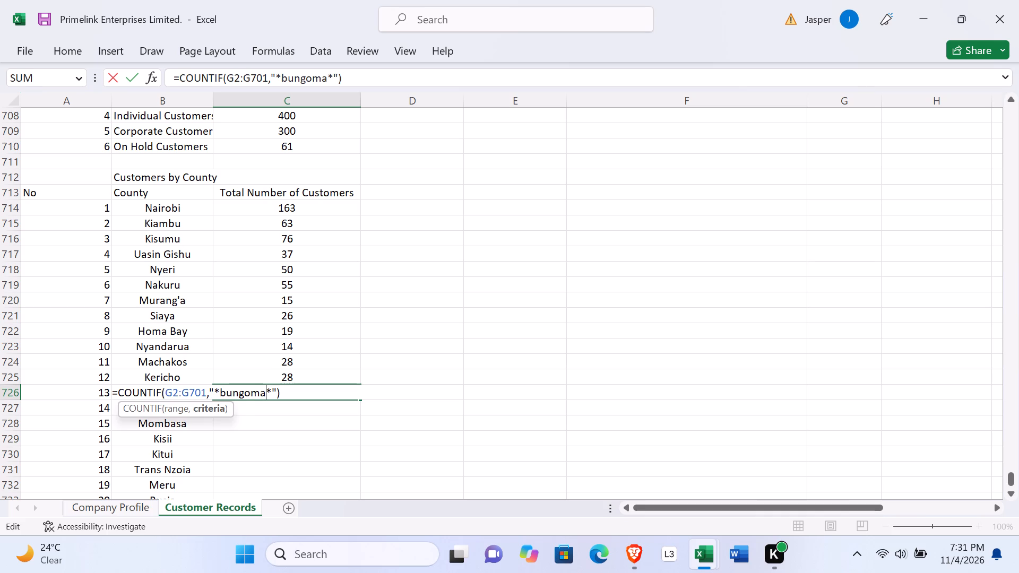
key(Return)
Reuse the copied Nairobi COUNTIF formula in C727 and change its criterion to kakamega, giving =COUNTIF(G2:G701,"*kakamega*").
click(253, 407)
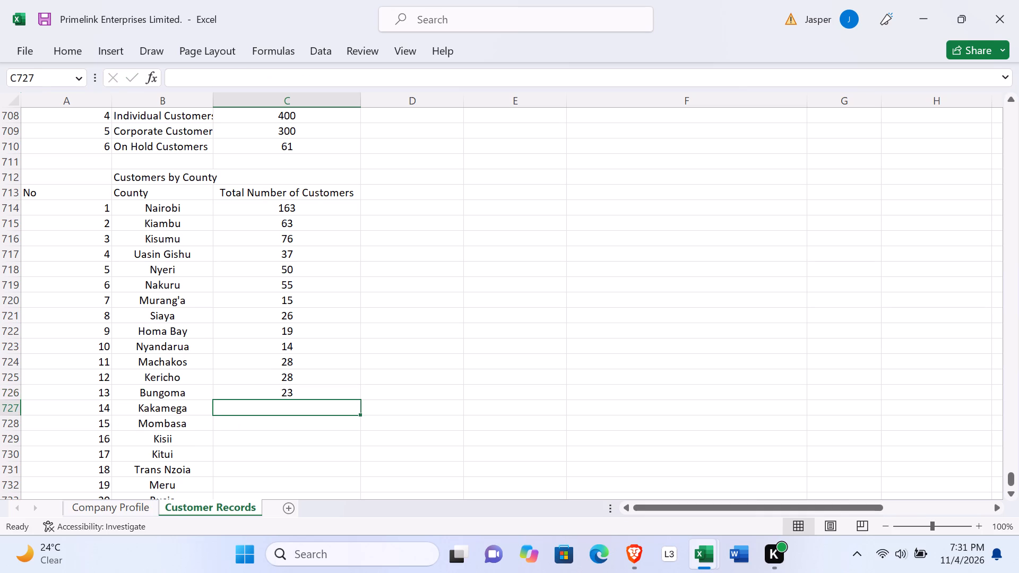
key(ctrl+v)
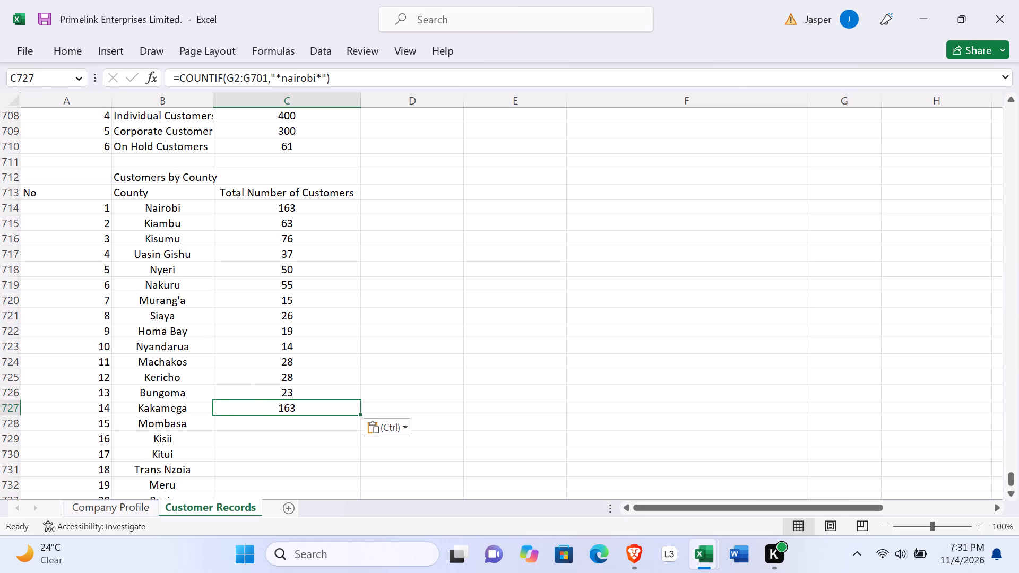
double_click(265, 407)
click(239, 409)
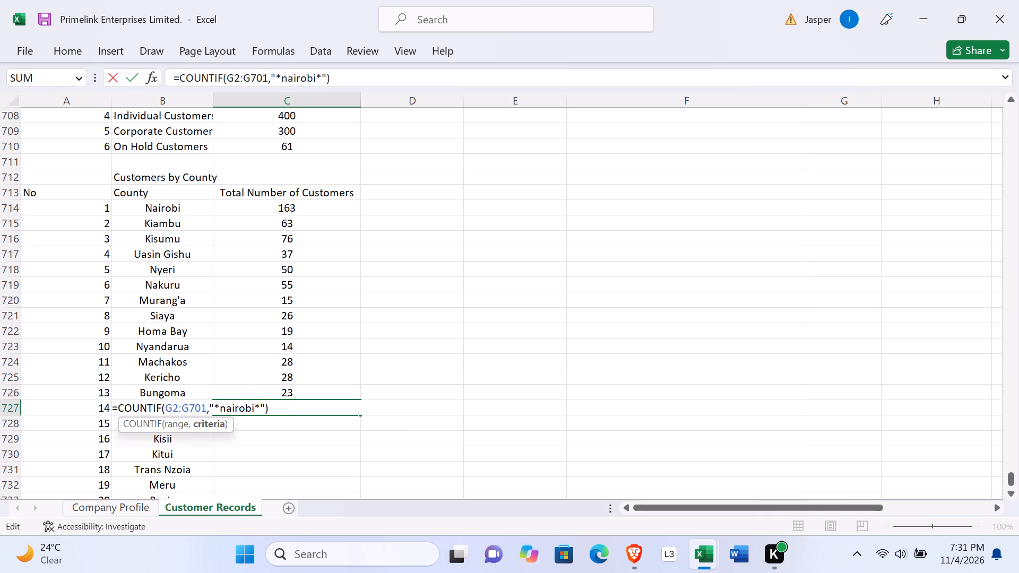
double_click(239, 409)
text(kaka)
text(mega)
key(Return)
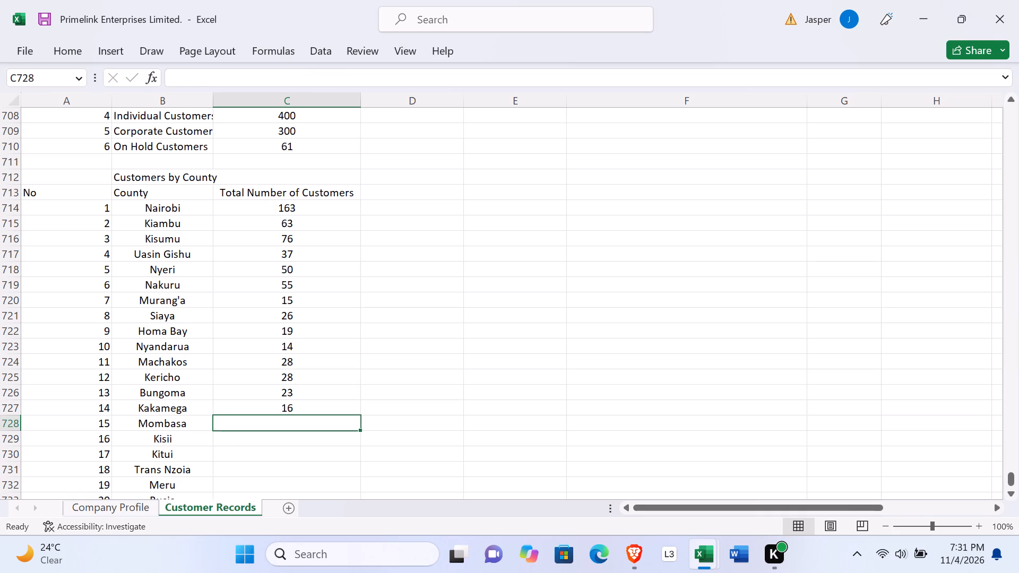
Reuse the copied Nairobi COUNTIF formula in C728 and change its criterion to mombasa, giving =COUNTIF(G2:G701,"*mombasa*").
double_click(254, 418)
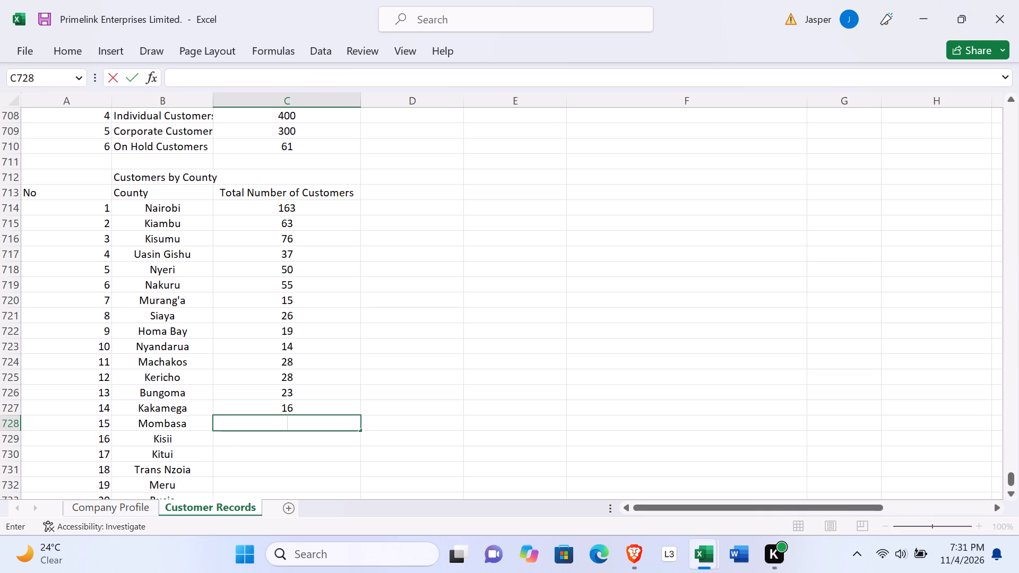
key(ctrl+v)
double_click(236, 424)
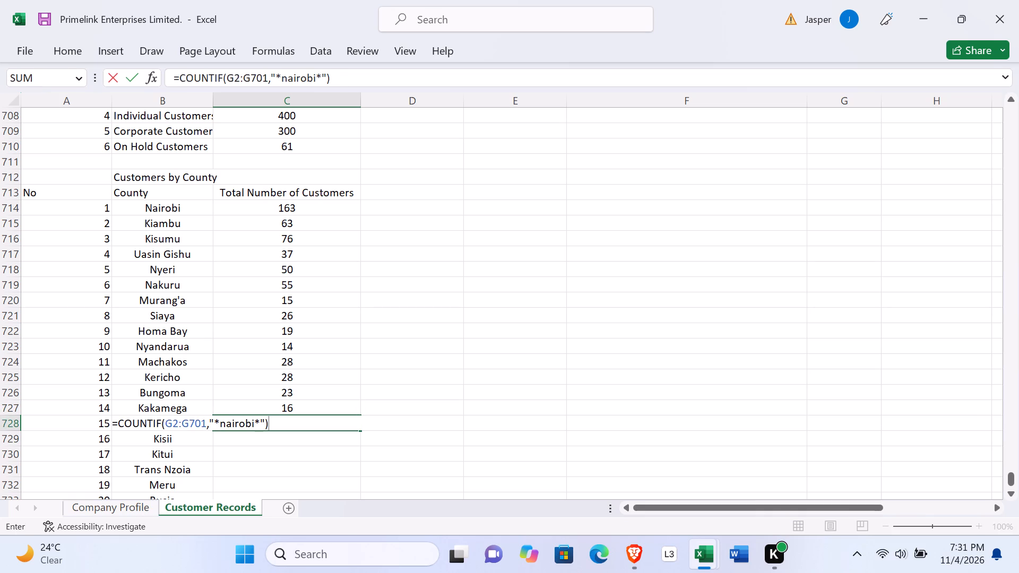
text(mombasa)
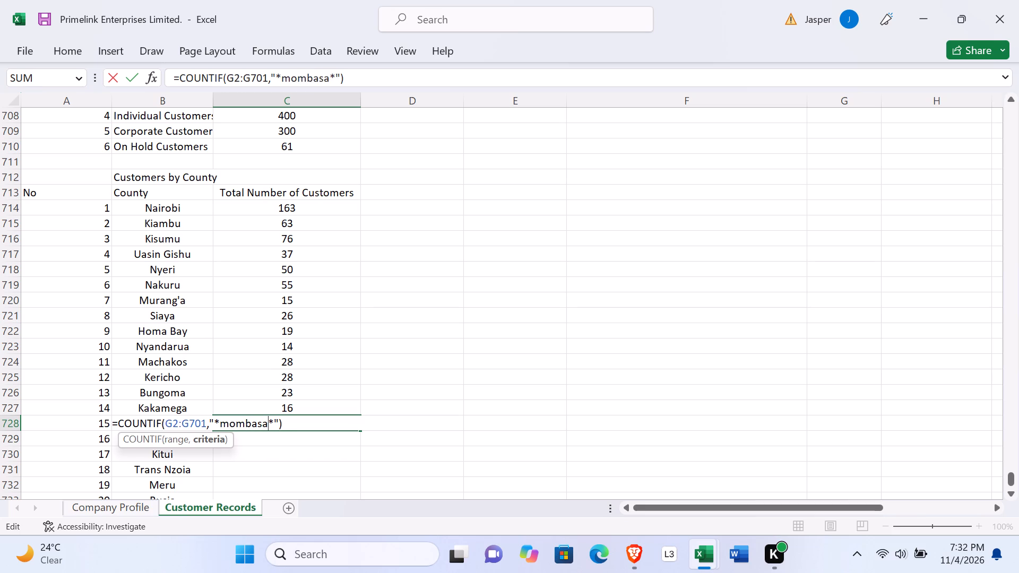
key(Return)
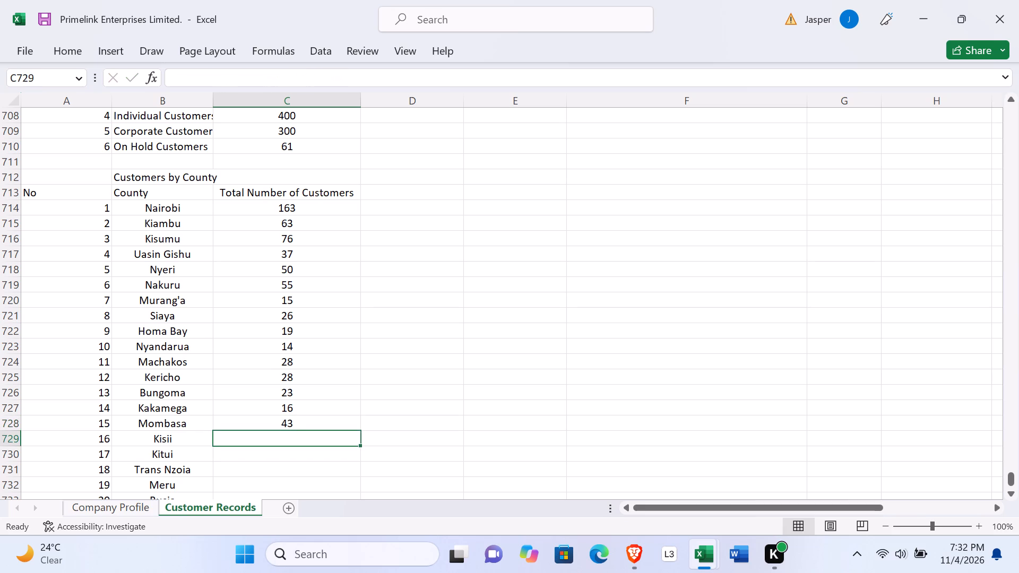
Reuse the copied Nairobi COUNTIF formula in C729 and change its criterion to kisii, giving =COUNTIF(G2:G701,"*kisii*").
click(257, 436)
key(ctrl+v)
double_click(280, 440)
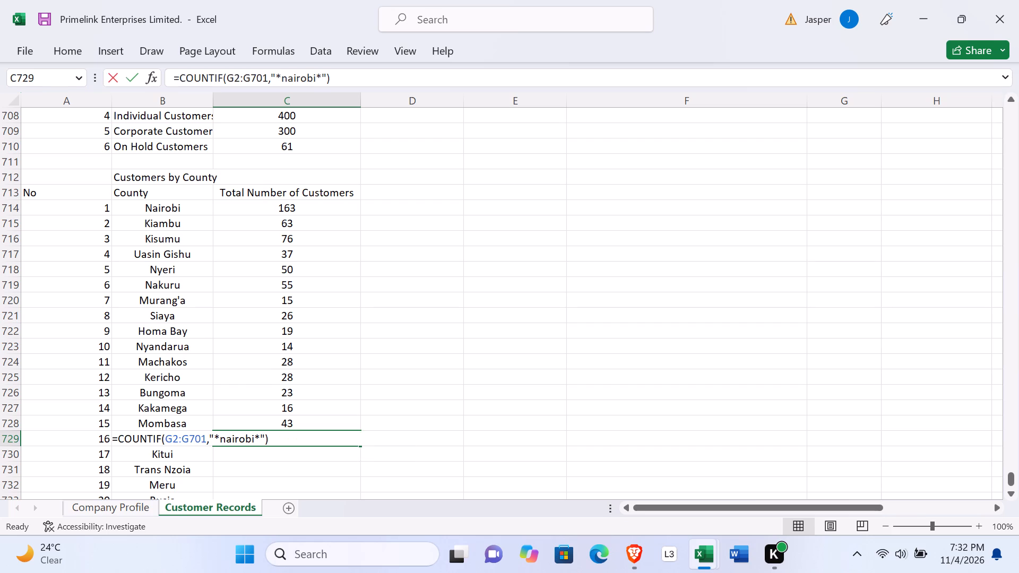
click(244, 439)
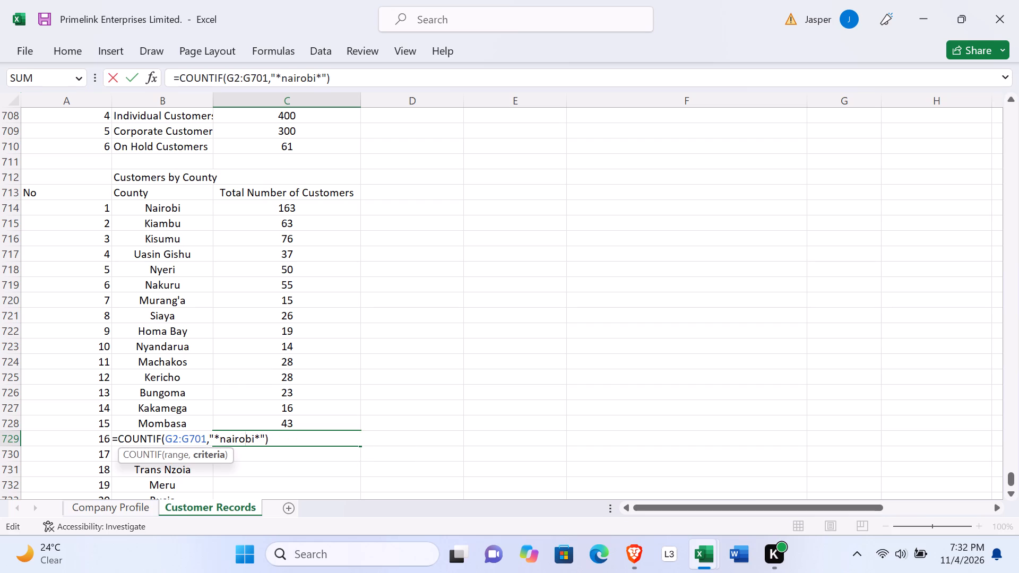
double_click(244, 439)
text(kisii)
key(Return)
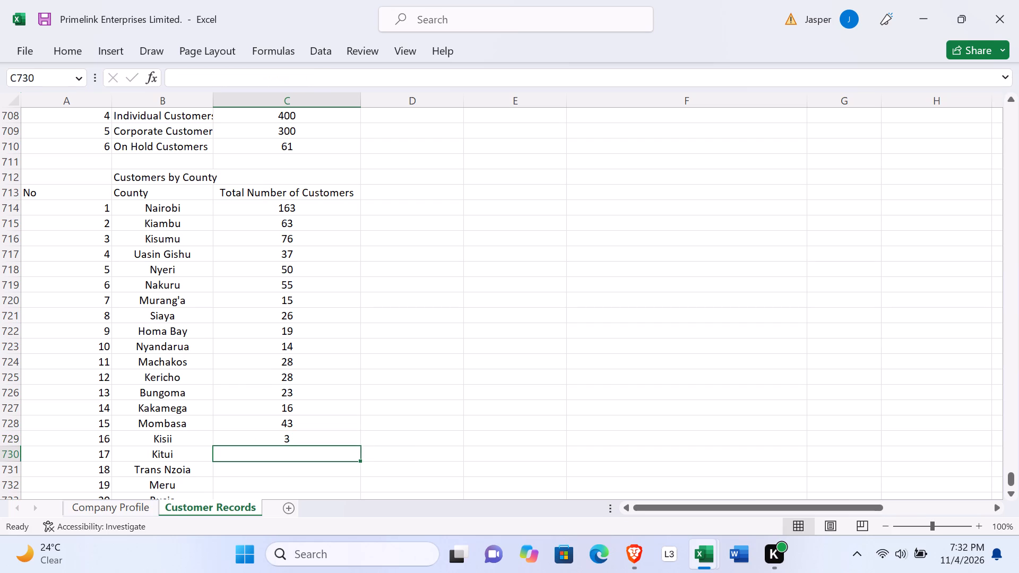
Reuse the copied Nairobi COUNTIF formula in C730 and change its criterion to kitui, giving =COUNTIF(G2:G701,"*kitui*").
double_click(243, 457)
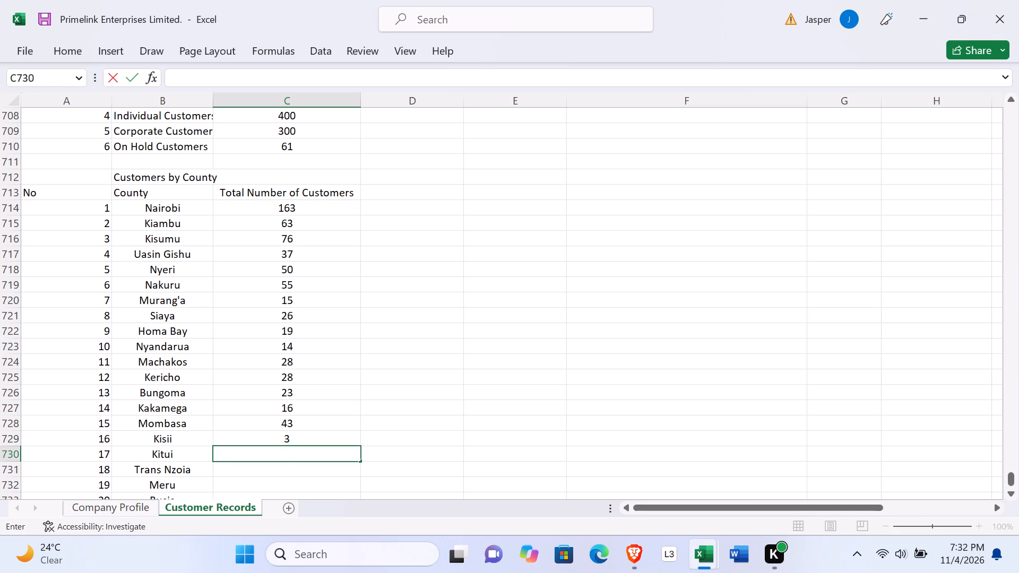
key(ctrl+v)
double_click(236, 448)
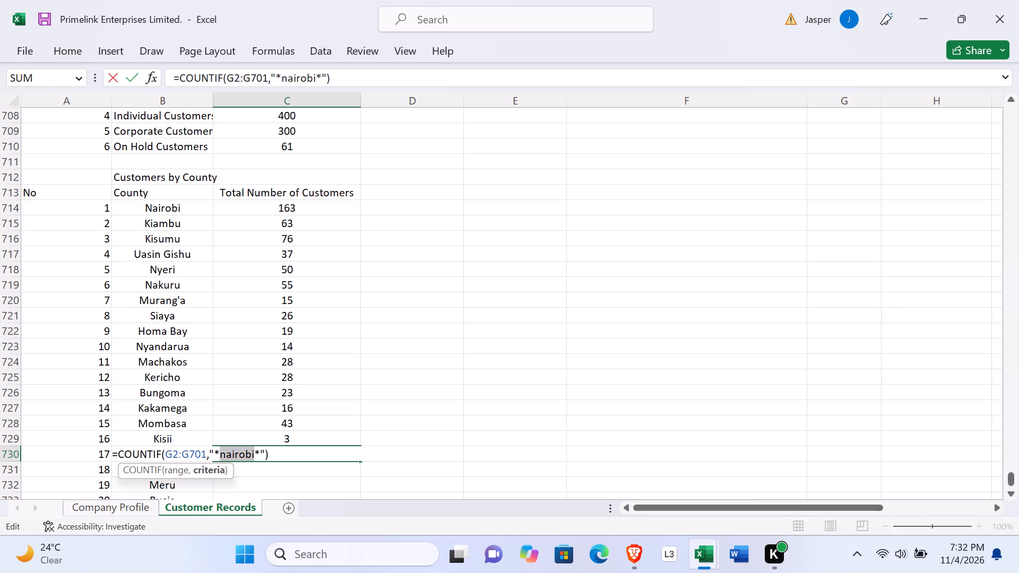
text(kitui)
key(Return)
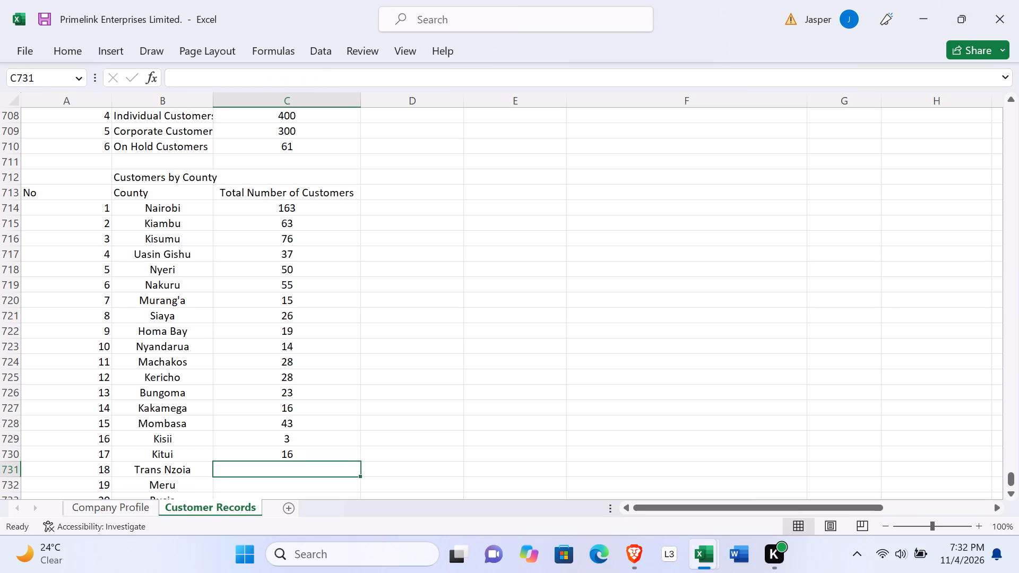
Reuse the copied Nairobi COUNTIF formula in C731 and change its criterion to trans zoia, giving =COUNTIF(G2:G701,"*trans zoia*").
scroll(265, 388, down, 2)
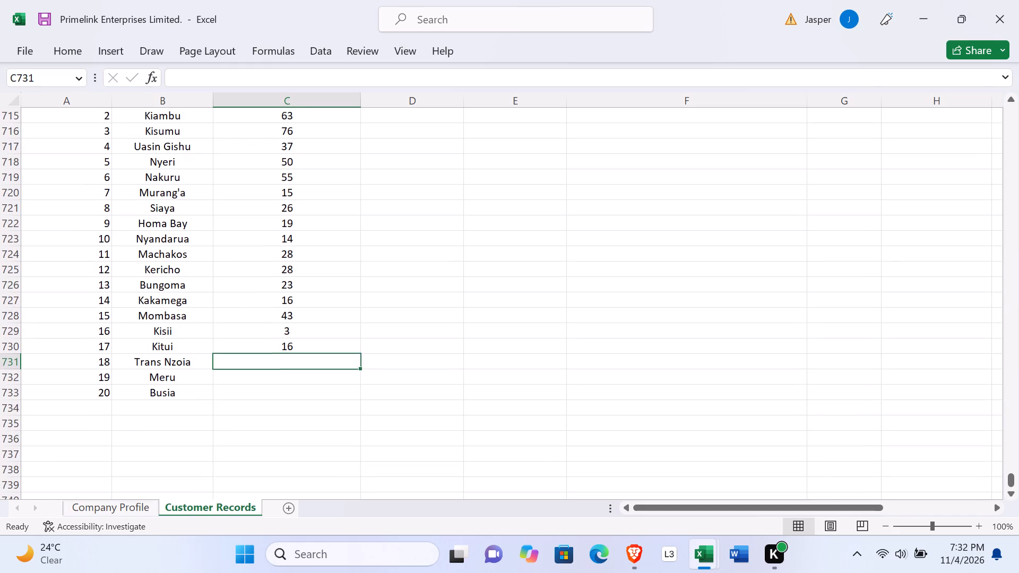
double_click(269, 362)
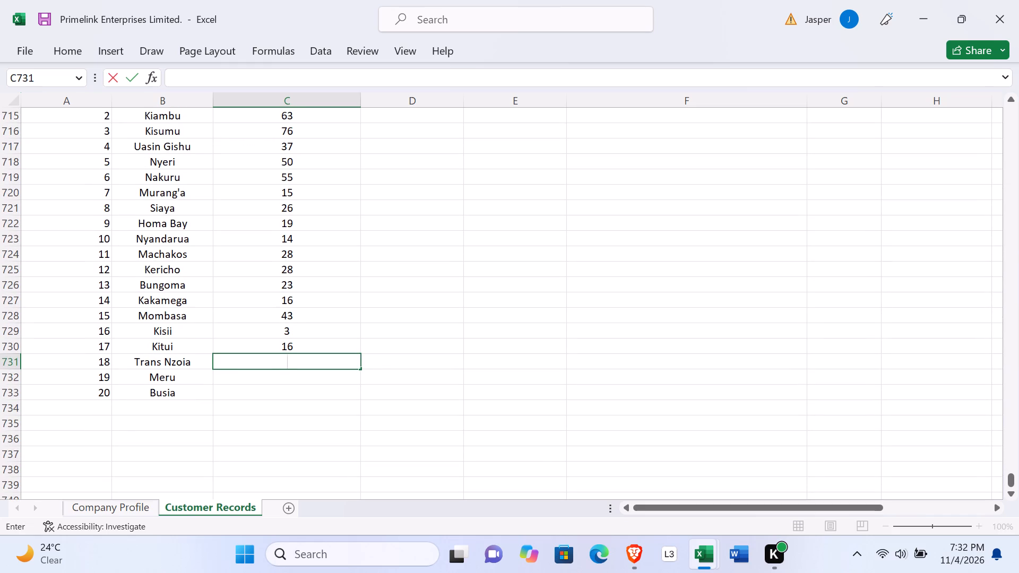
key(ctrl+v)
double_click(235, 360)
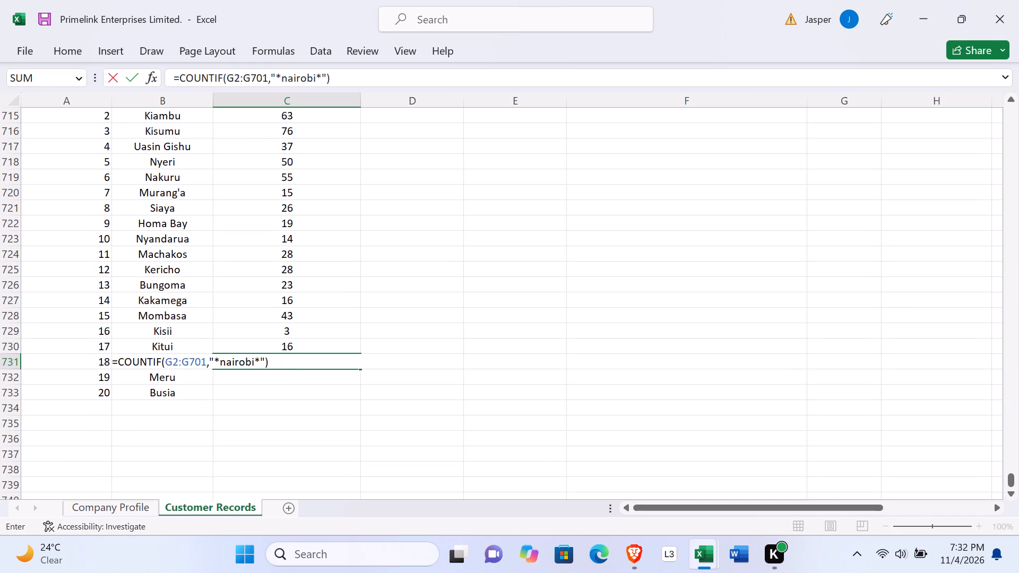
text(tra)
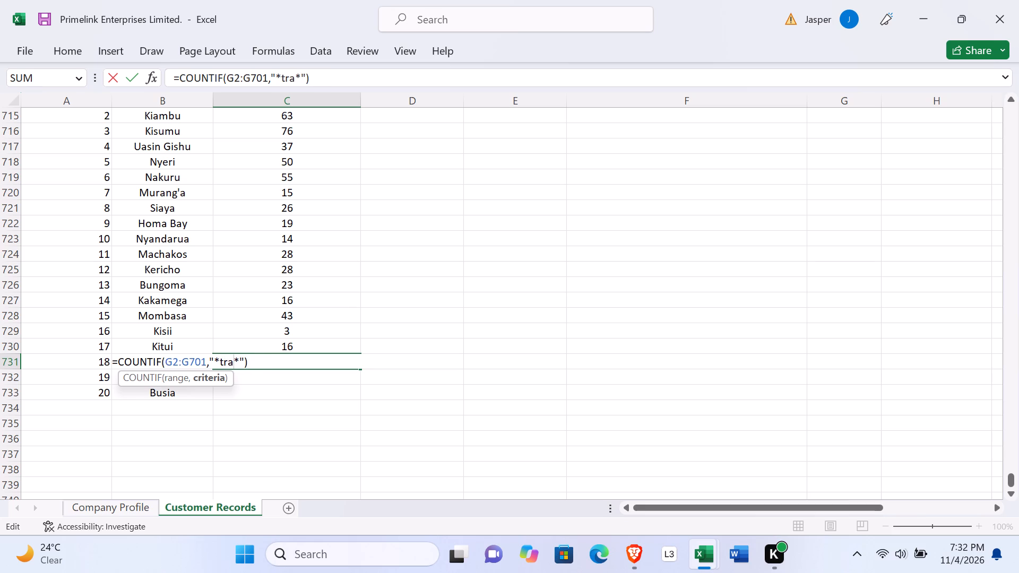
key(n)
key(s)
key(space)
text(zoia)
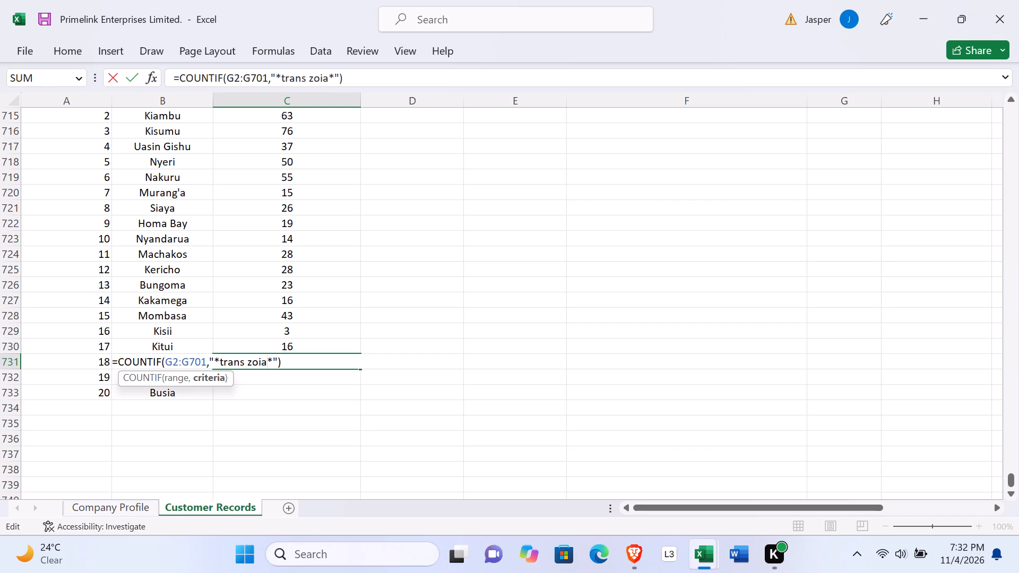
key(Return)
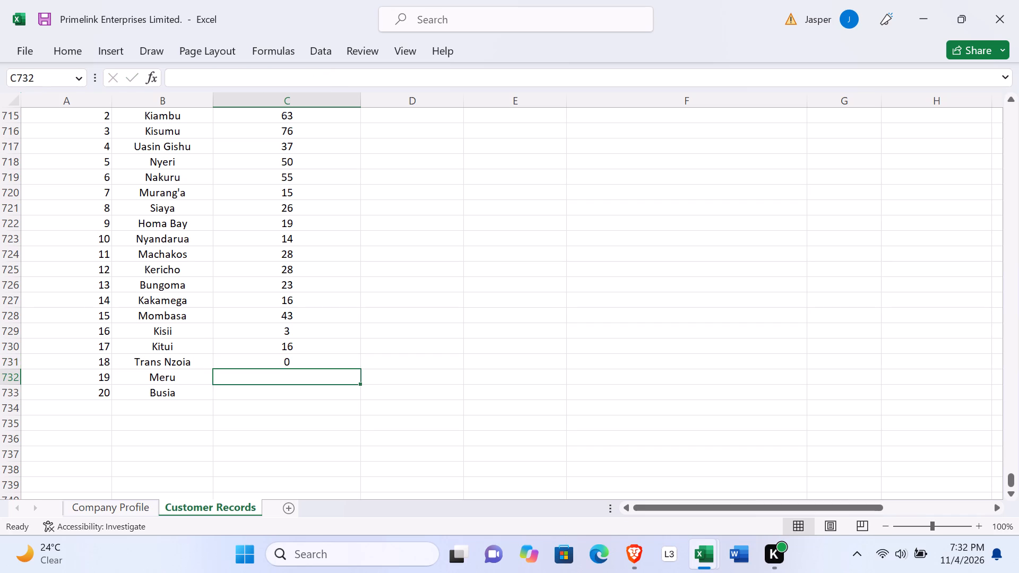
Correct the criterion in C731's COUNTIF formula to trans nzoia, giving =COUNTIF(G2:G701,"*trans nzoia*").
double_click(270, 359)
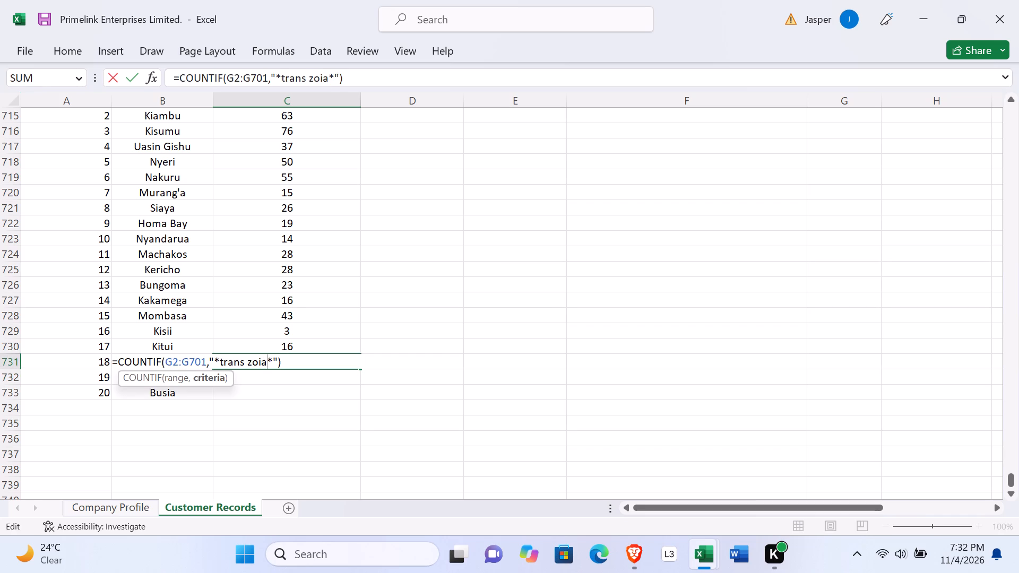
click(248, 361)
double_click(248, 361)
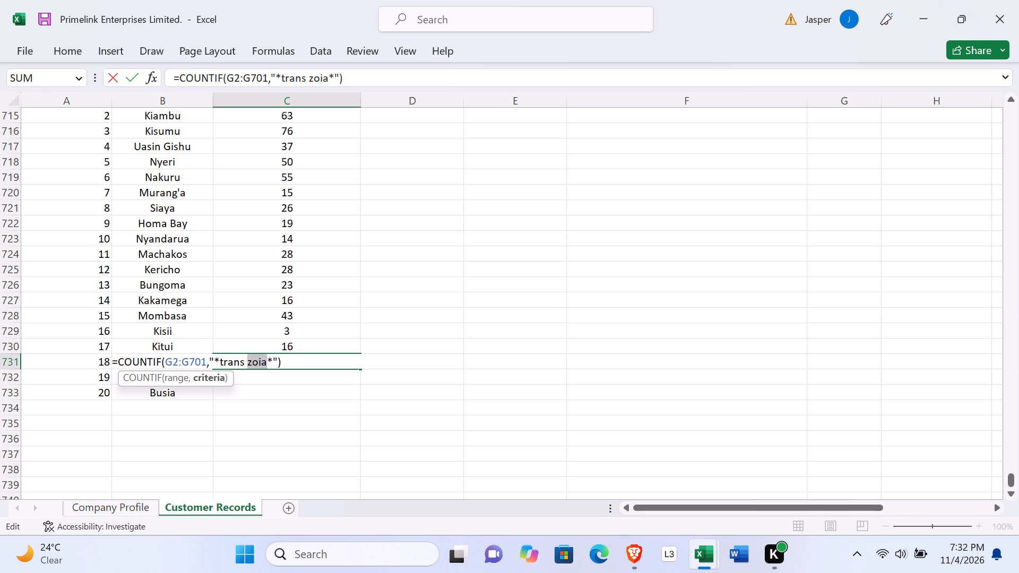
double_click(248, 361)
click(248, 361)
key(n)
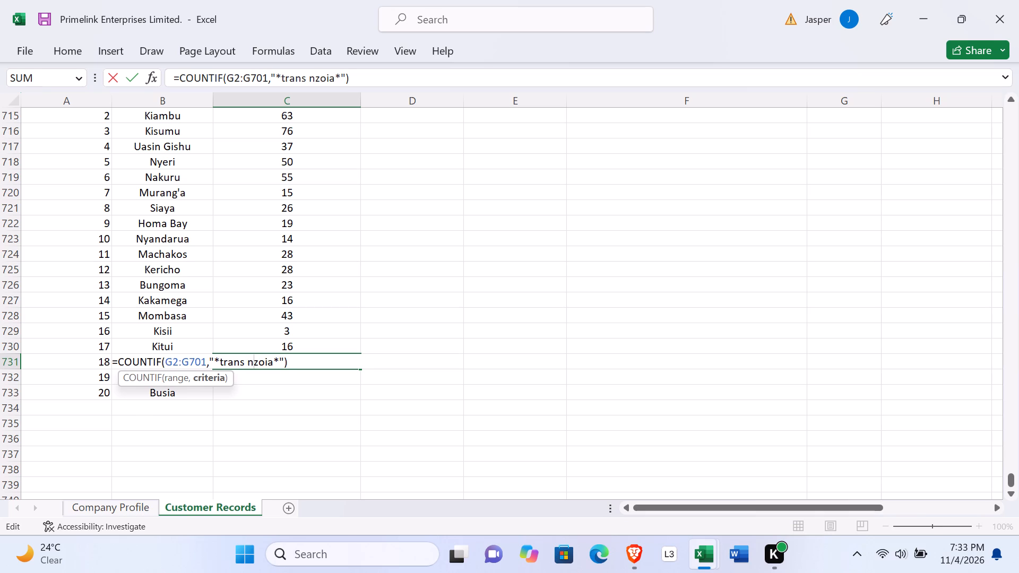
key(Return)
Reuse the copied Nairobi COUNTIF formula in C732 and change its criterion to meru, giving =COUNTIF(G2:G701,"*meru*").
double_click(266, 376)
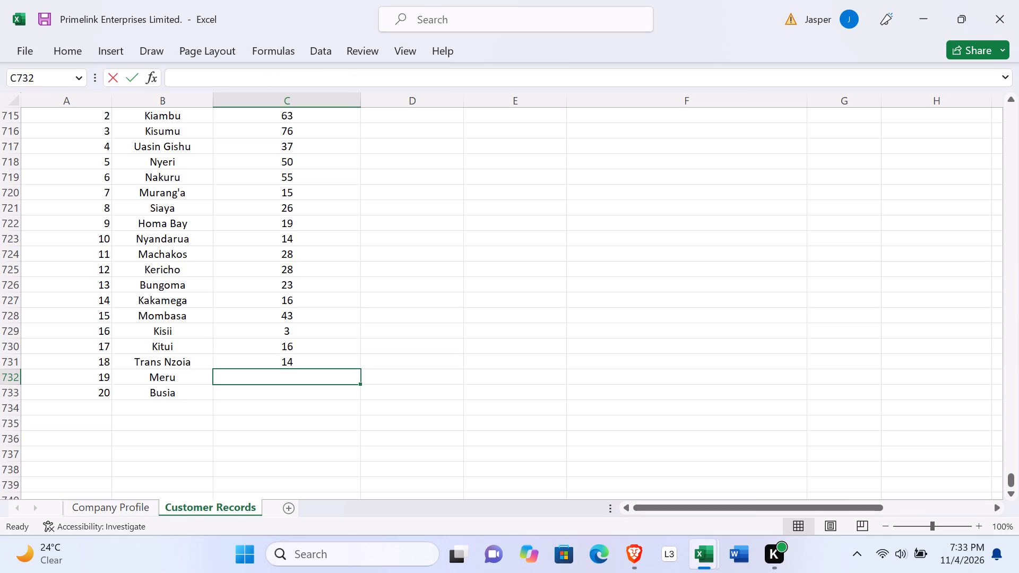
key(ctrl+v)
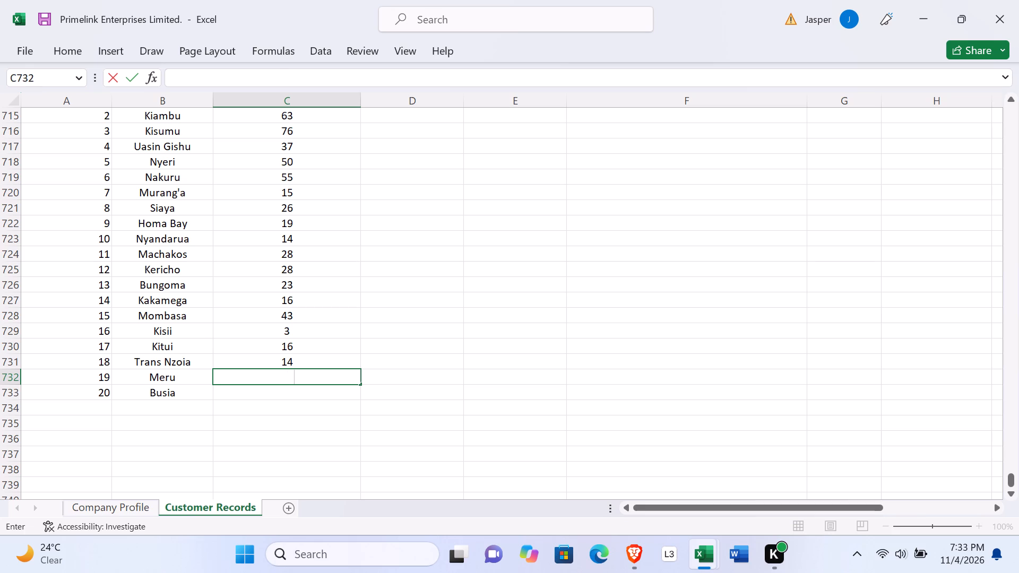
double_click(234, 379)
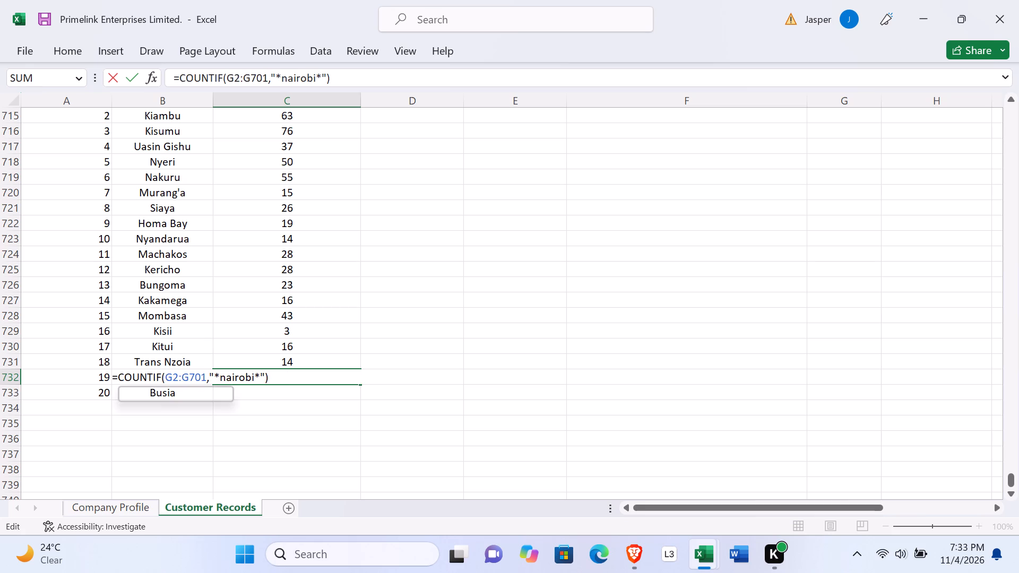
text(meru)
key(Return)
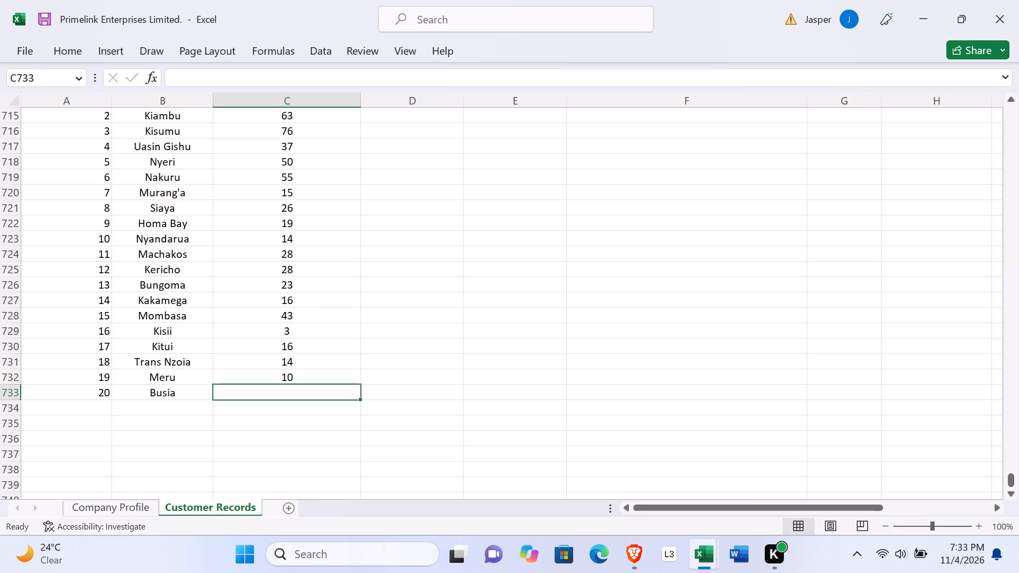
Reuse the copied Nairobi COUNTIF formula in C733 and change its criterion to busia, giving =COUNTIF(G2:G701,"*busia*").
click(252, 394)
key(ctrl+v)
double_click(266, 395)
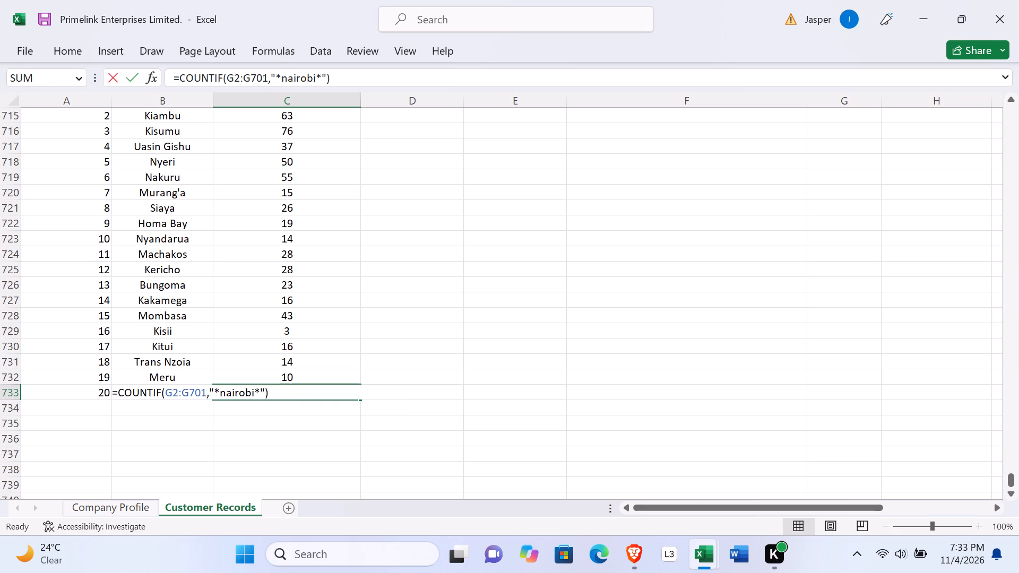
click(234, 388)
double_click(234, 388)
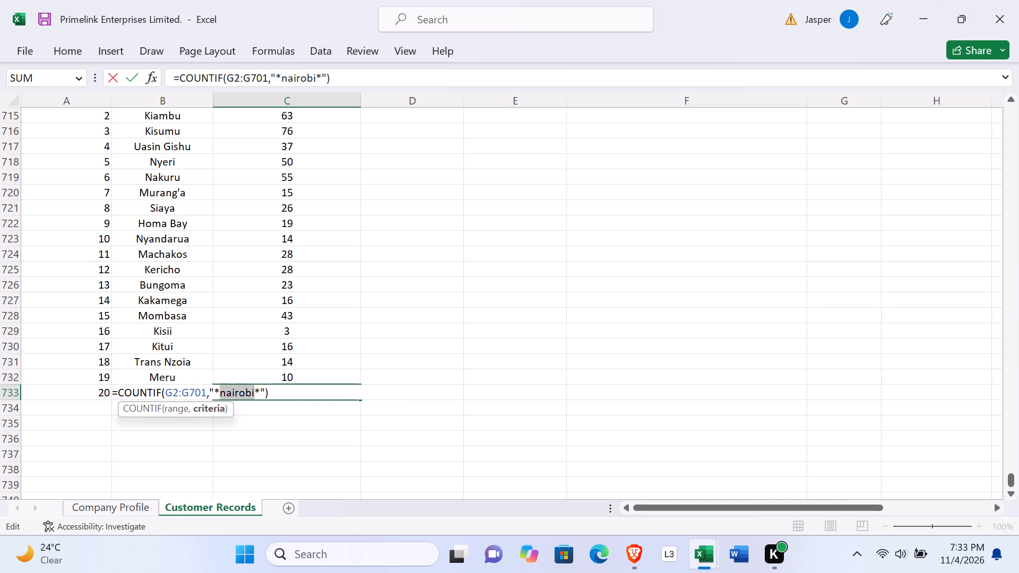
text(busia)
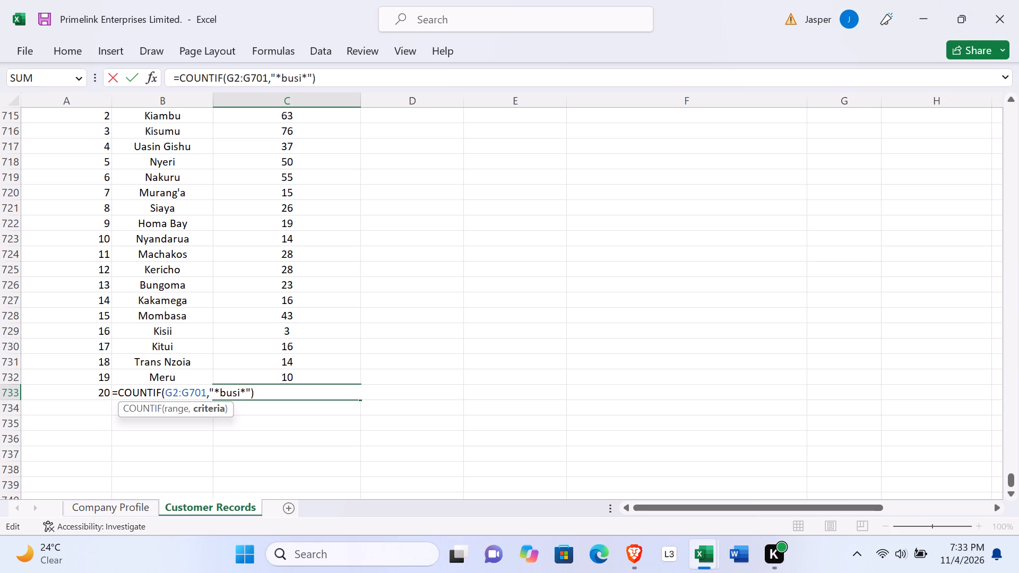
key(Return)
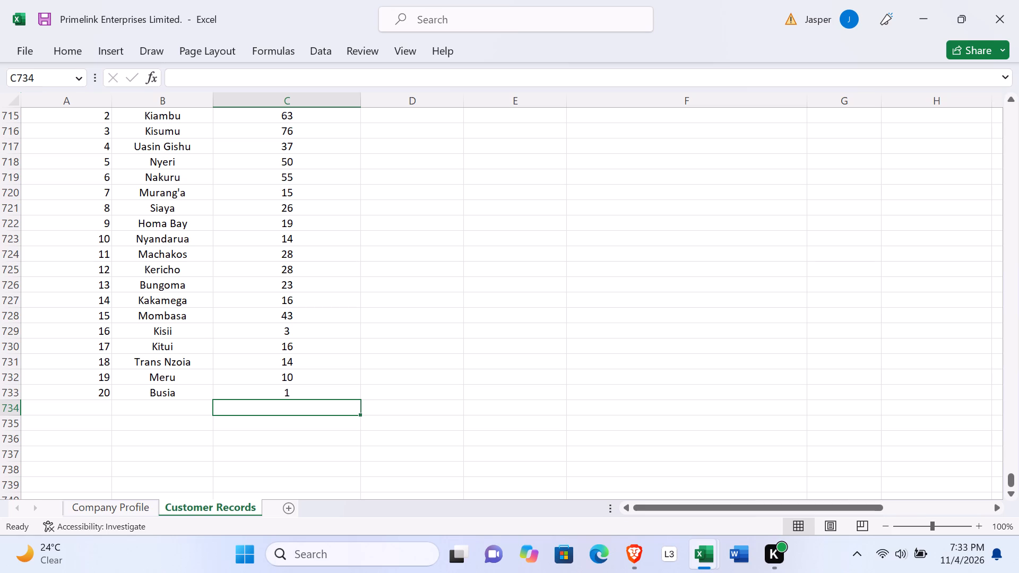
Enter the label Total in B734, directly below Busia in the county table.
click(265, 407)
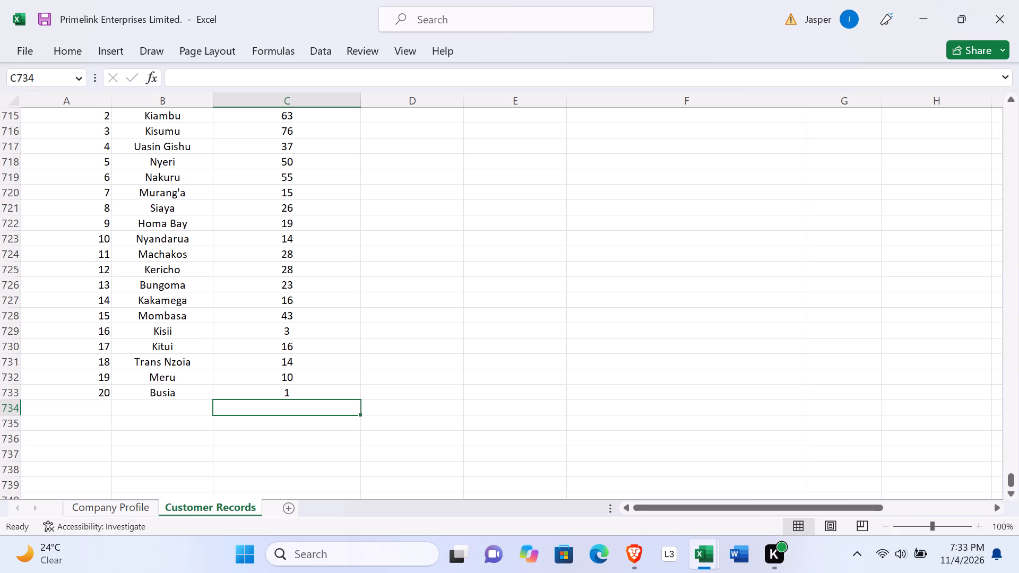
double_click(150, 407)
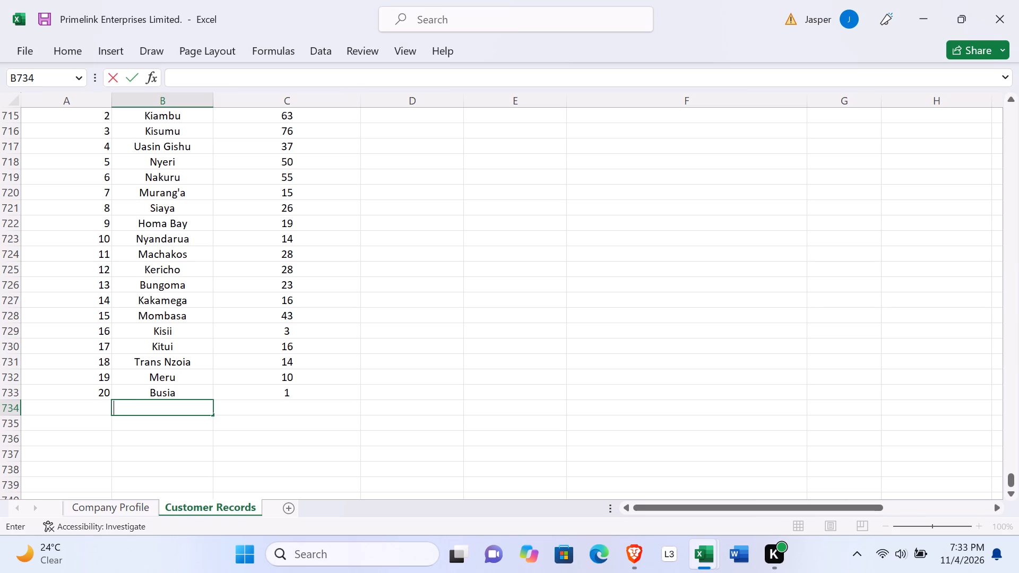
drag(171, 403, 178, 407)
double_click(178, 407)
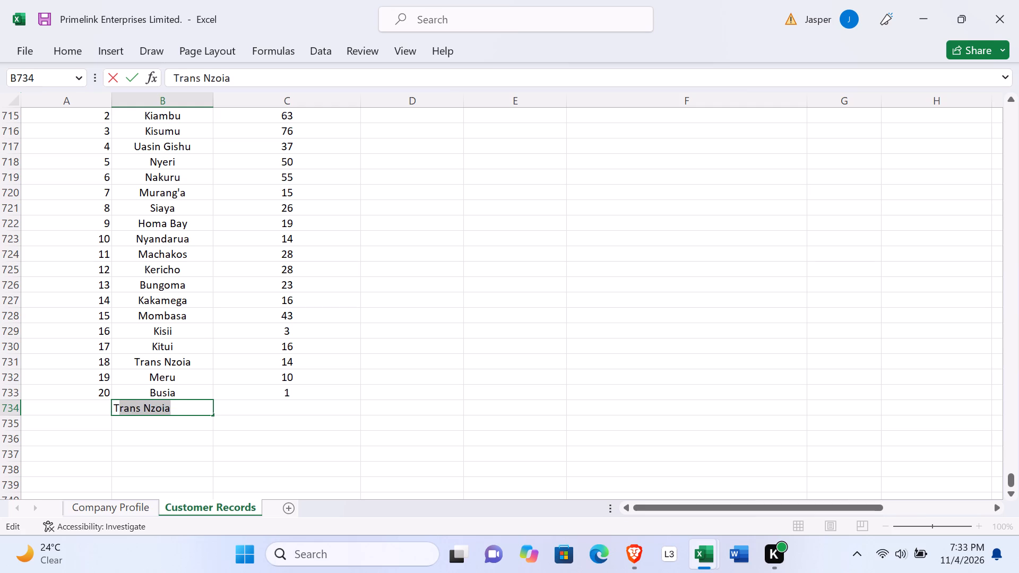
text(ota)
key(l)
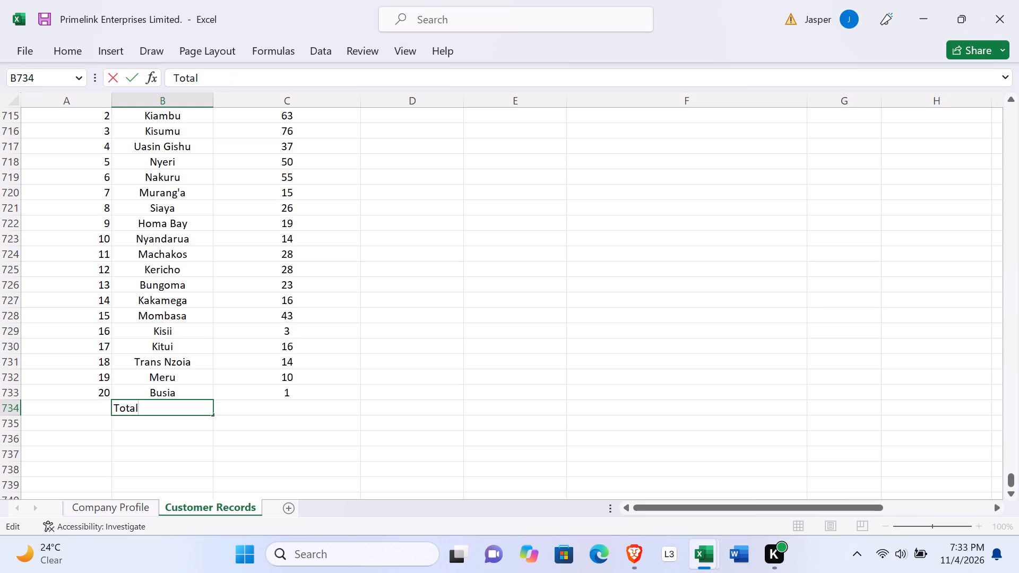
Sum the county customer counts in C734 with =SUM(C714:C733).
click(264, 406)
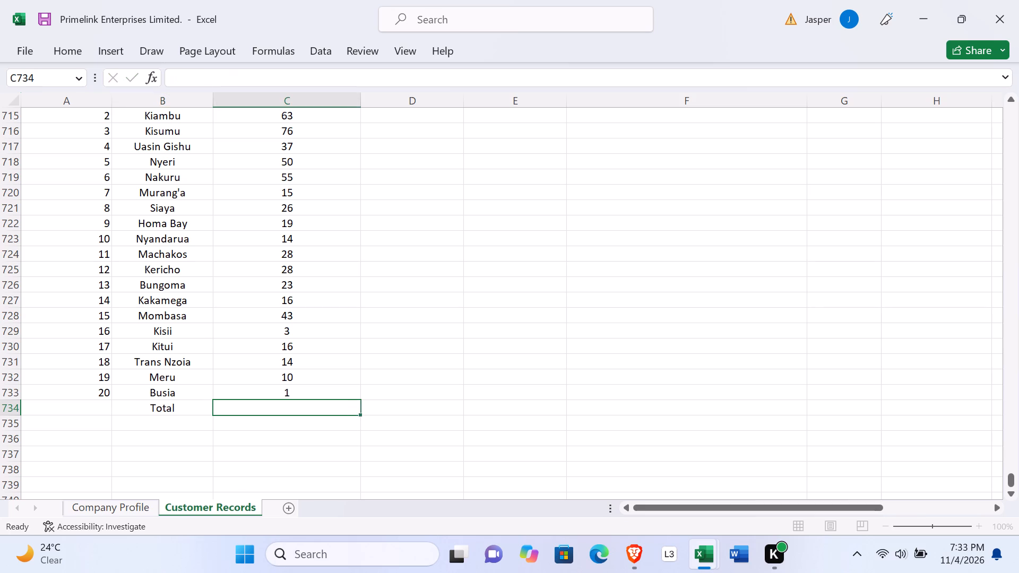
key(alt+equal)
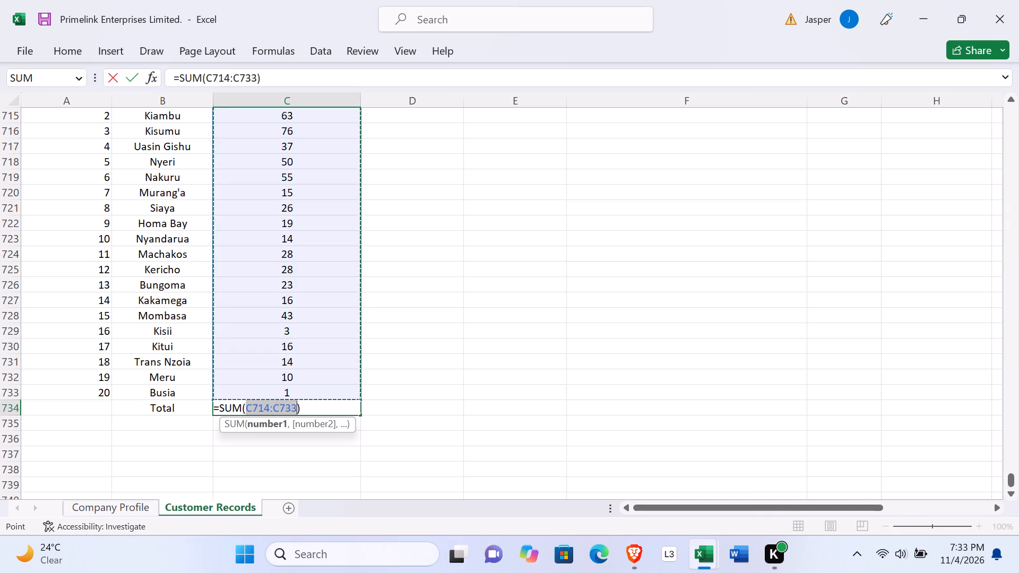
key(Return)
Make the county table's total value in C734 and its Total label in B734 bold.
click(291, 407)
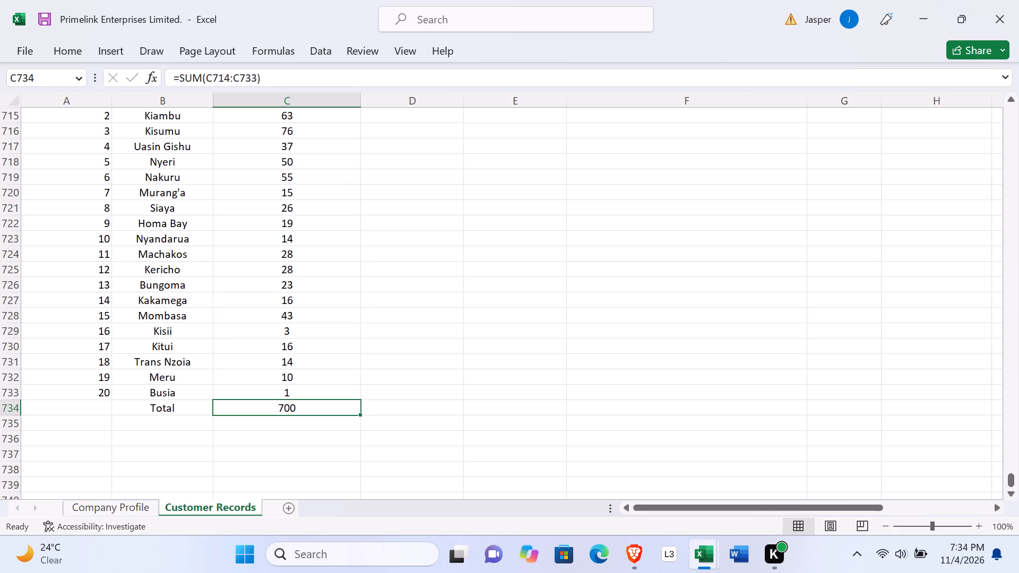
key(ctrl+b)
double_click(170, 411)
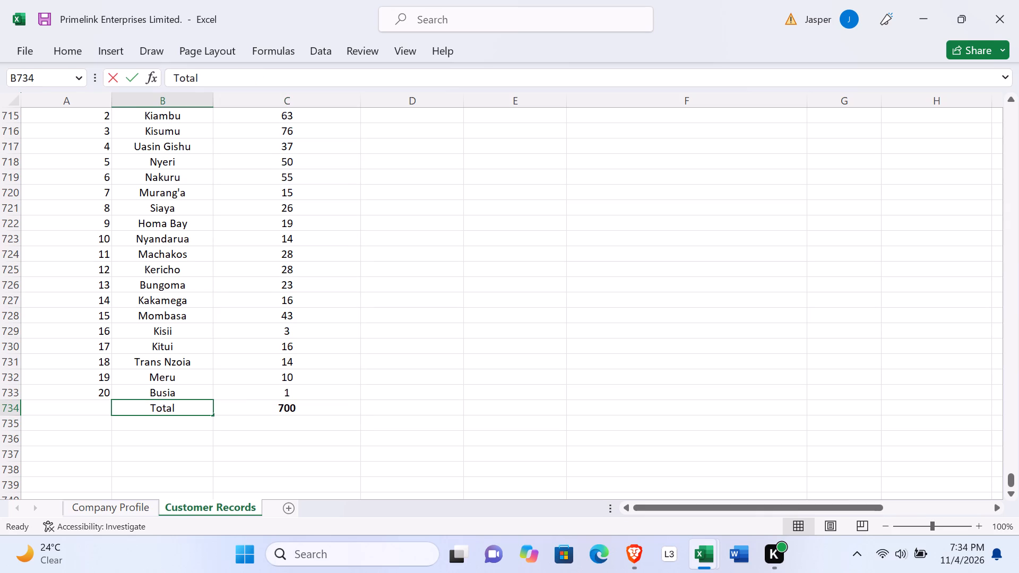
key(ctrl+b)
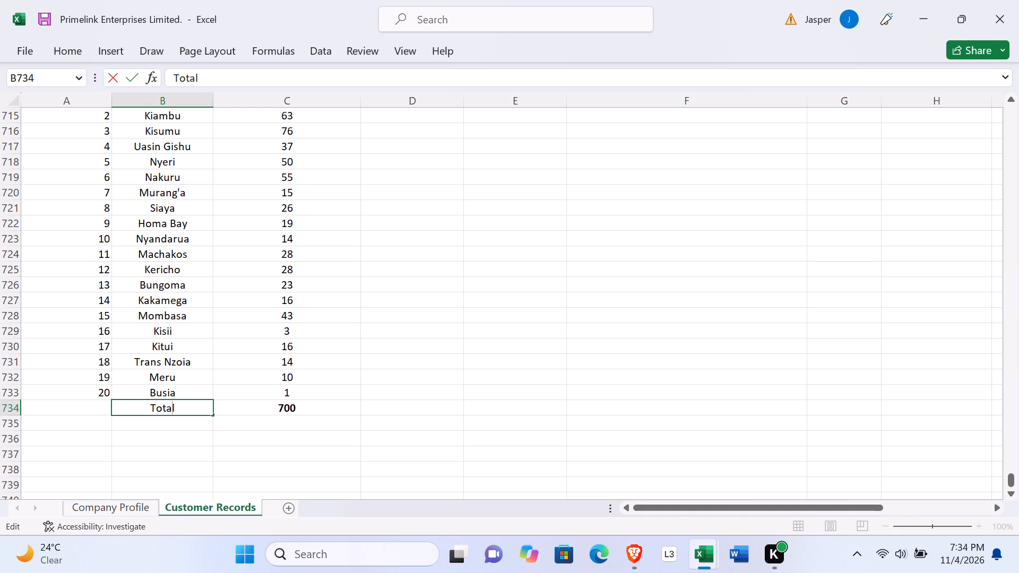
key(ctrl+b)
click(167, 441)
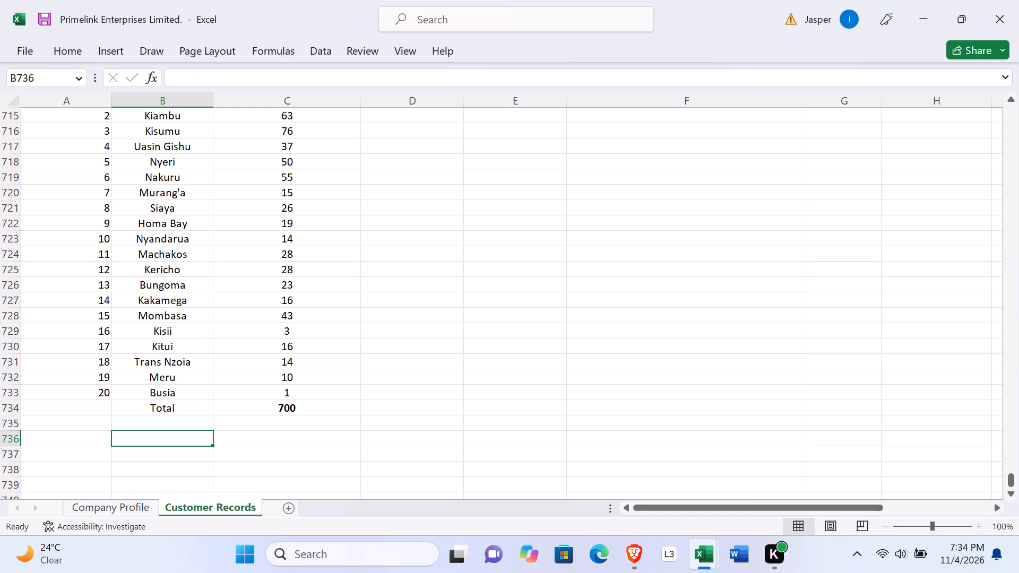
click(149, 405)
key(ctrl+b)
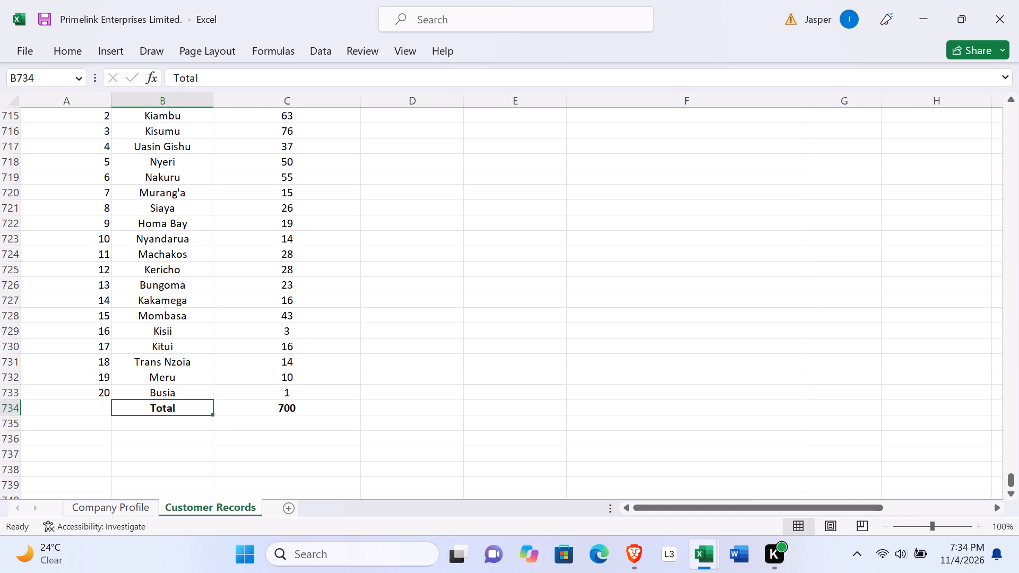
click(256, 441)
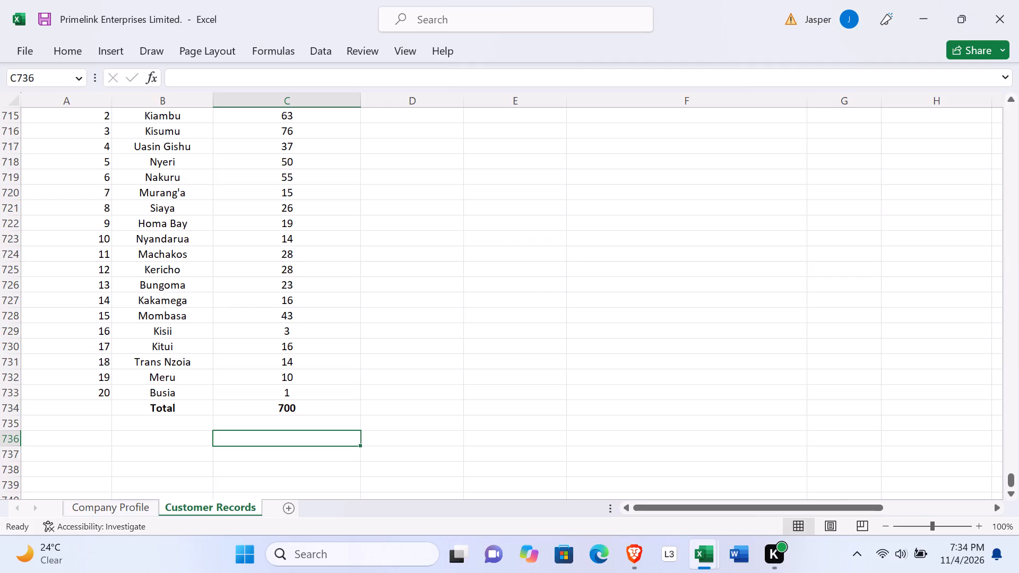
Enter the section title "Servuce Requested" in F705, beside the Customer Summary figures.
scroll(364, 326, up, 1)
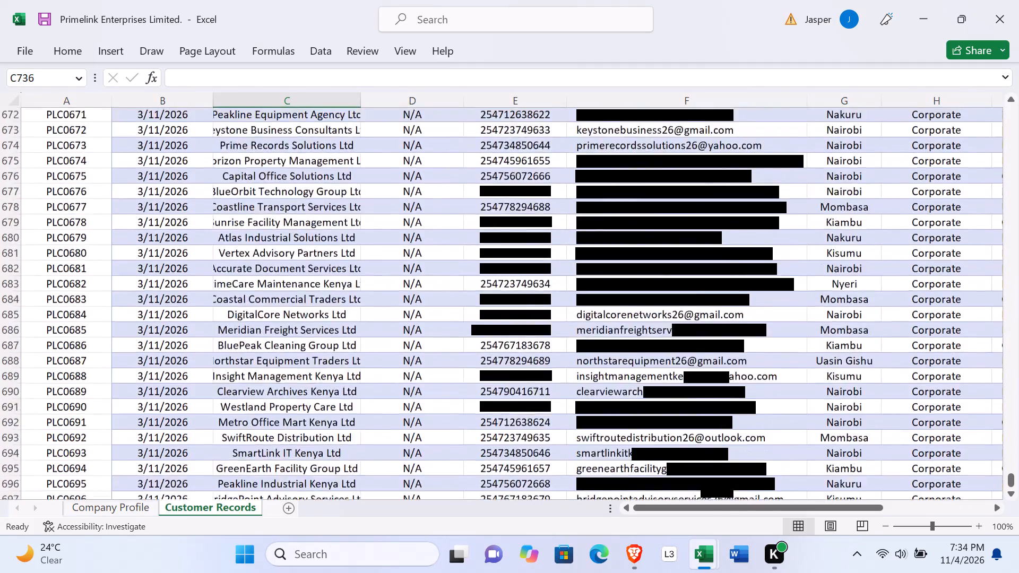
scroll(364, 326, down, 4)
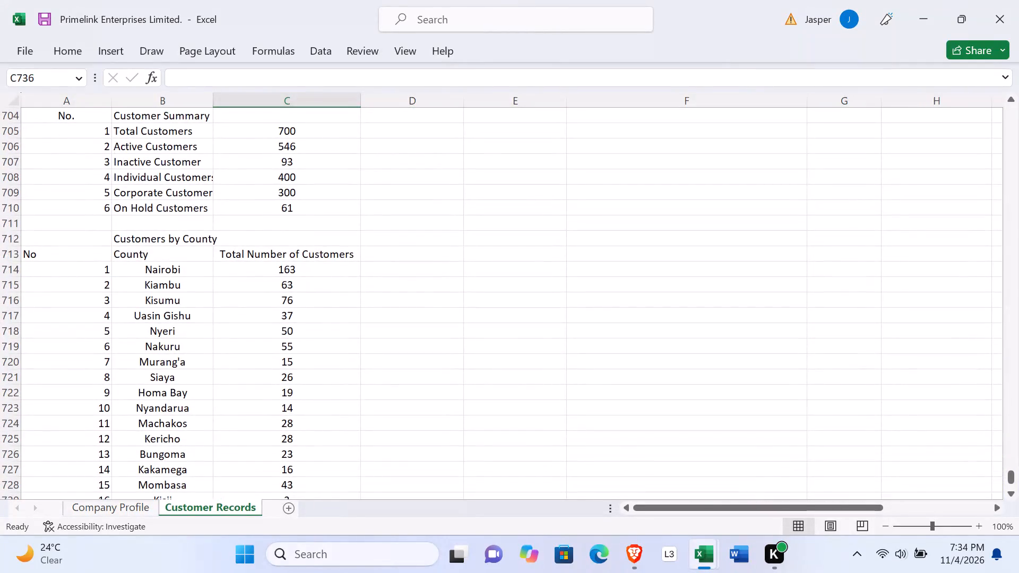
scroll(349, 345, up, 1)
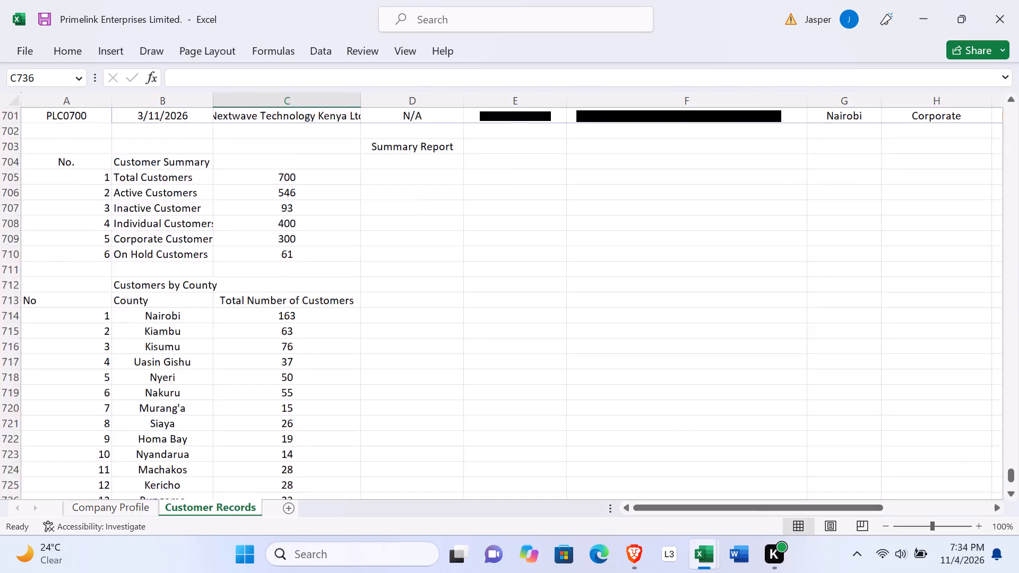
scroll(349, 345, up, 1)
scroll(411, 379, down, 1)
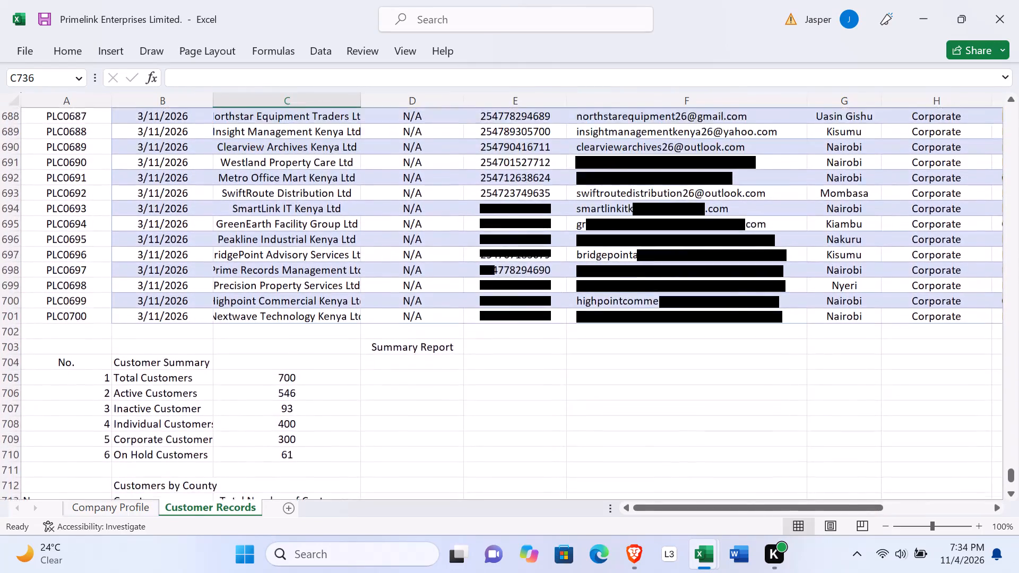
scroll(411, 379, down, 1)
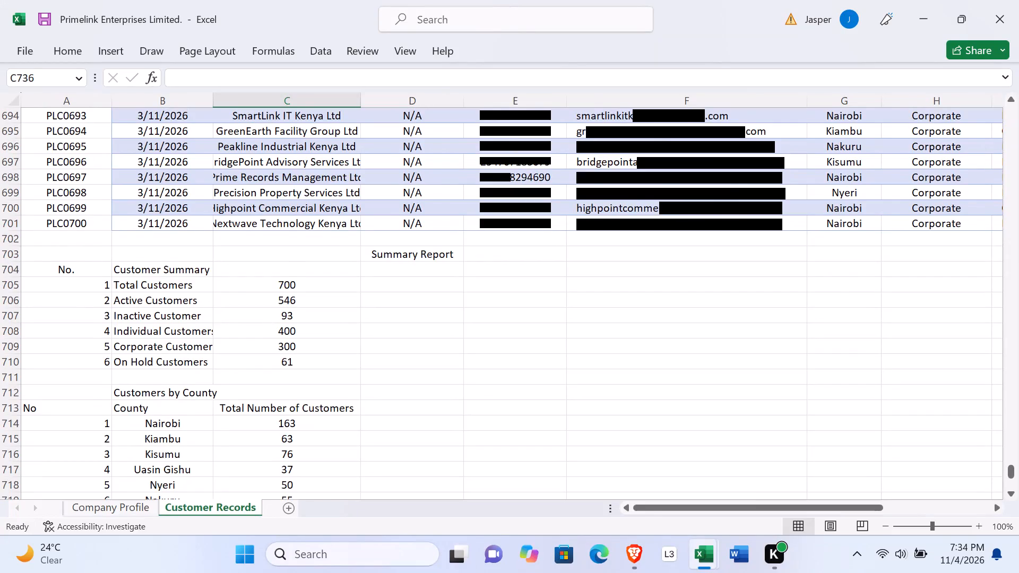
double_click(501, 301)
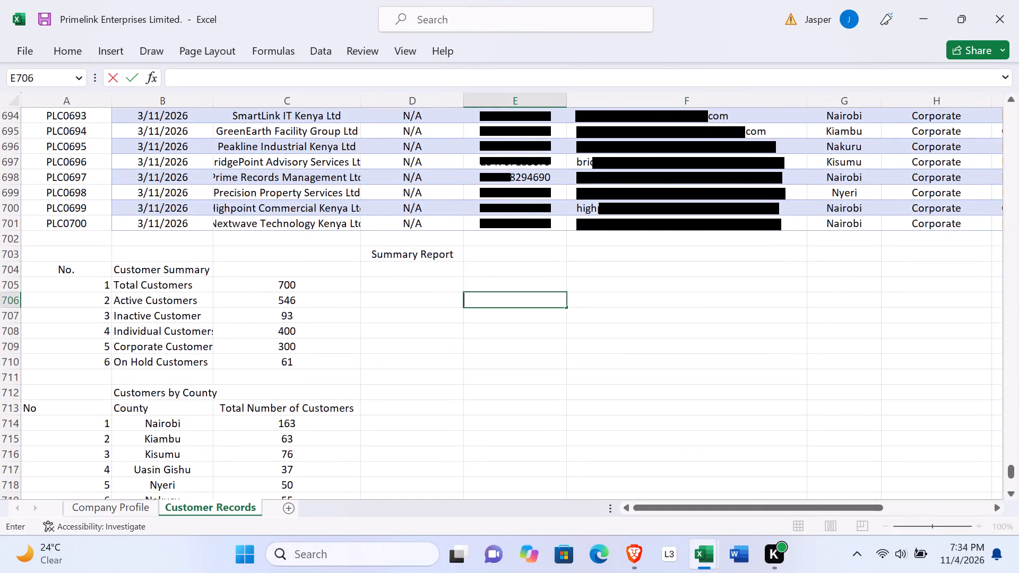
click(606, 288)
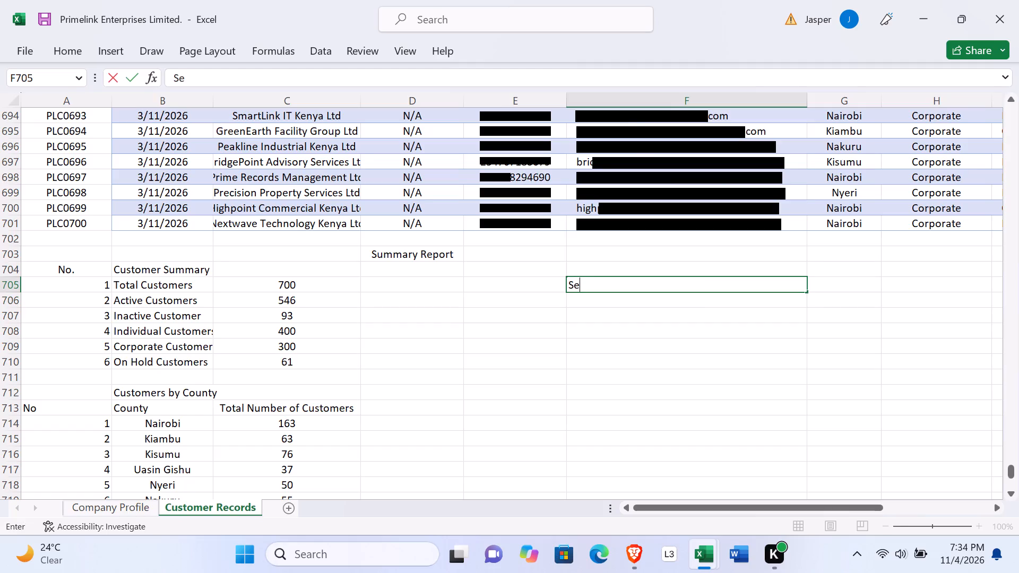
key(r)
text(vuce)
key(space)
text(equw)
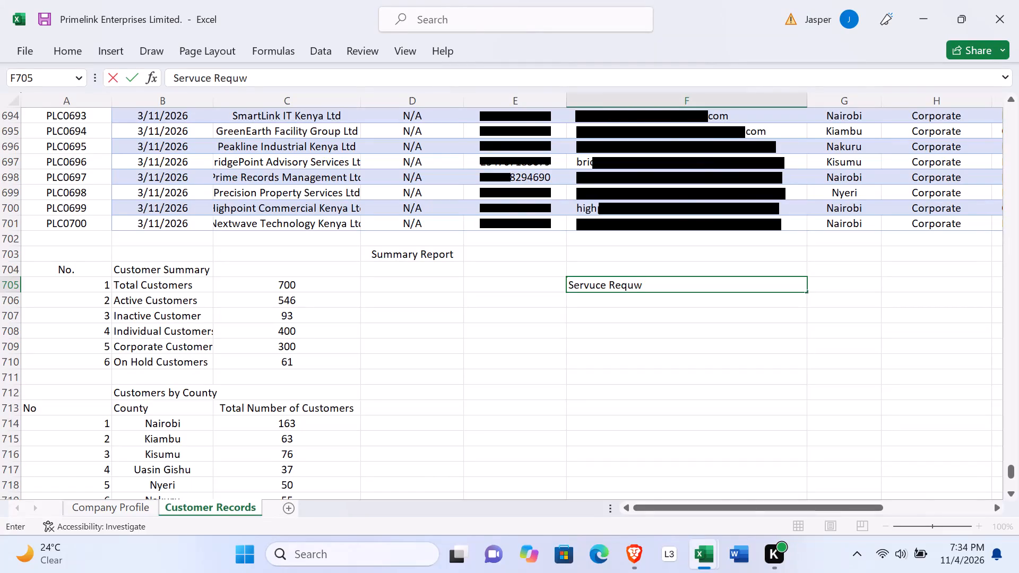
key(BackSpace)
text(est)
text(ed)
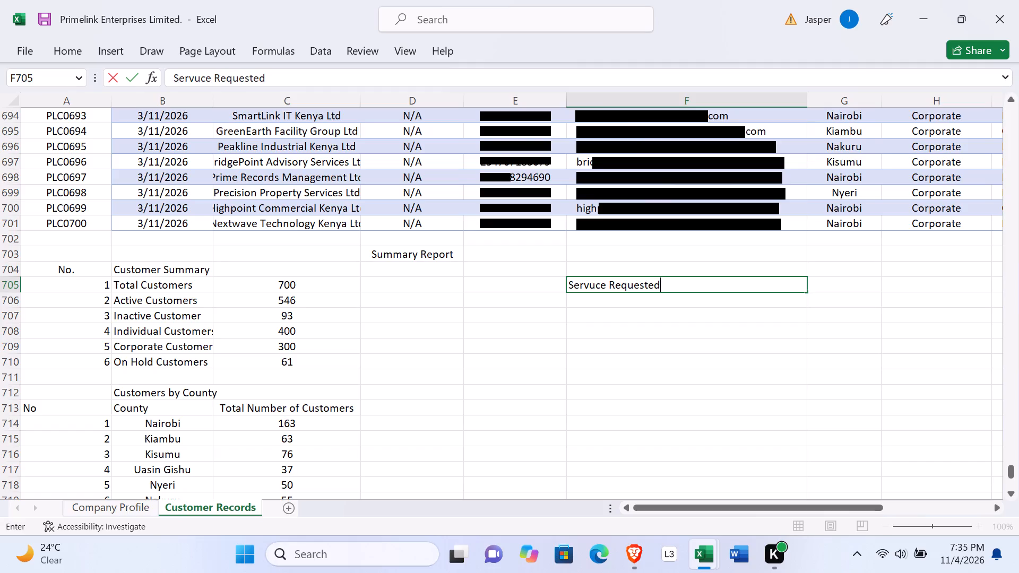
Enter the column header No. in E706, one row below the new section title.
click(497, 302)
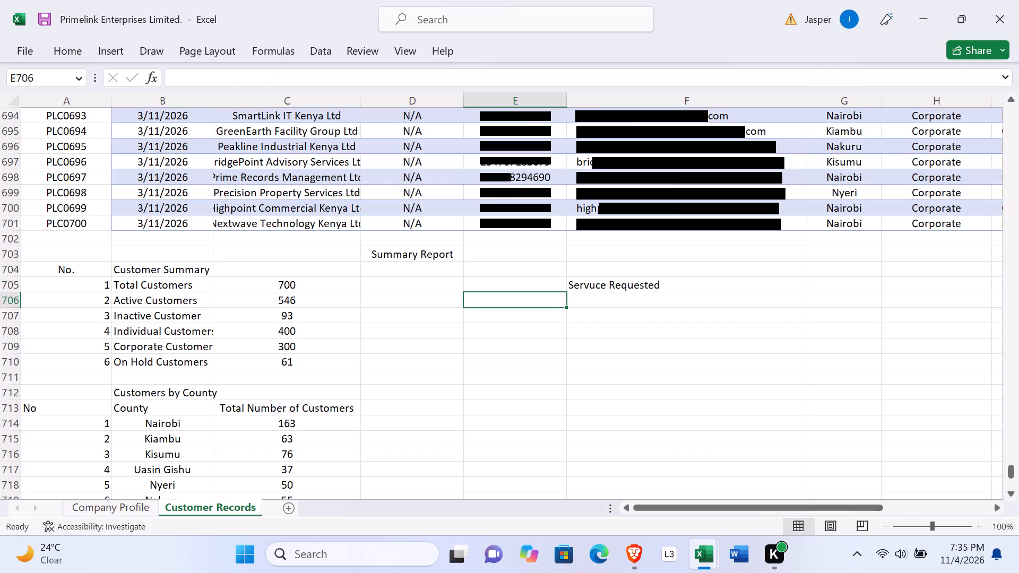
key(o)
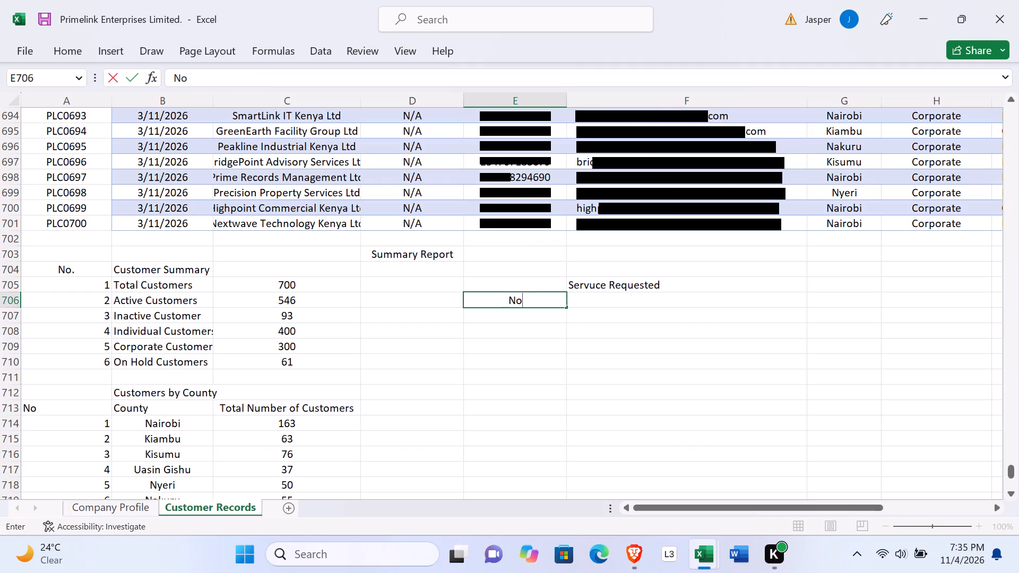
key(period)
Enter the column header Service in F706, replacing the autocompleted title text with just that word.
click(633, 305)
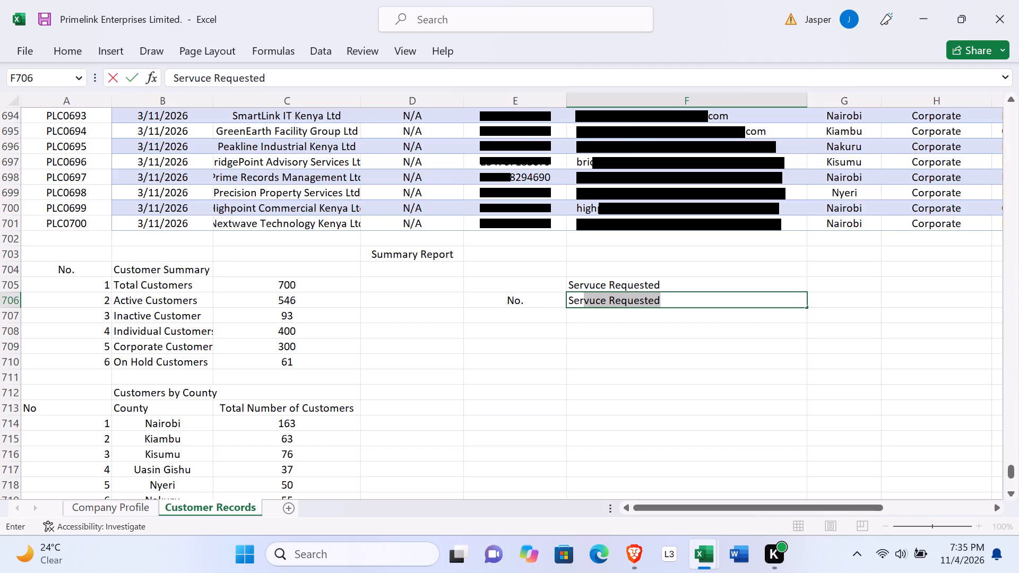
text(vuce)
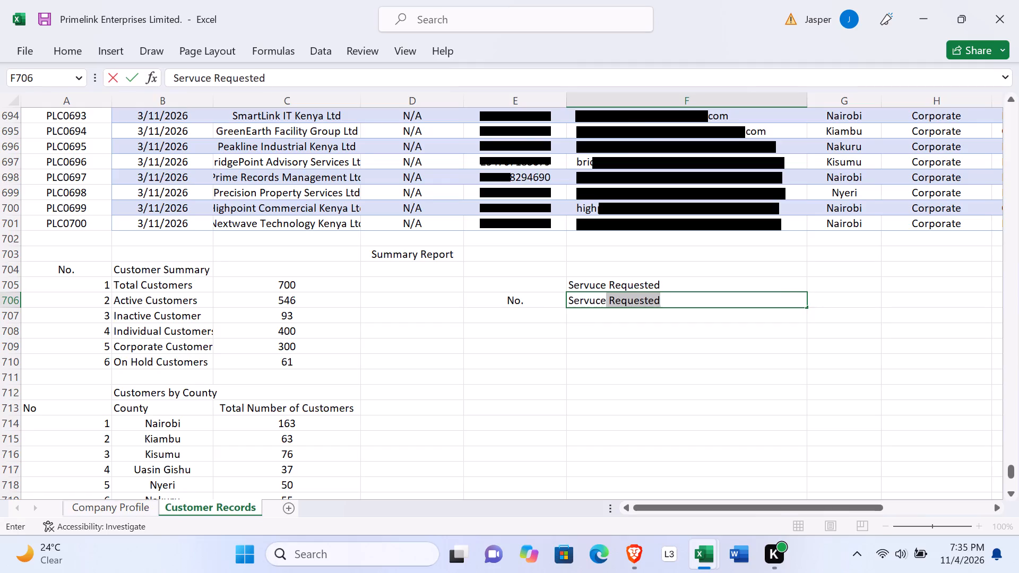
click(664, 327)
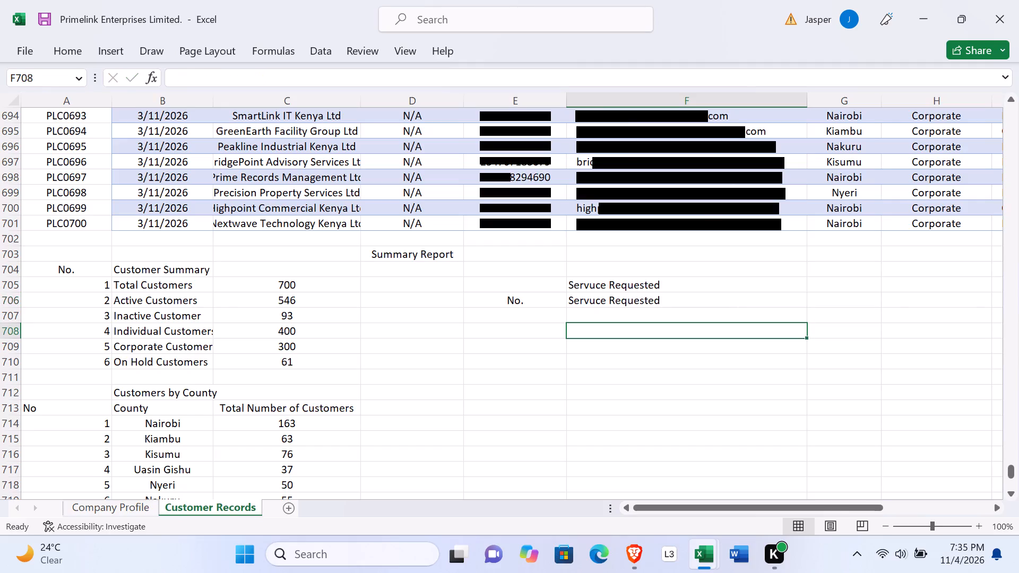
click(662, 296)
triple_click(662, 296)
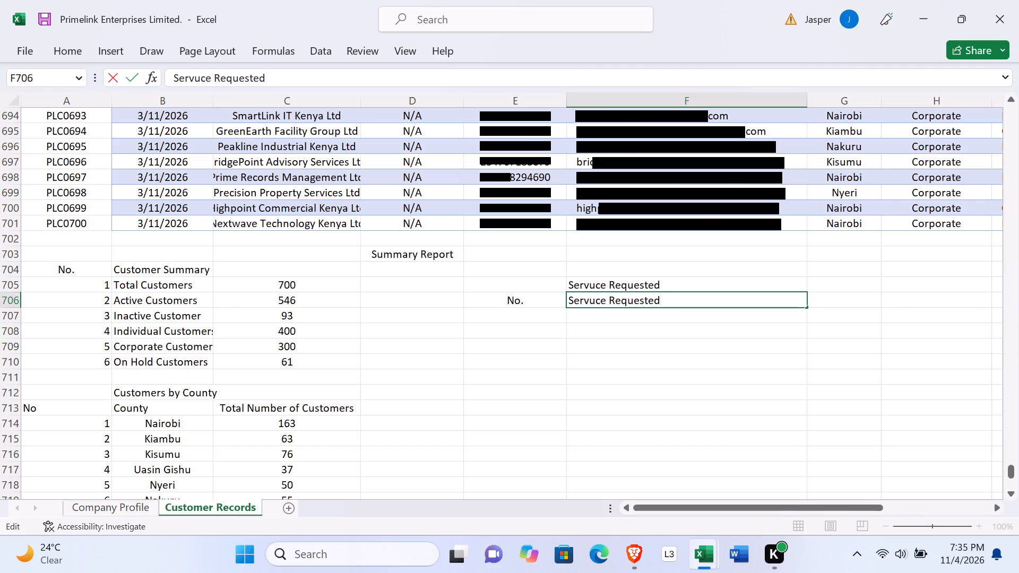
key(BackSpace)
key(BackSpace)
key(BackSpace)
key(BackSpace)
key(BackSpace)
key(BackSpace)
key(BackSpace)
key(BackSpace)
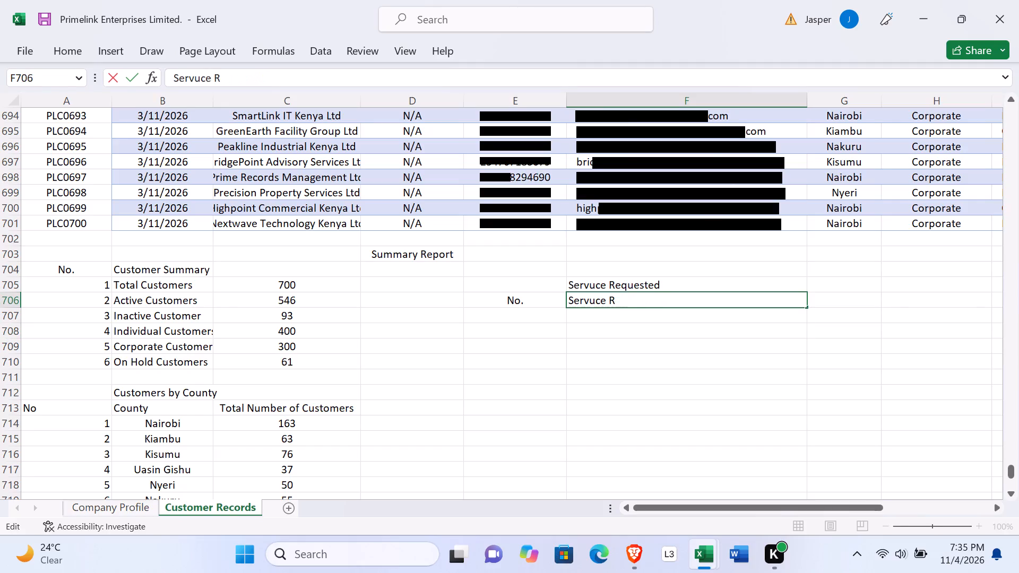
key(BackSpace)
key(BackSpace)
key(BackSpace)
key(BackSpace)
key(BackSpace)
text(ice)
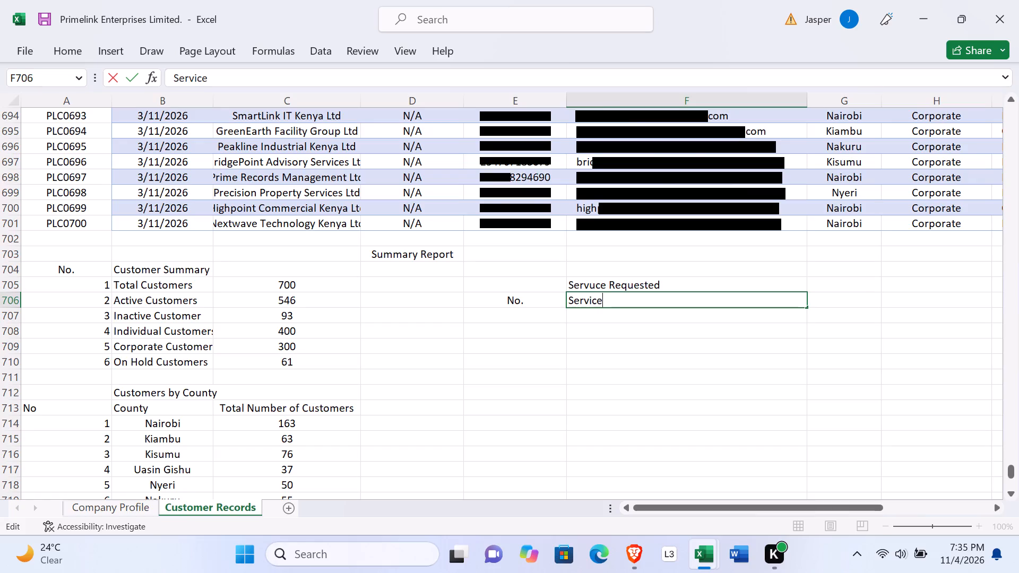
Correct the spelling of the section title in F705 to Service Requested.
double_click(597, 284)
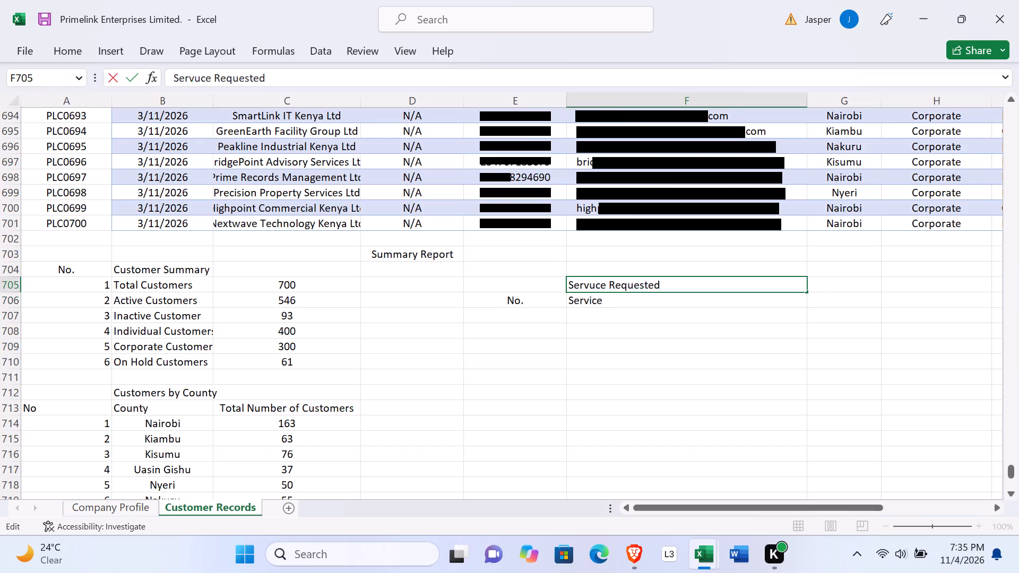
key(BackSpace)
key(i)
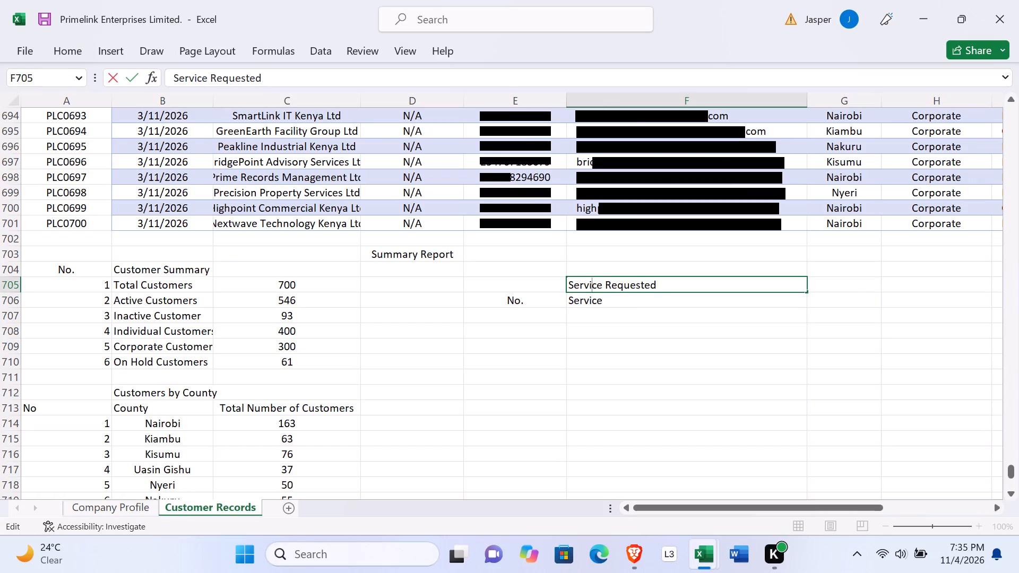
click(645, 307)
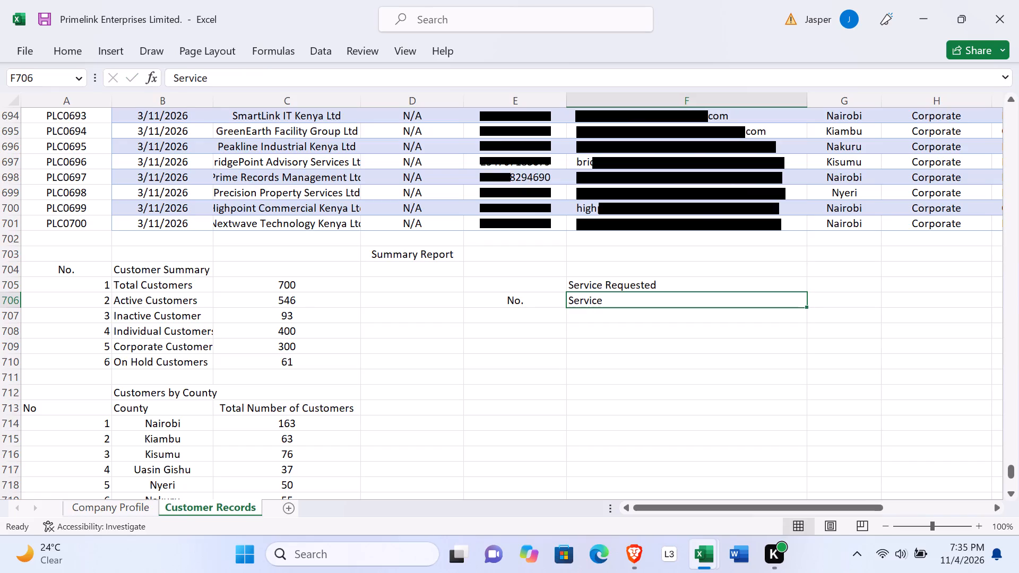
Enter the column header Total Customers in G706, next to the Service header.
scroll(735, 294, left, 1)
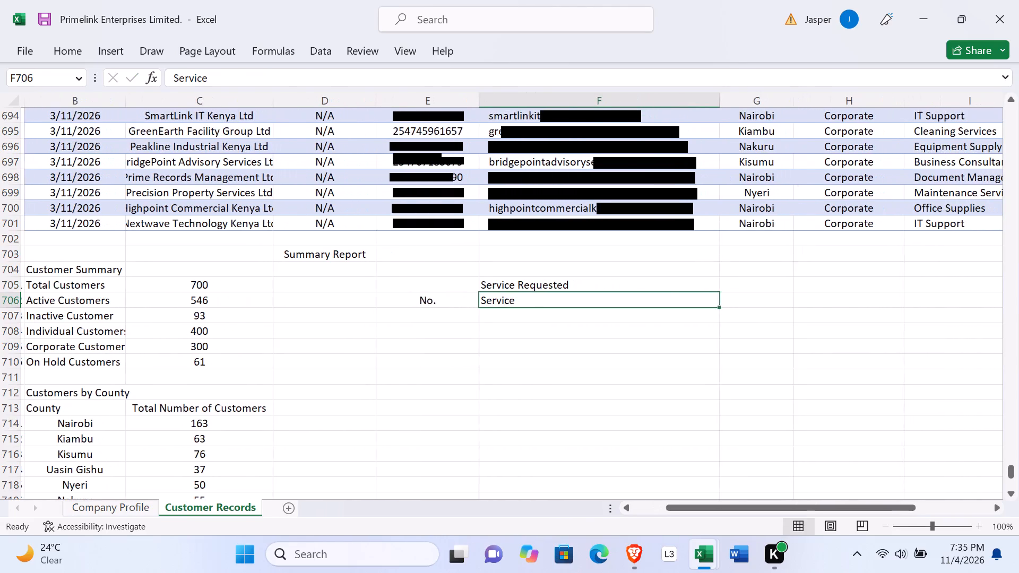
click(772, 307)
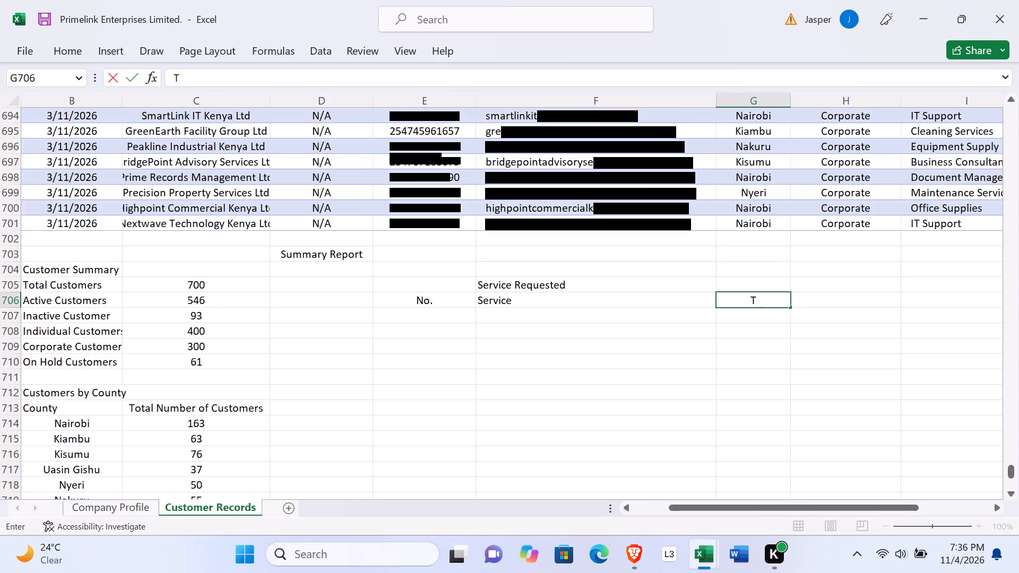
key(o)
text(ta)
key(semicolon)
key(BackSpace)
text(l)
key(space)
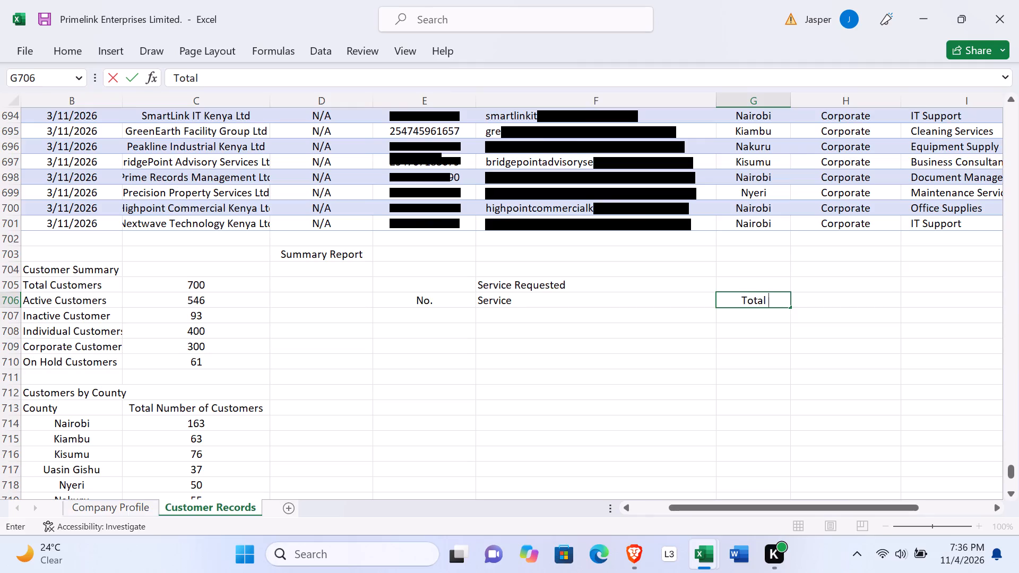
key(u)
text(stomers)
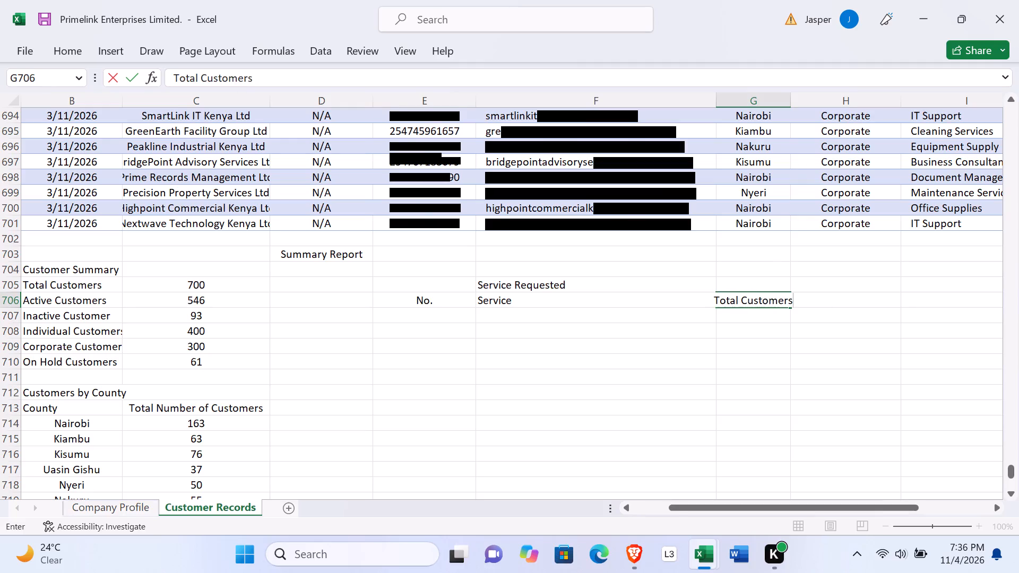
click(667, 329)
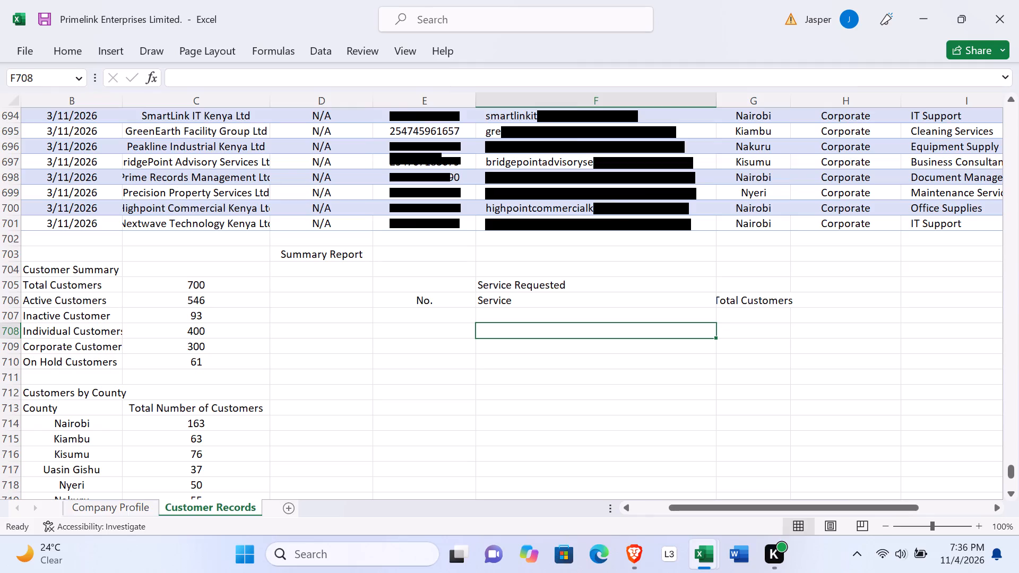
Number the Service Requested rows 1 to 8 in E707 through E714, below the No. header.
click(456, 310)
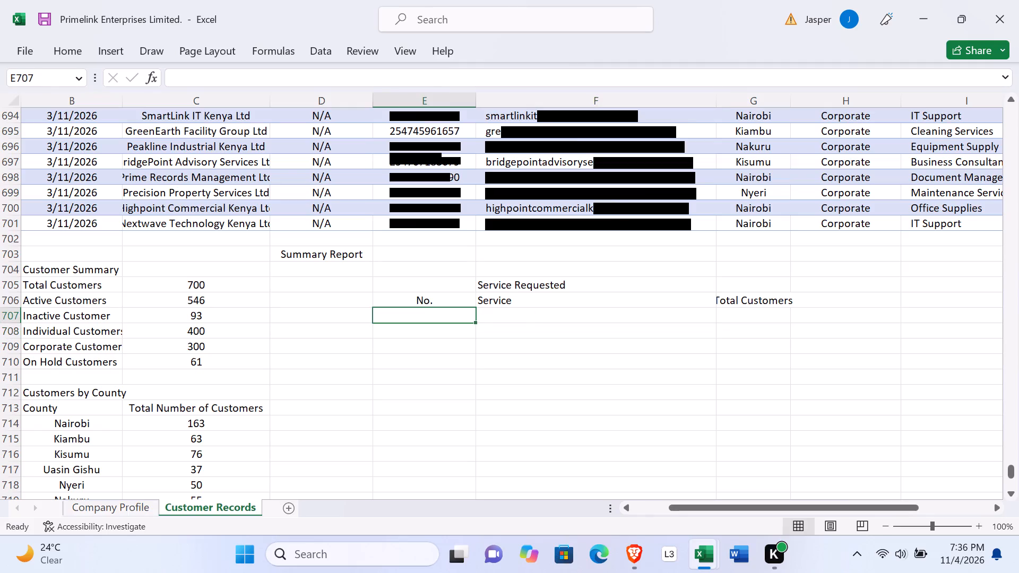
key(1)
key(Down)
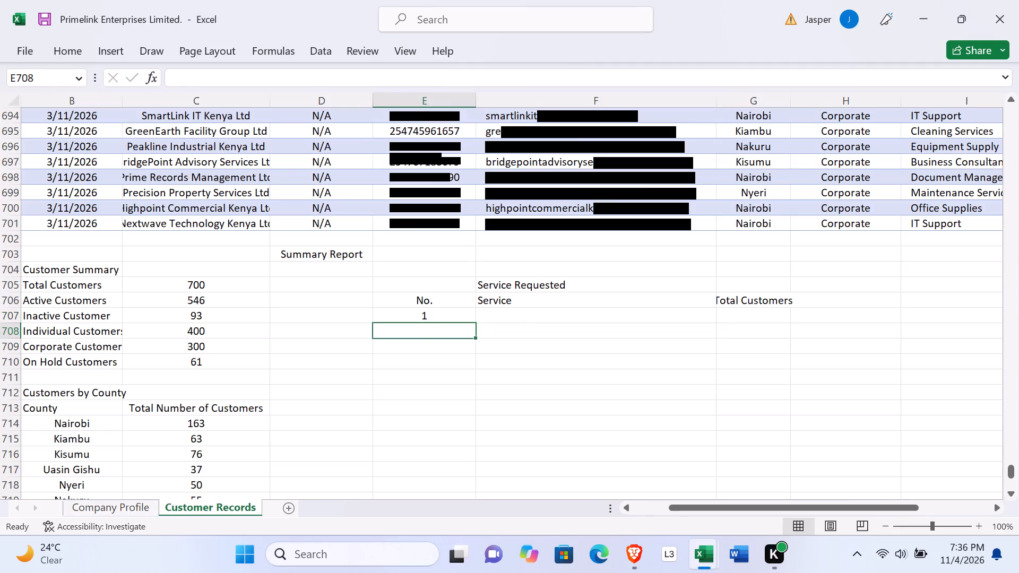
key(2)
key(Down)
key(3)
key(Down)
key(4)
key(Down)
key(Down)
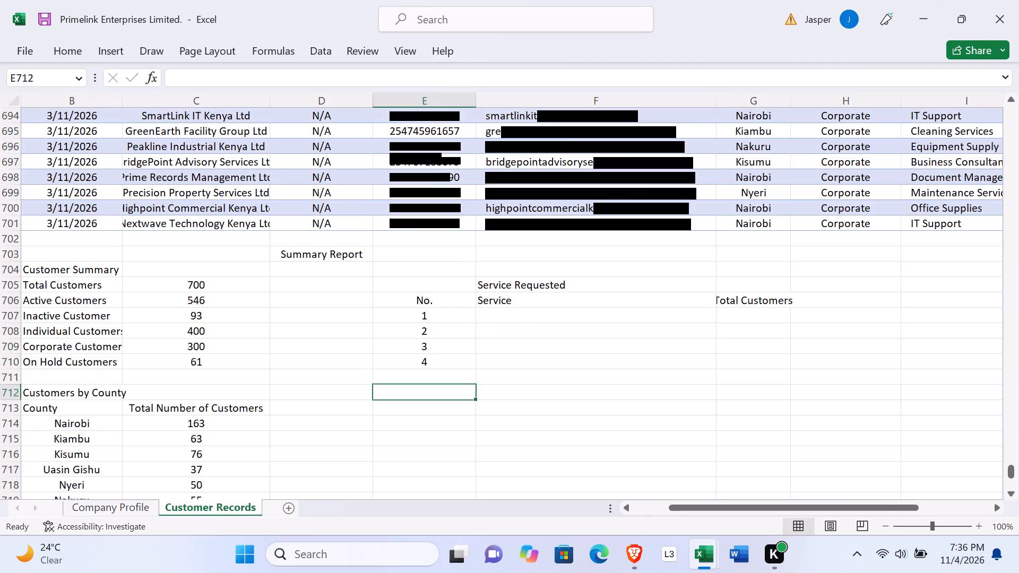
key(Up)
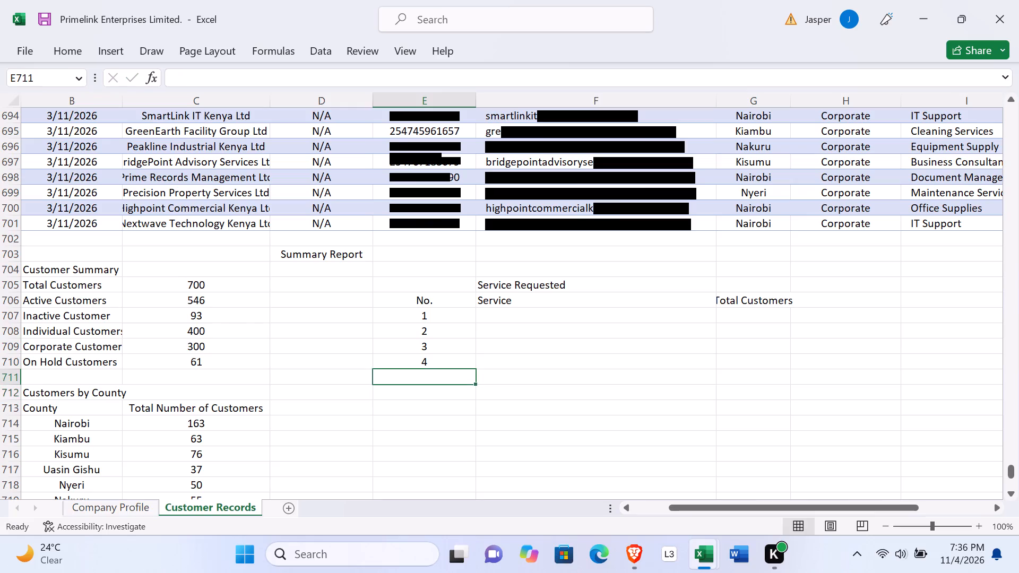
key(4)
key(Down)
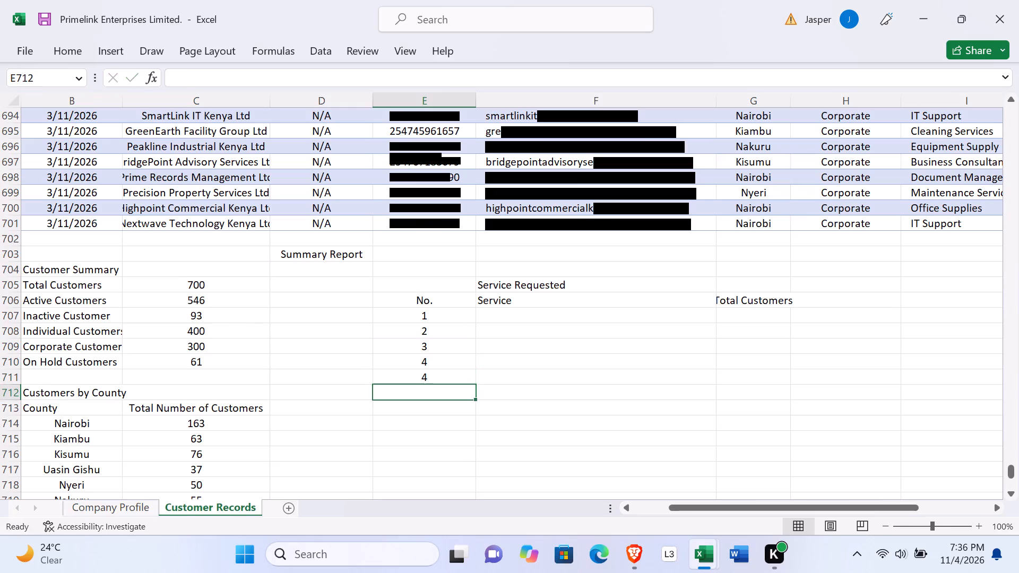
key(Up)
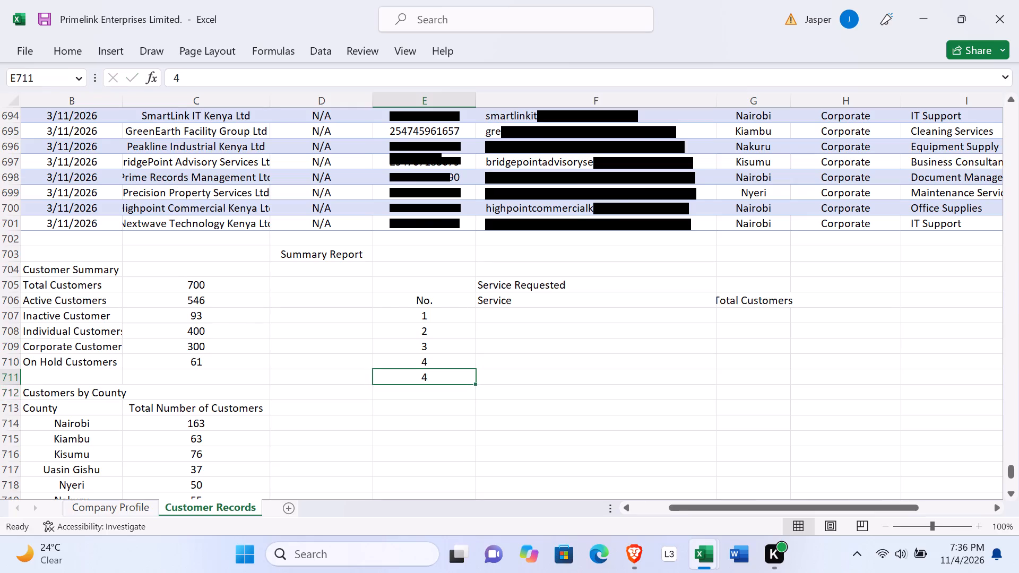
key(5)
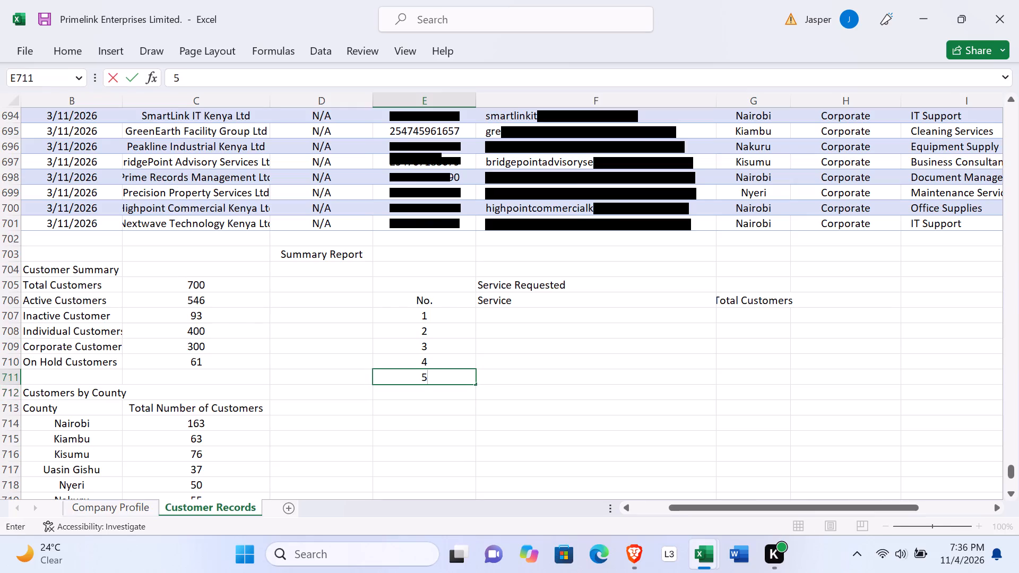
key(Down)
key(6)
key(Down)
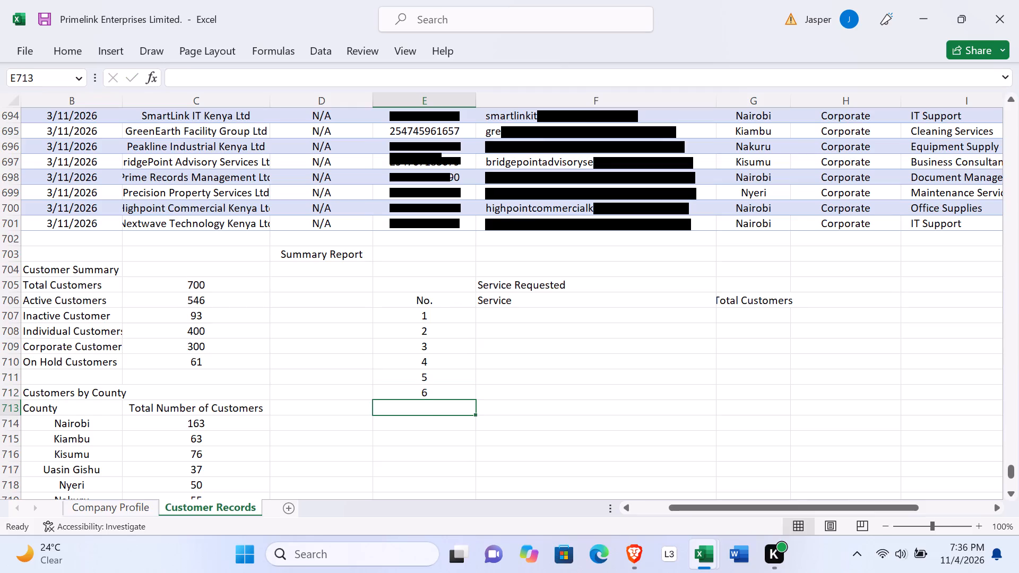
key(7)
key(Down)
key(8)
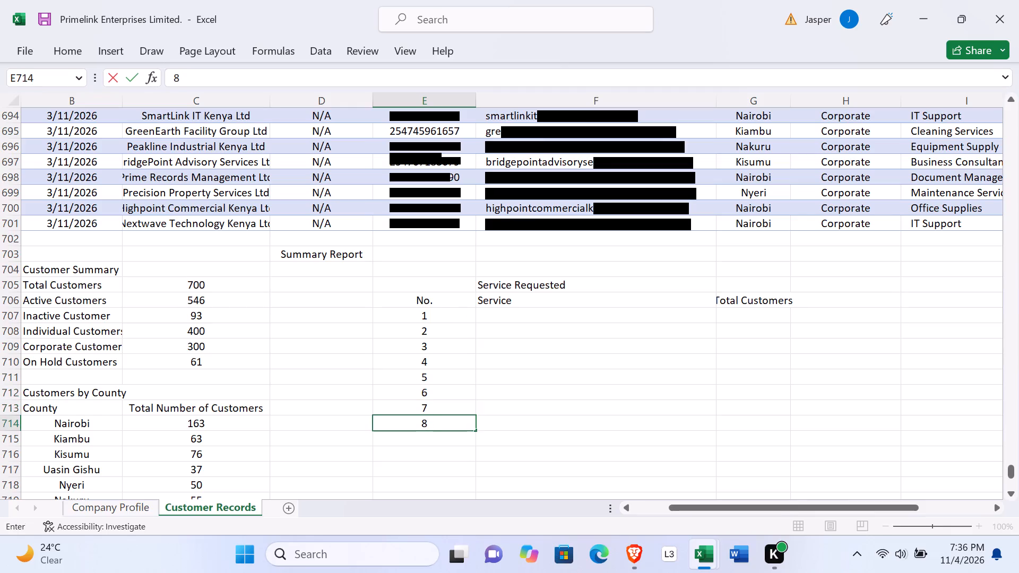
click(505, 314)
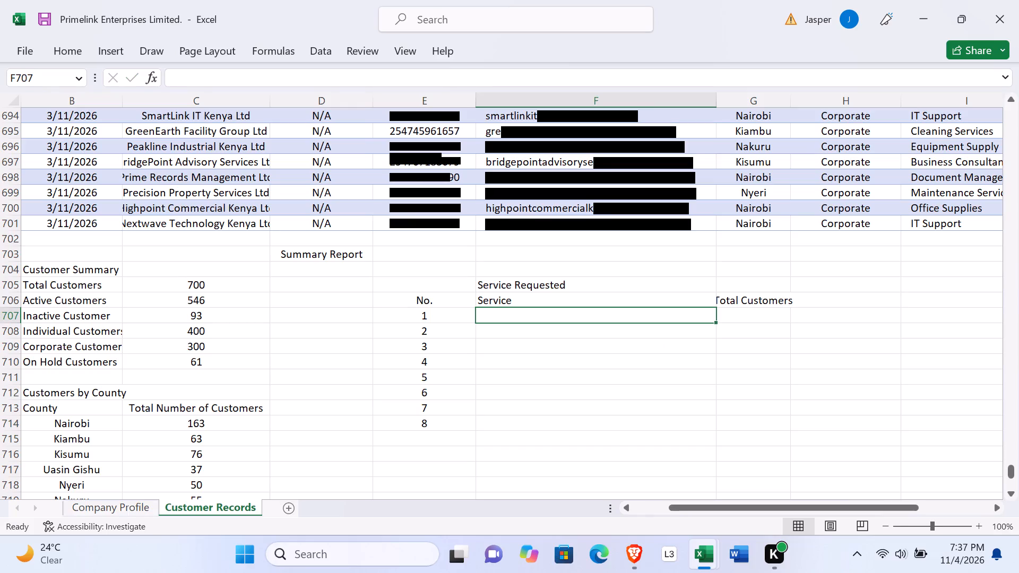
Start an Advanced Filter from F707 and set its list range to $H$2:$H$701.
click(522, 319)
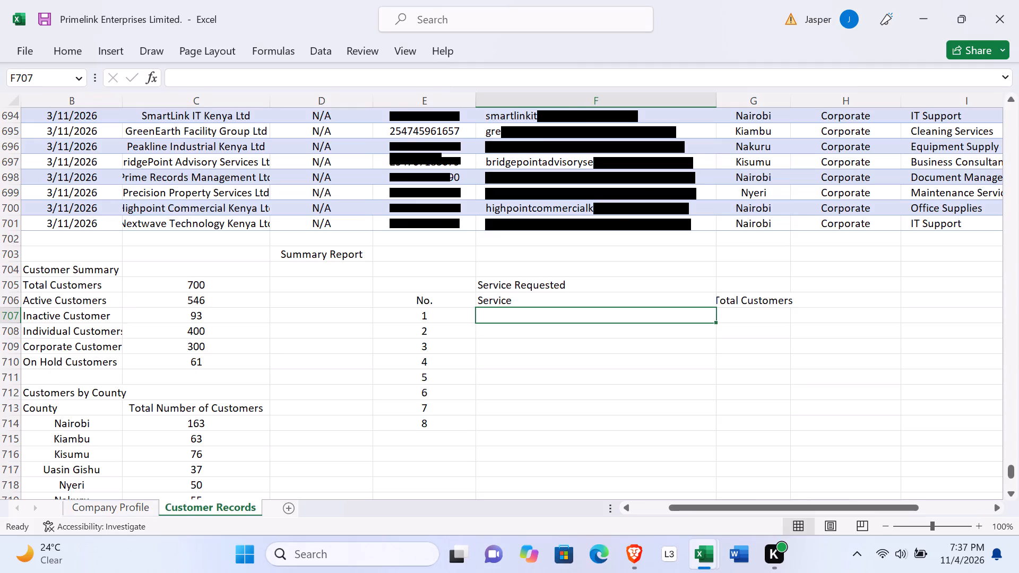
click(504, 316)
click(330, 48)
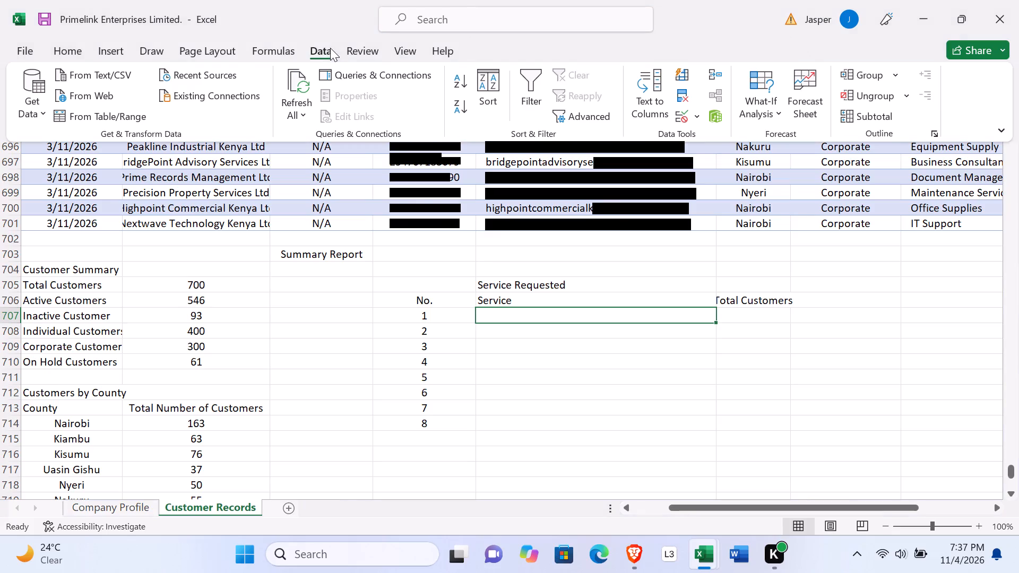
click(588, 119)
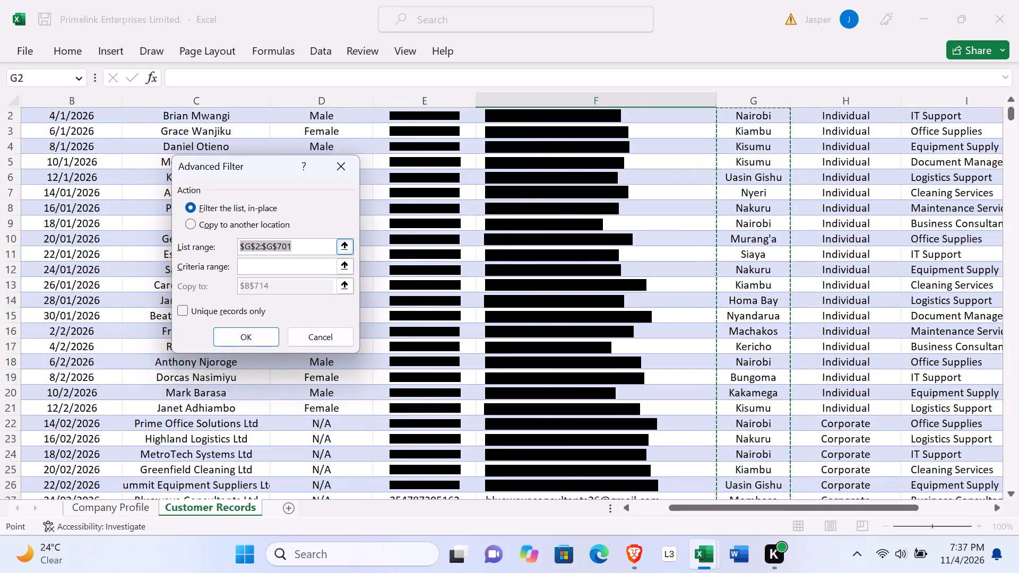
click(273, 246)
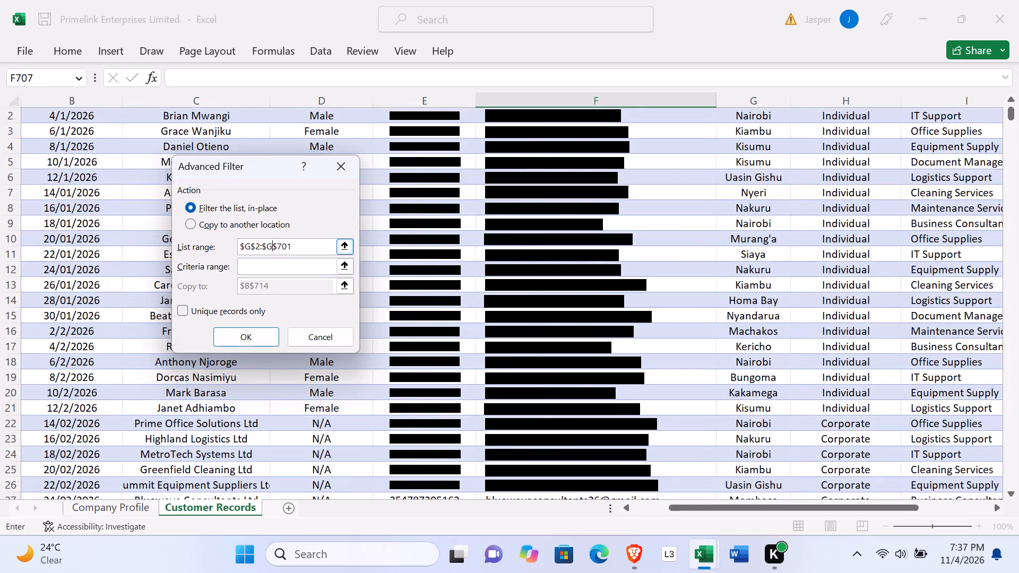
key(BackSpace)
key(h)
click(251, 244)
key(BackSpace)
key(h)
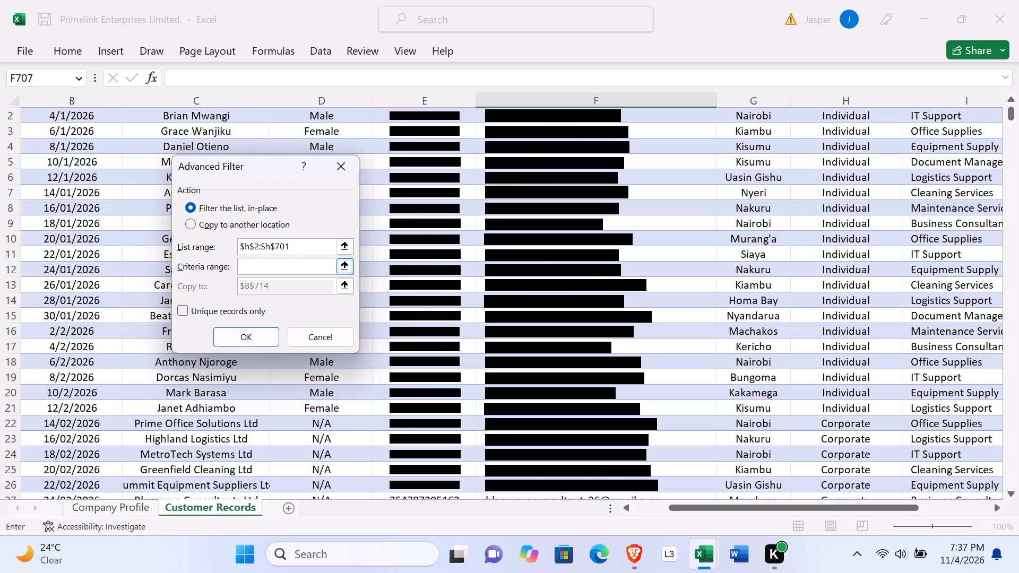
Set the Advanced Filter to copy unique records only to another location, with $F$707 as the destination.
click(270, 284)
click(189, 218)
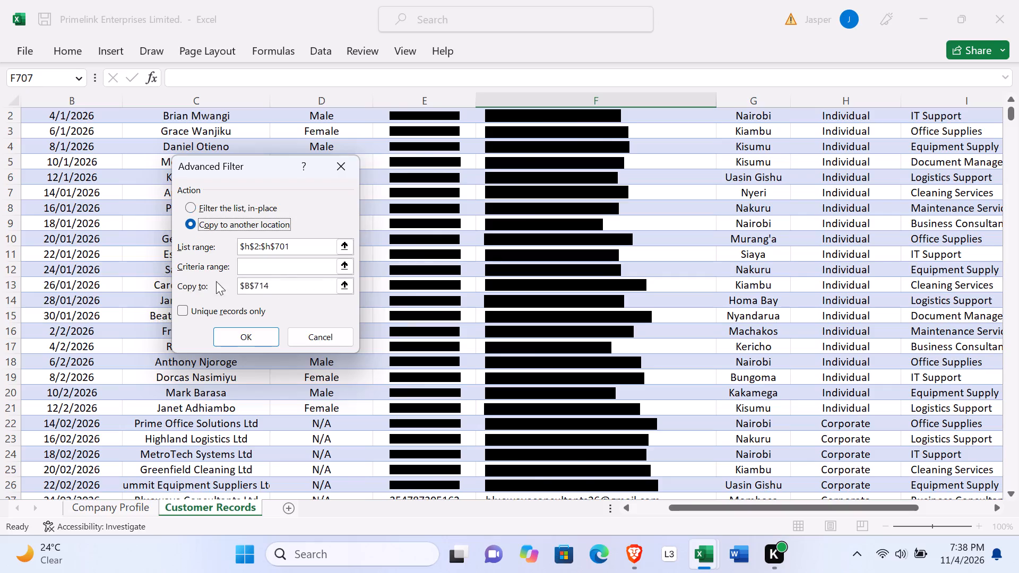
click(269, 285)
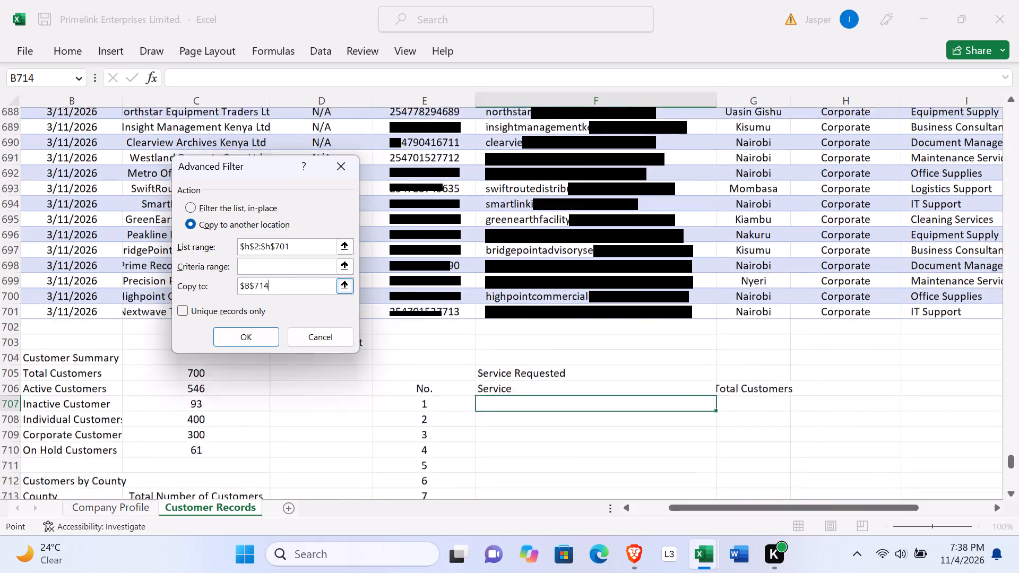
key(BackSpace)
key(BackSpace)
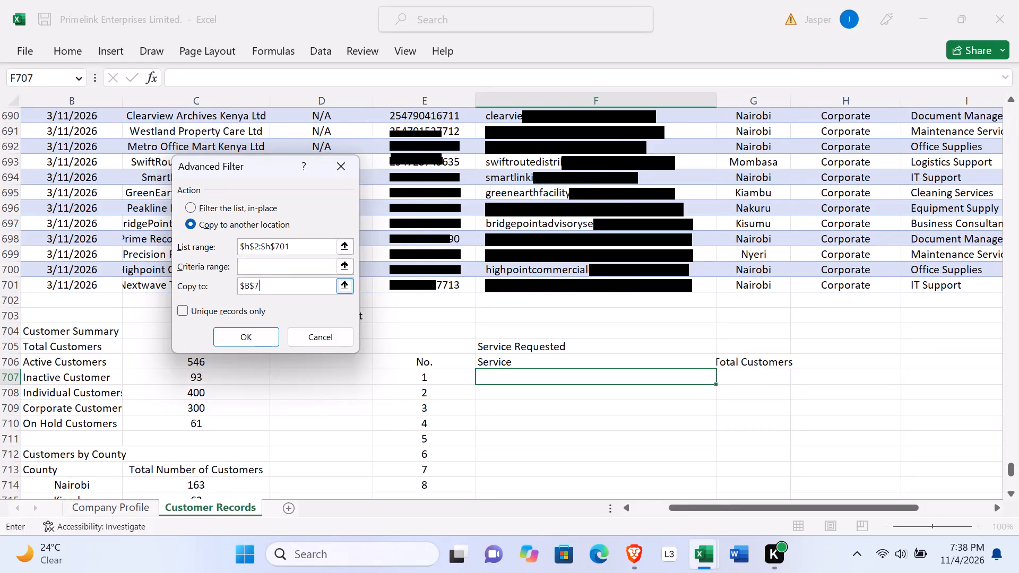
key(0)
key(7)
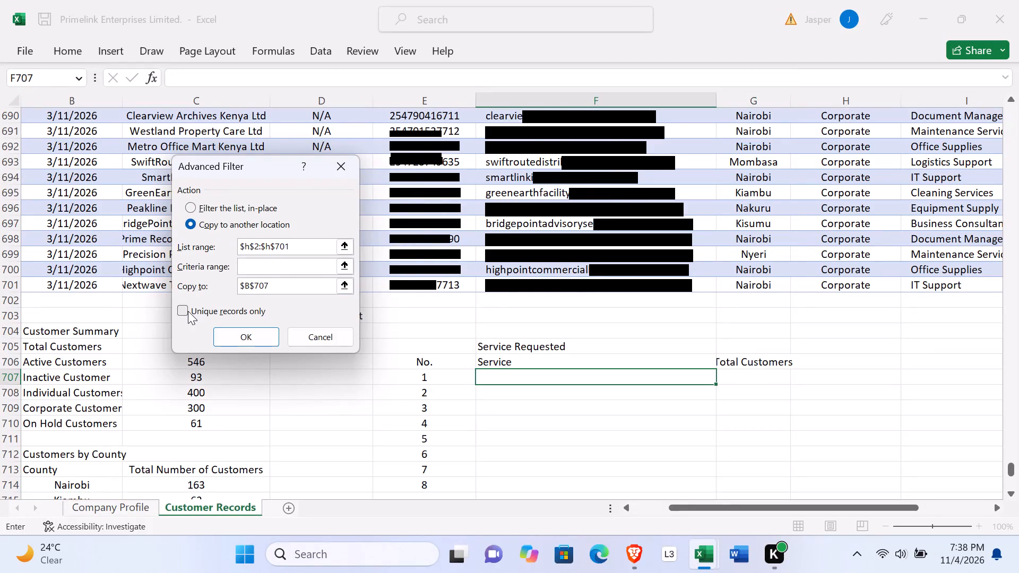
click(179, 306)
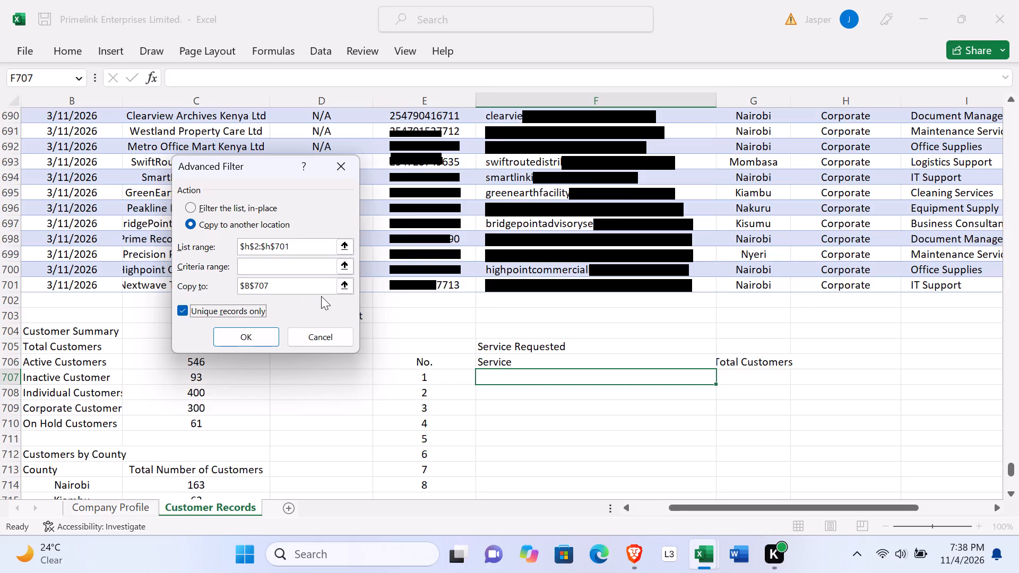
click(250, 285)
key(BackSpace)
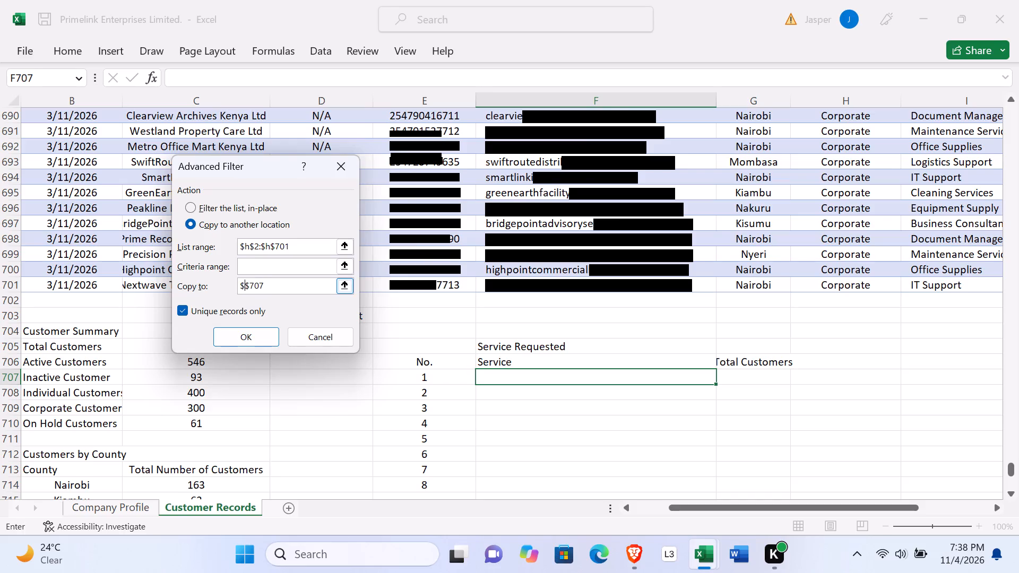
key(f)
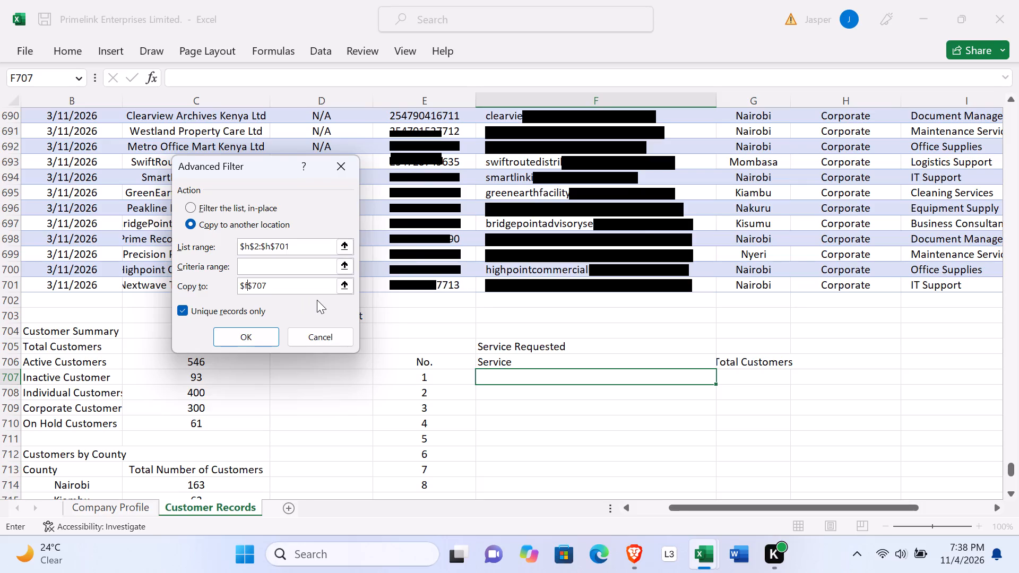
Change the list range to $I$2:$I$701 and run the filter to extract the service names under the Service header.
click(250, 249)
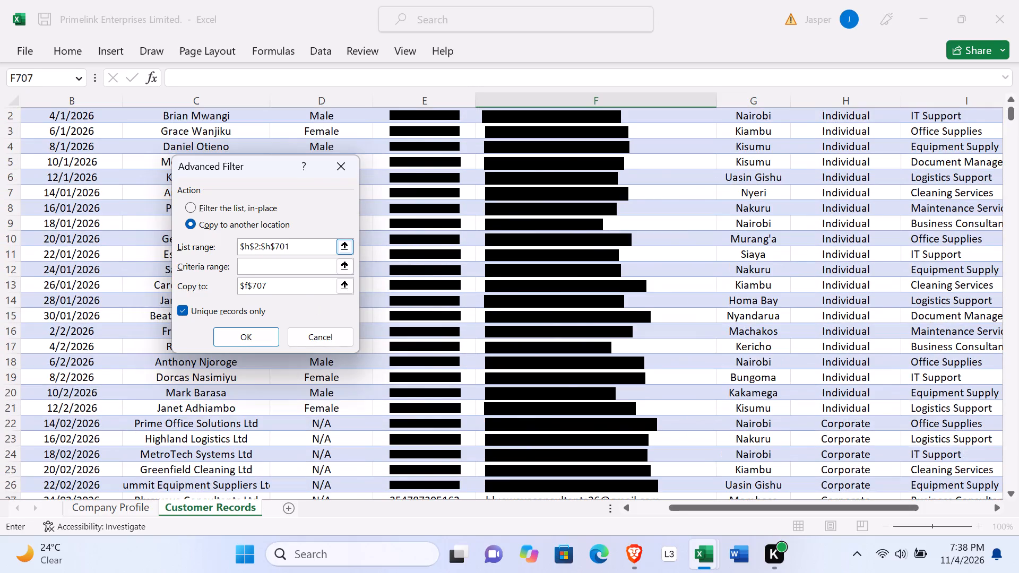
key(BackSpace)
key(i)
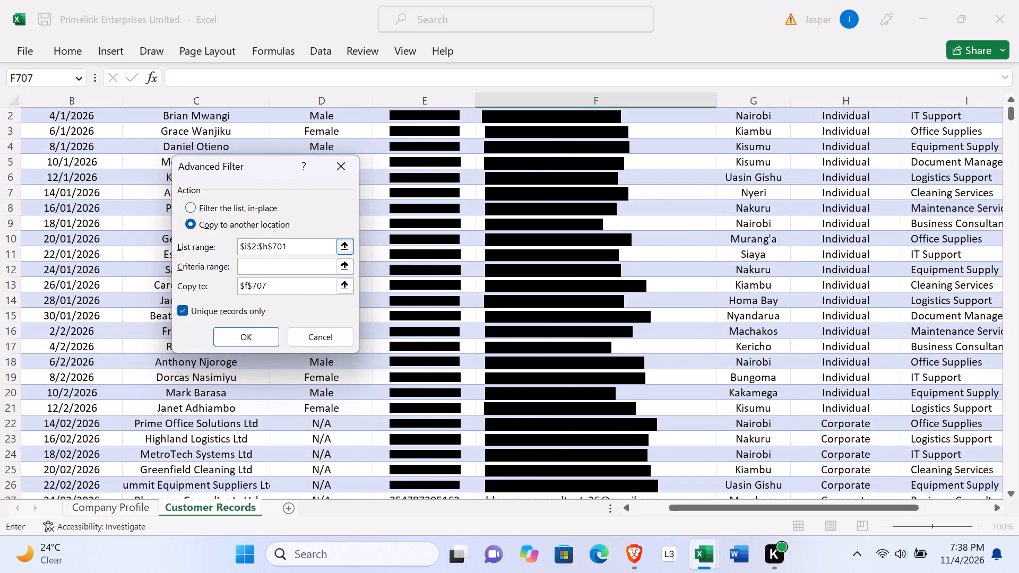
click(267, 245)
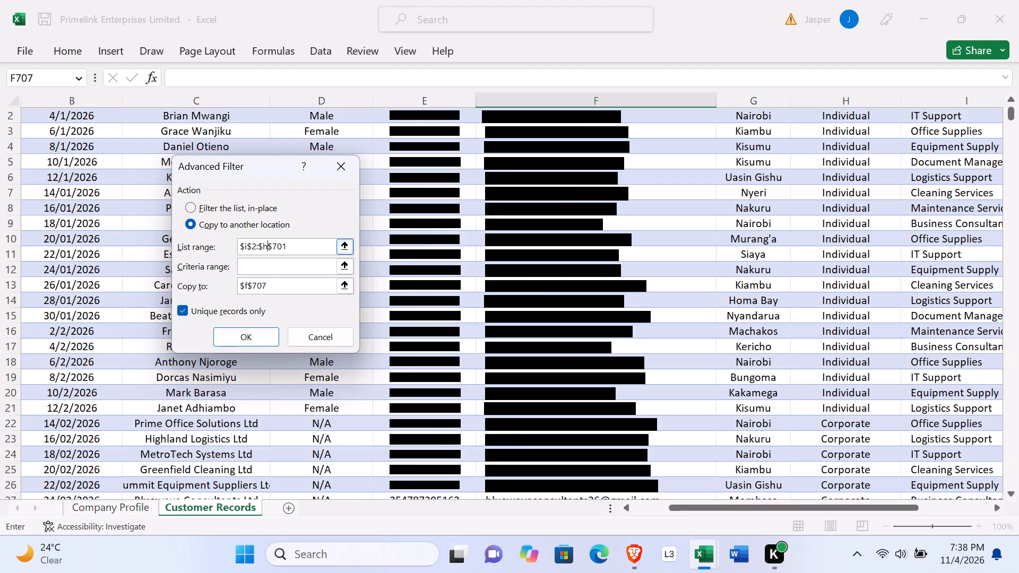
key(BackSpace)
key(i)
scroll(294, 295, down, 1)
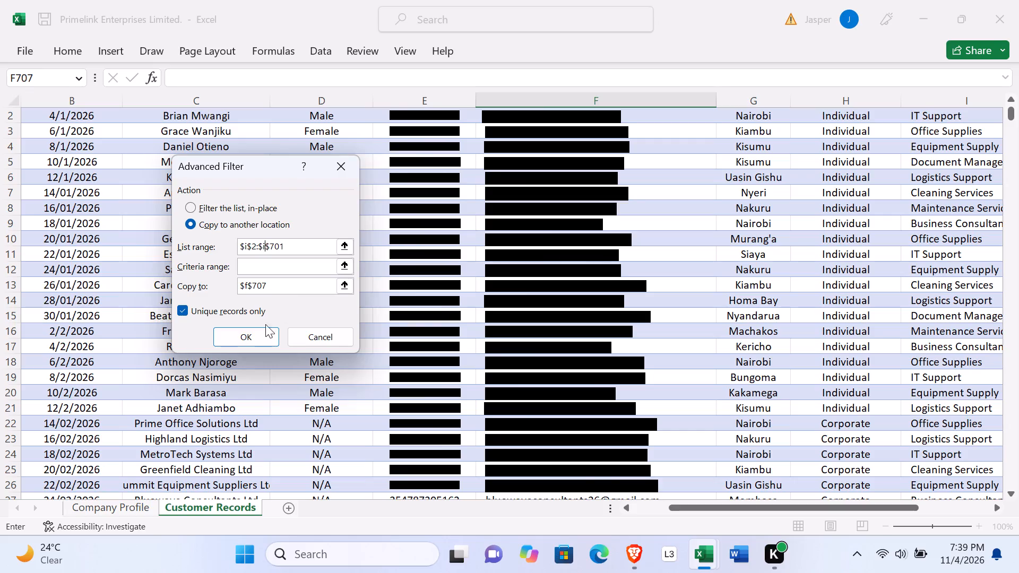
click(254, 335)
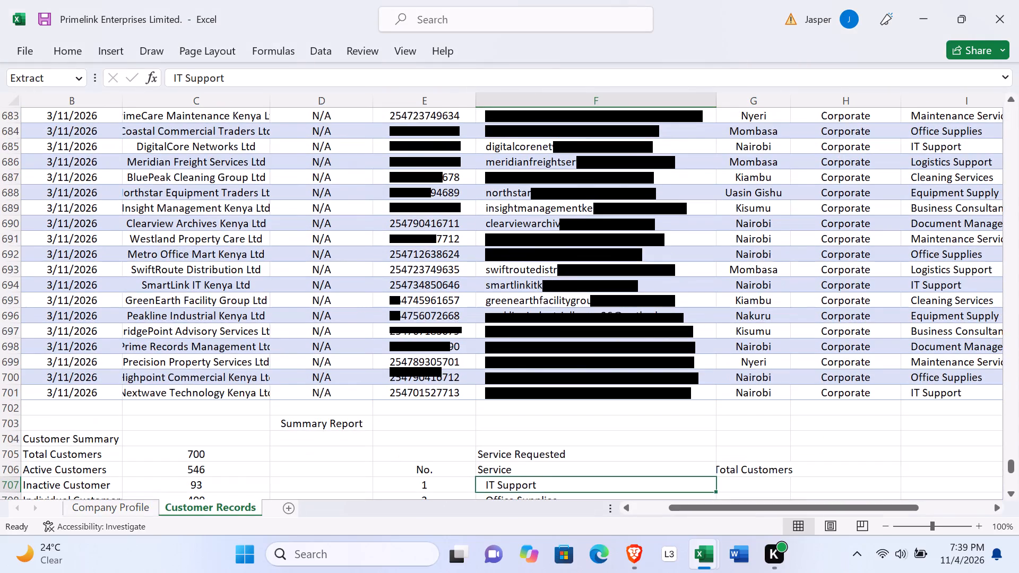
Delete the duplicate IT Support entry in F715 at the end of the extracted service list.
scroll(373, 367, down, 2)
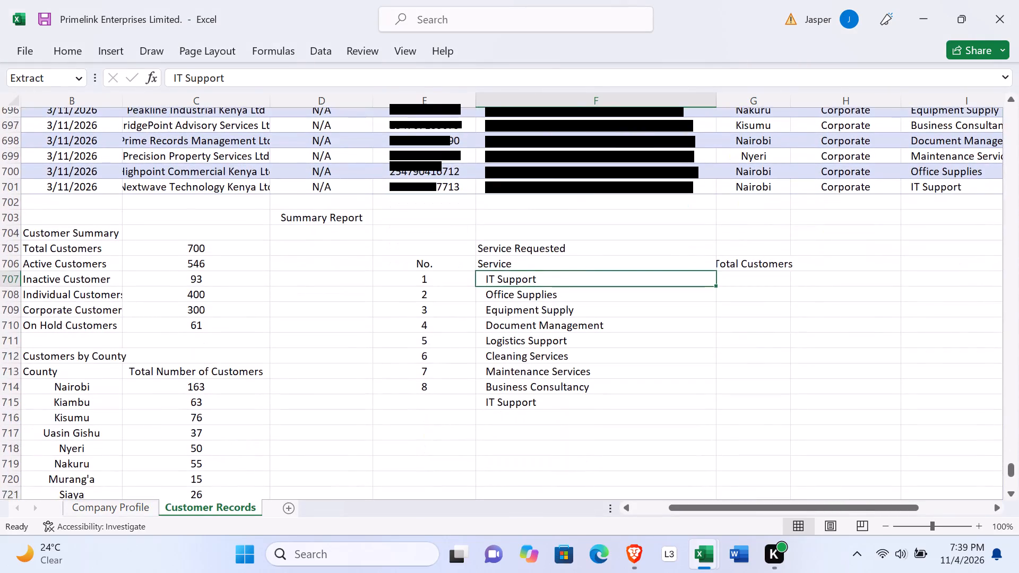
scroll(373, 367, down, 1)
click(529, 395)
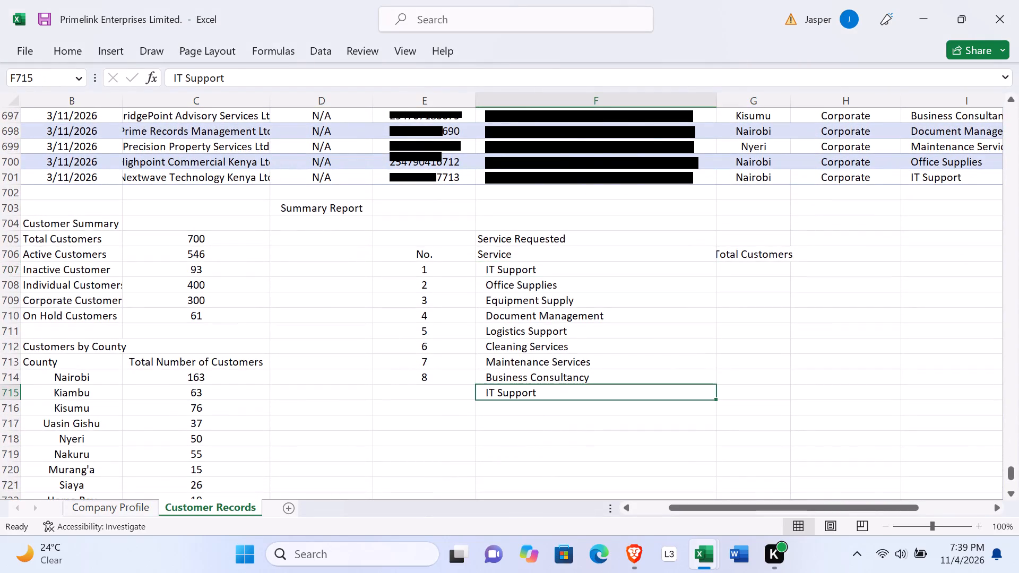
key(BackSpace)
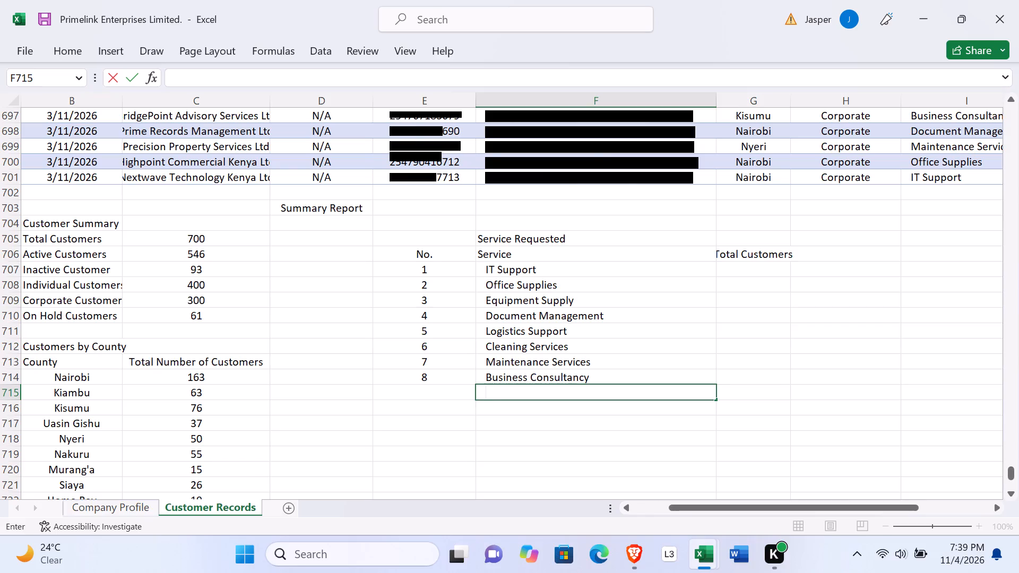
click(755, 274)
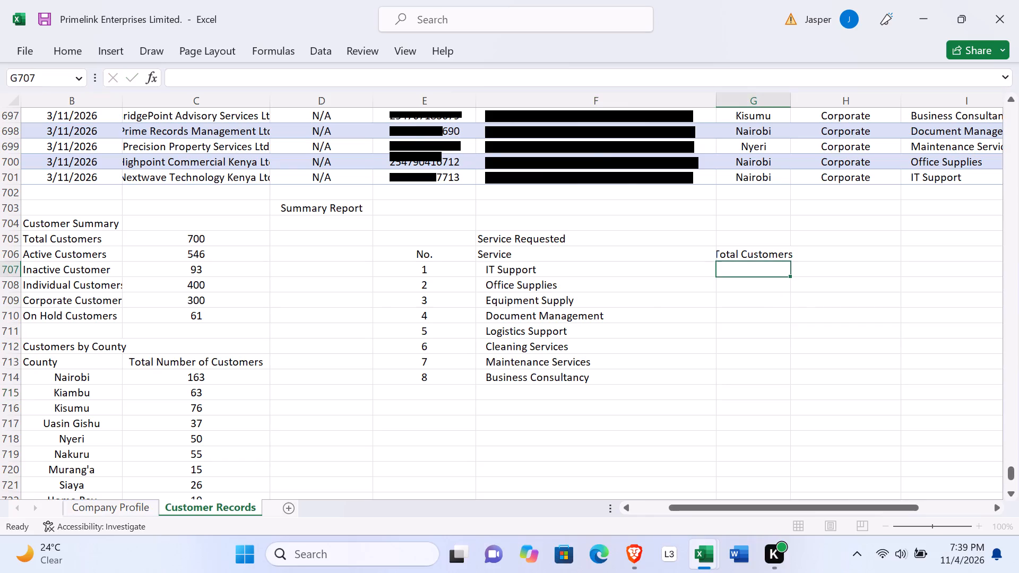
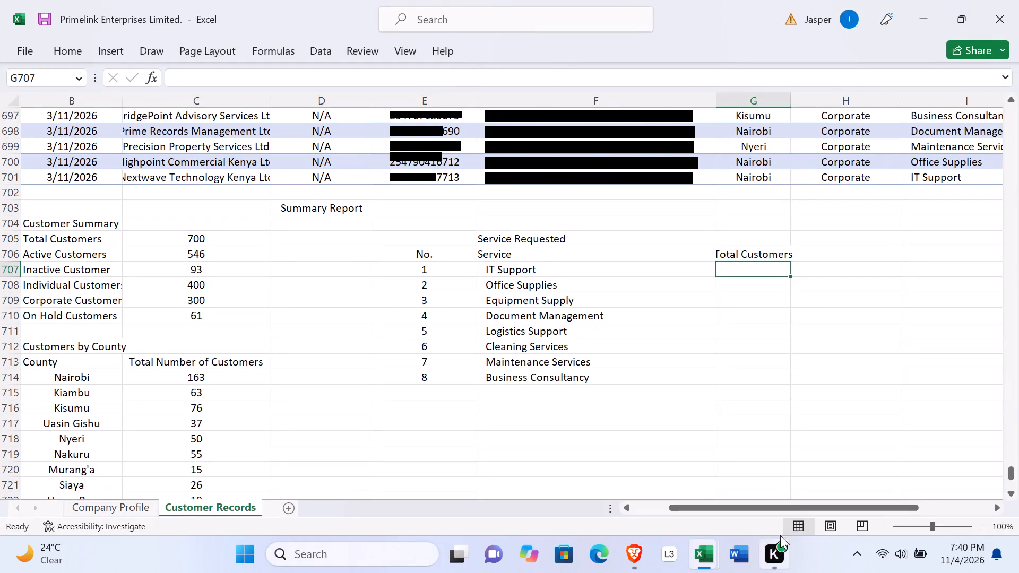
Start a COUNTIF formula in G707, in the IT Support row under Total Customers, with the range i2:i707.
click(750, 272)
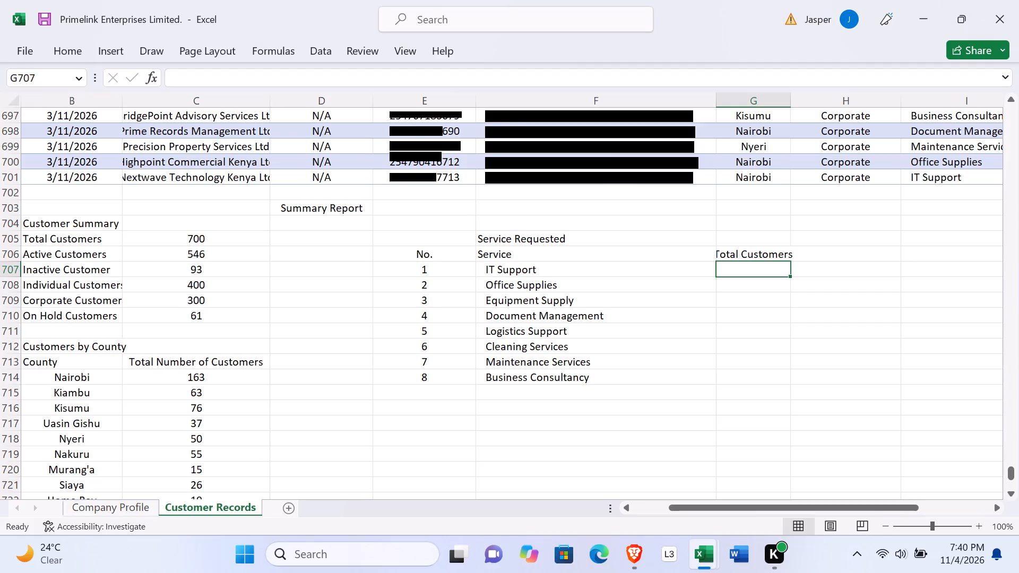
click(756, 265)
key(equal)
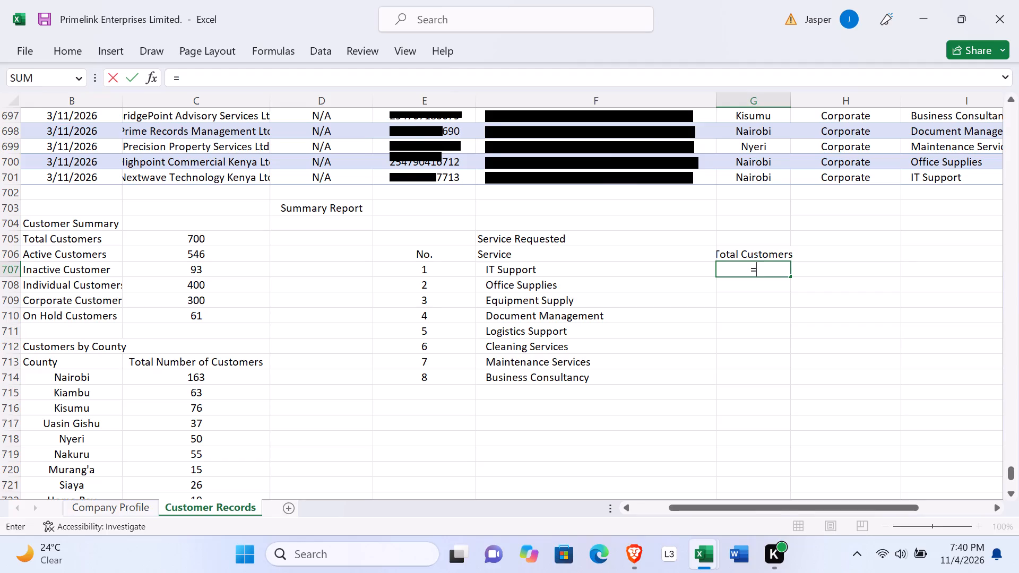
text(cou)
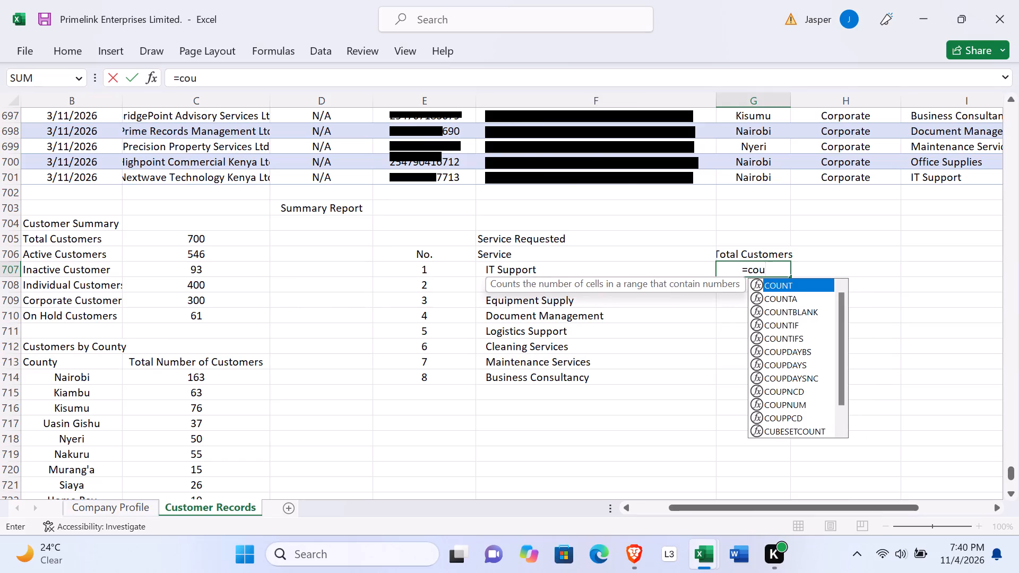
text(ntif)
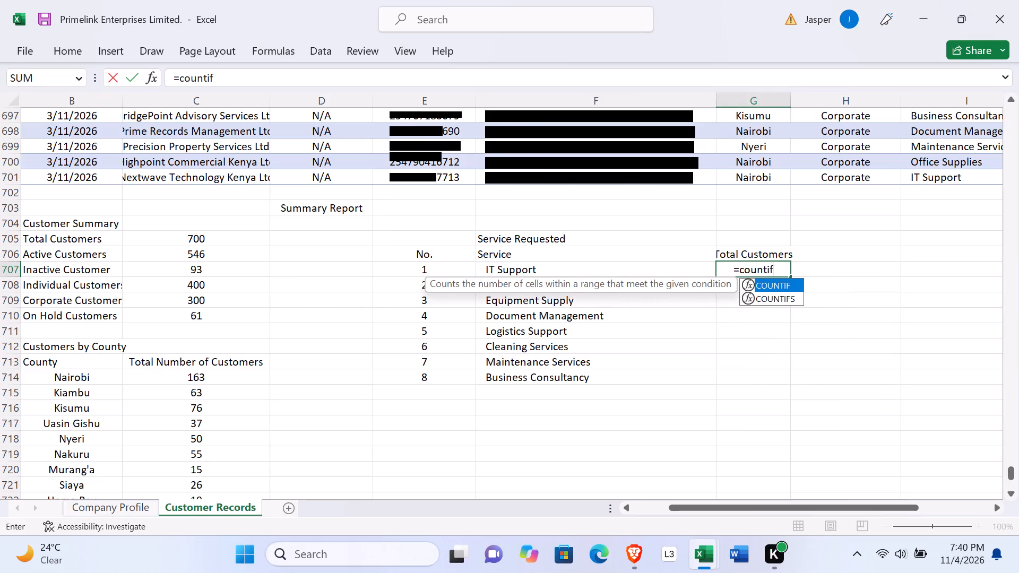
key(ctrl+9)
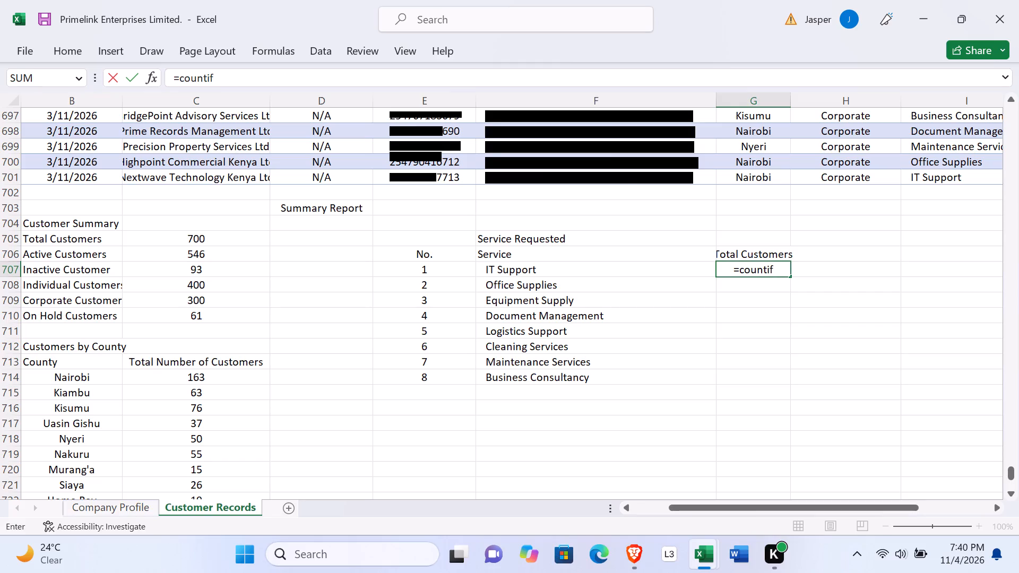
key(shift+parenleft)
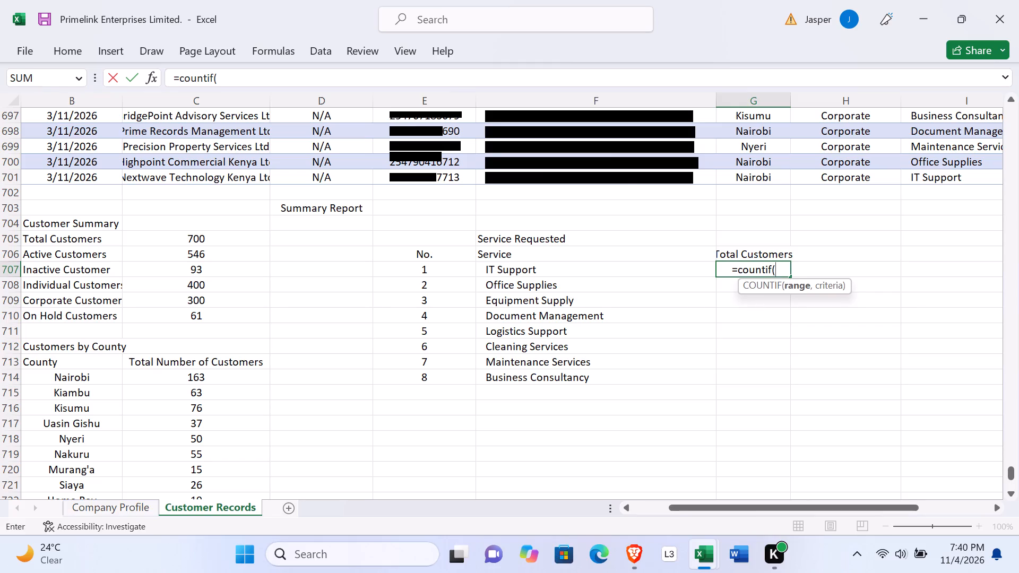
key(i)
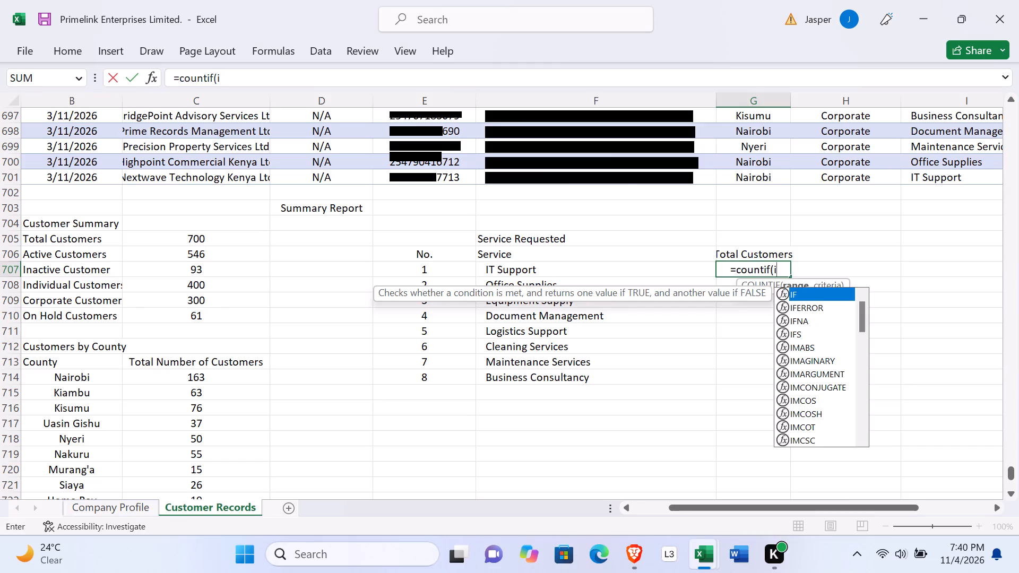
key(2)
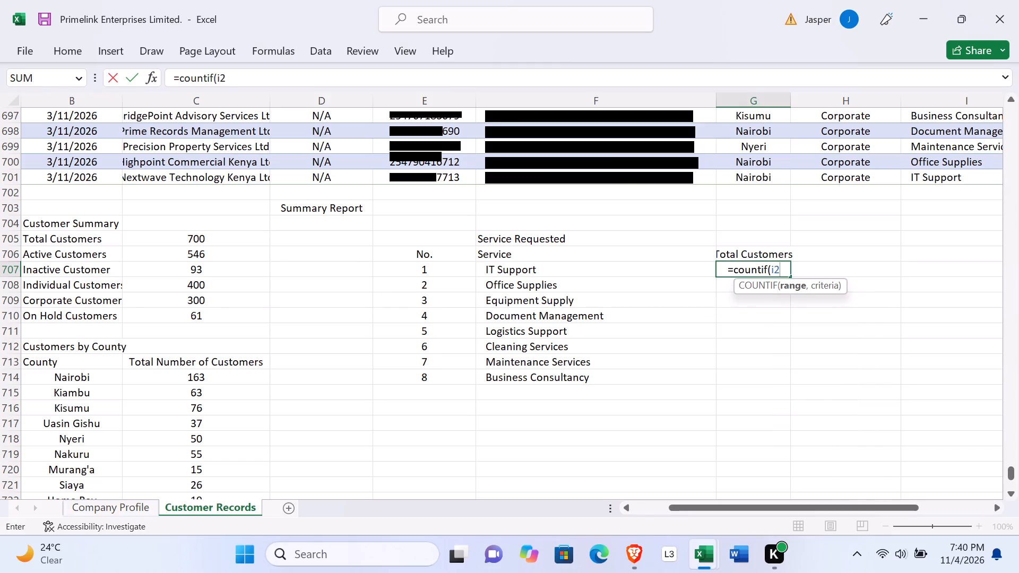
key(shift+colon)
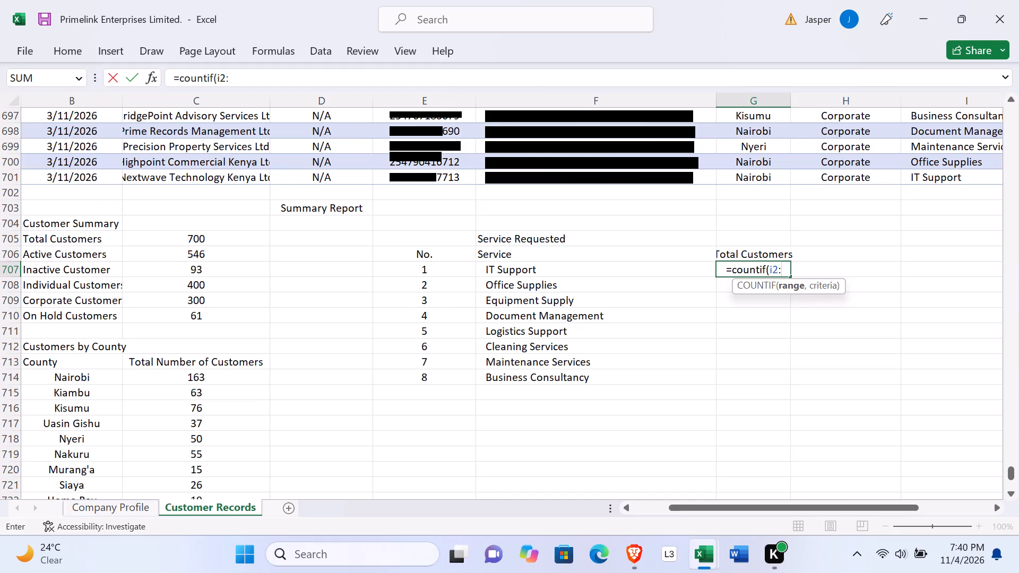
key(i)
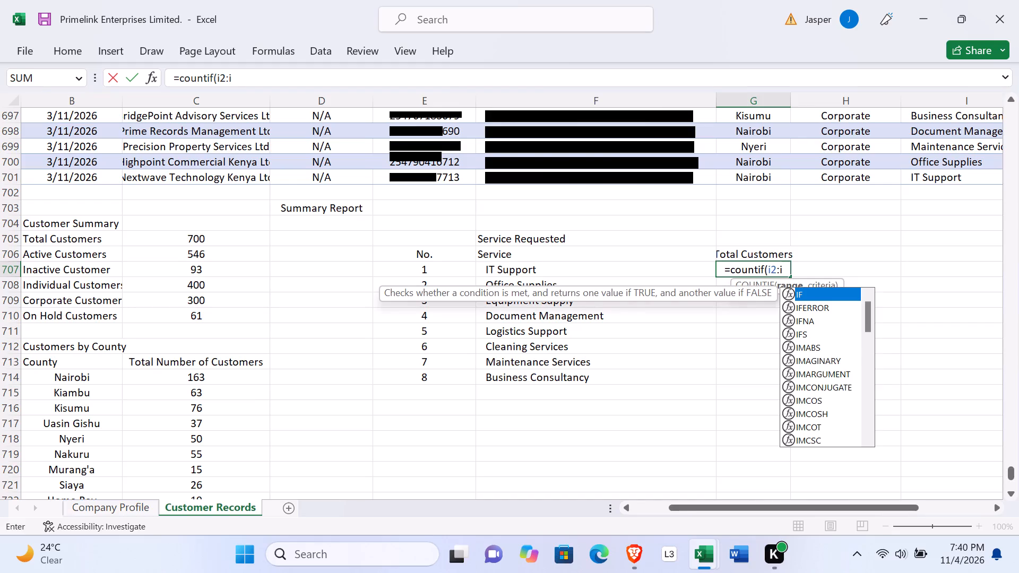
text(70)
key(7)
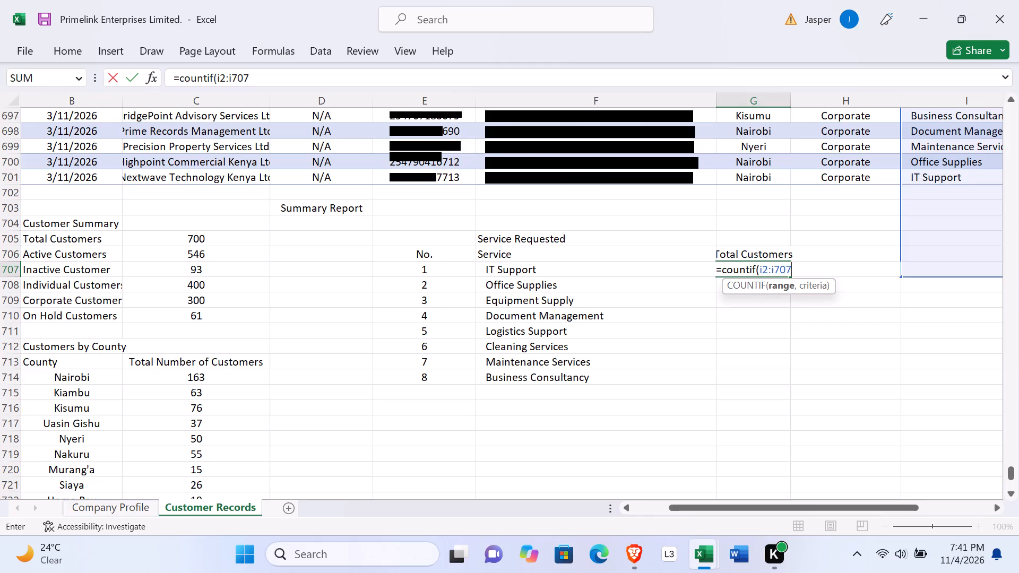
key(comma)
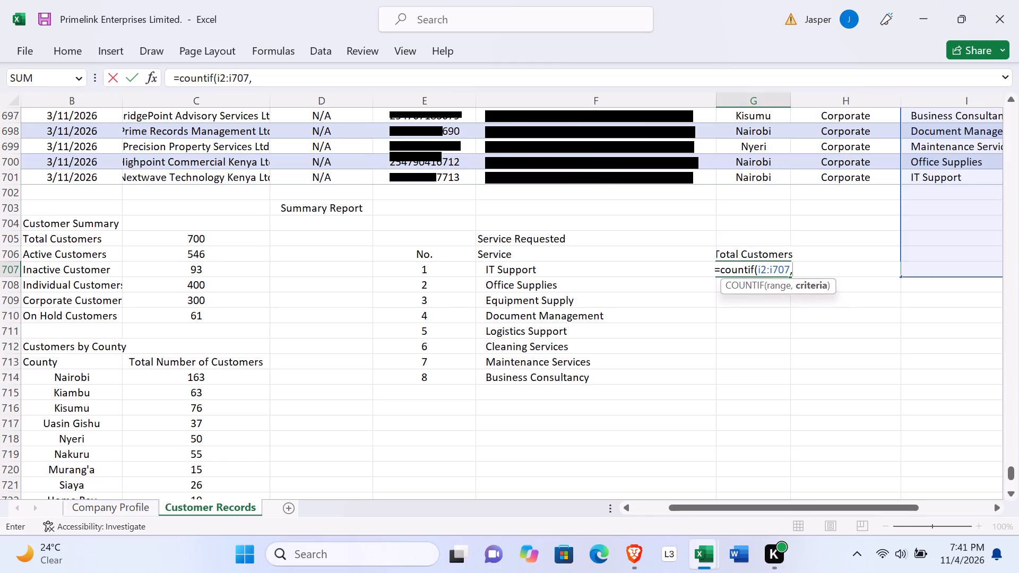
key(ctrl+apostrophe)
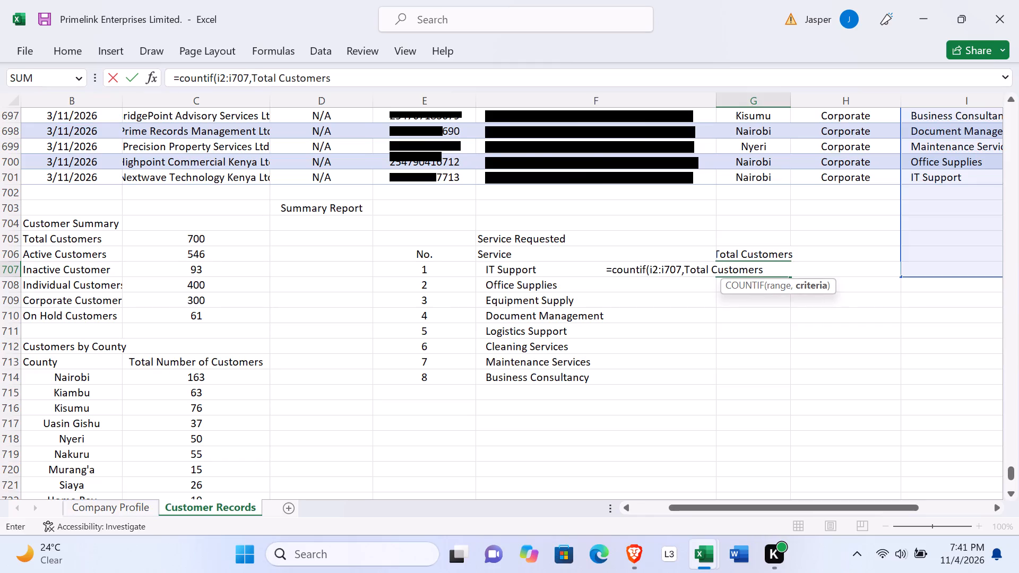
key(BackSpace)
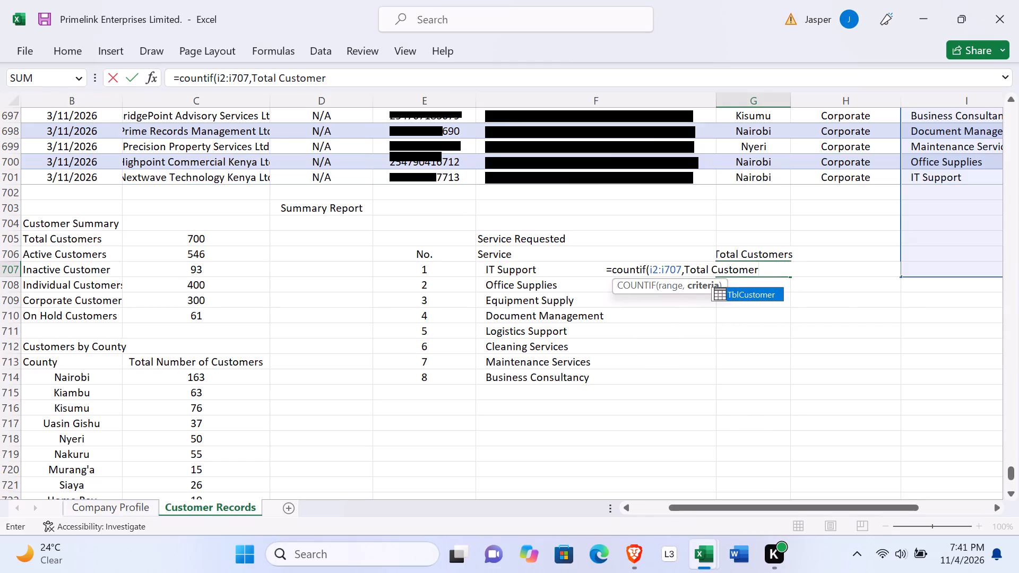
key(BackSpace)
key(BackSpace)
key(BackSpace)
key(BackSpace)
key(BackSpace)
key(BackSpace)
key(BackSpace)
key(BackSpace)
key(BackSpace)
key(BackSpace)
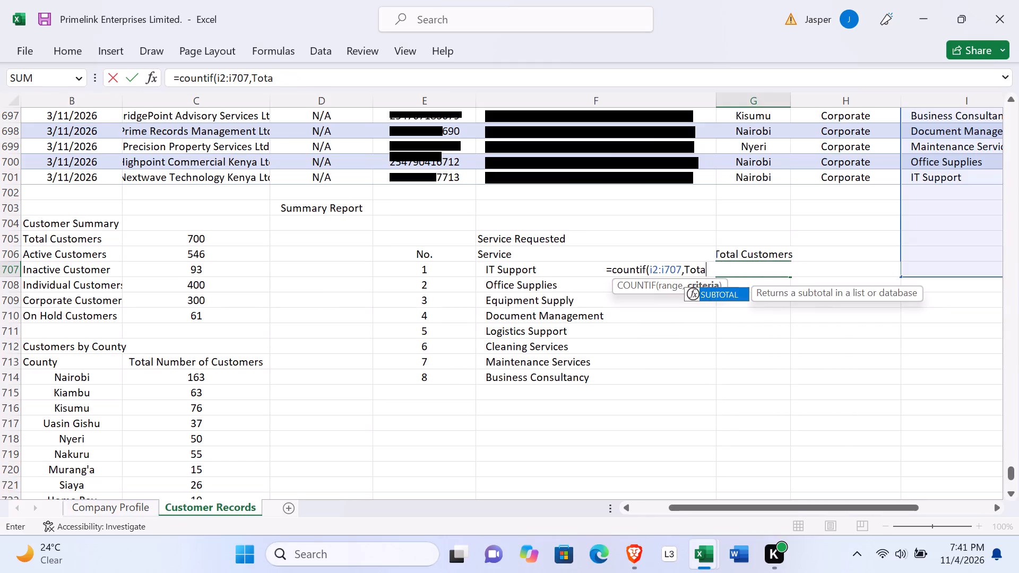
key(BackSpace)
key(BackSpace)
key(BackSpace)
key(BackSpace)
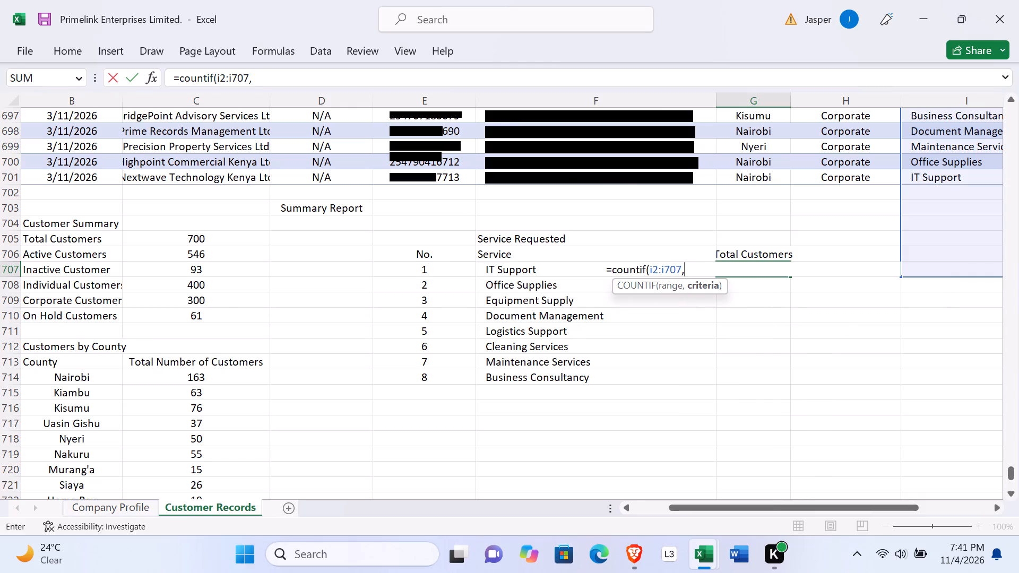
Complete the G707 COUNTIF formula with the wildcard criterion "*it support*" and enter it.
key(shift+quotedbl)
key(shift+asterisk)
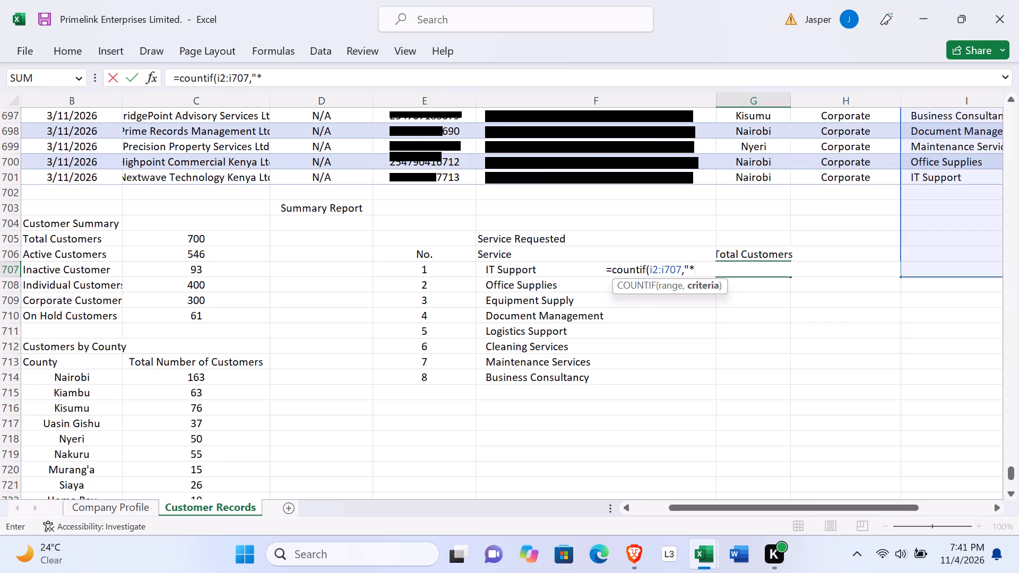
text(it)
key(space)
text(support)
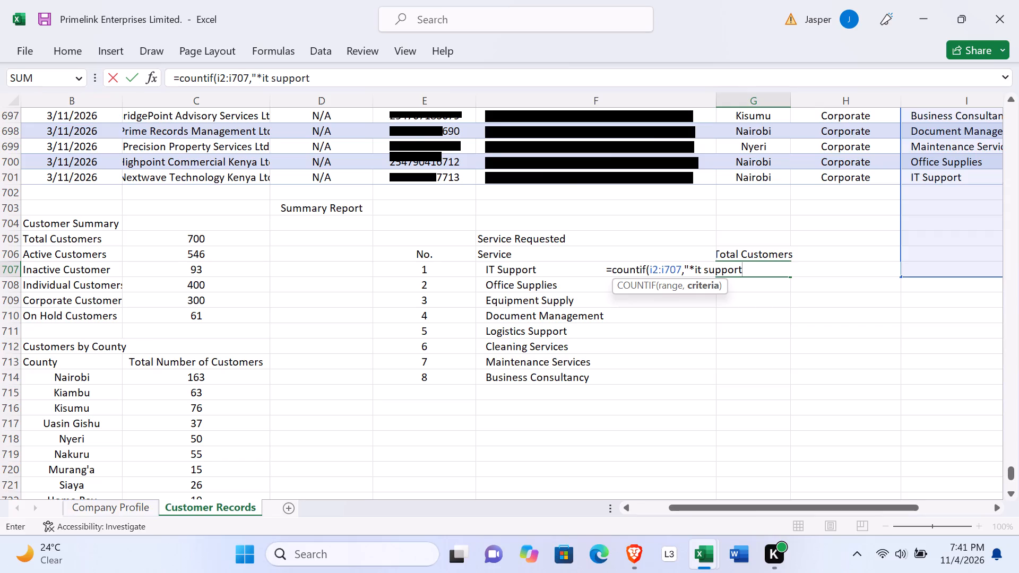
key(shift+asterisk)
key(shift+quotedbl)
key(shift+parenright)
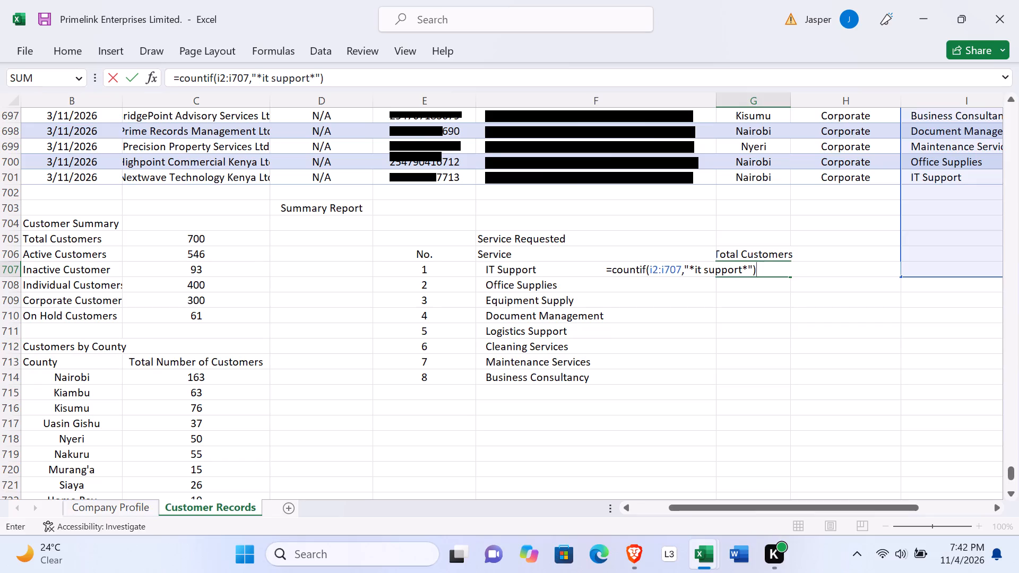
key(Return)
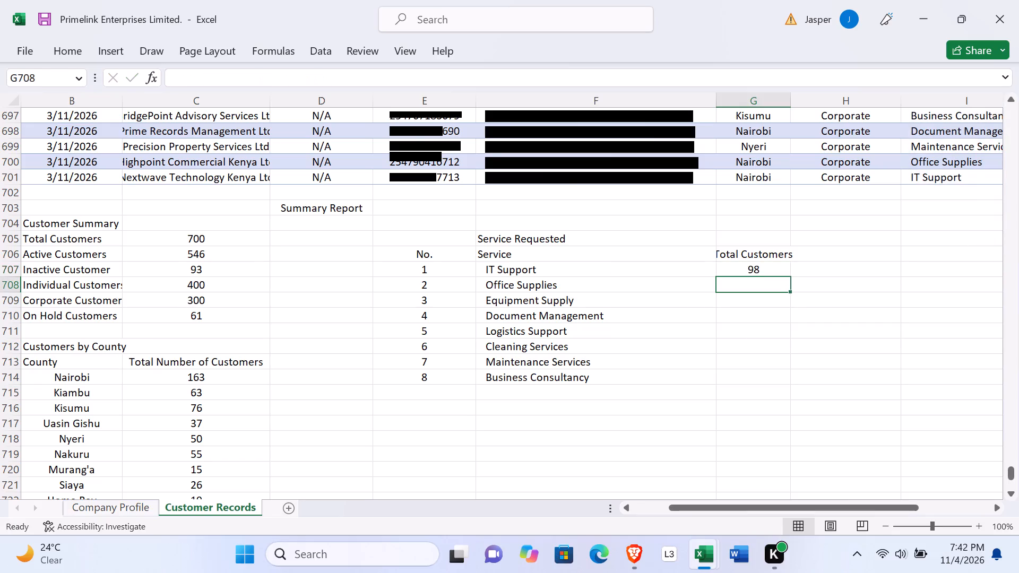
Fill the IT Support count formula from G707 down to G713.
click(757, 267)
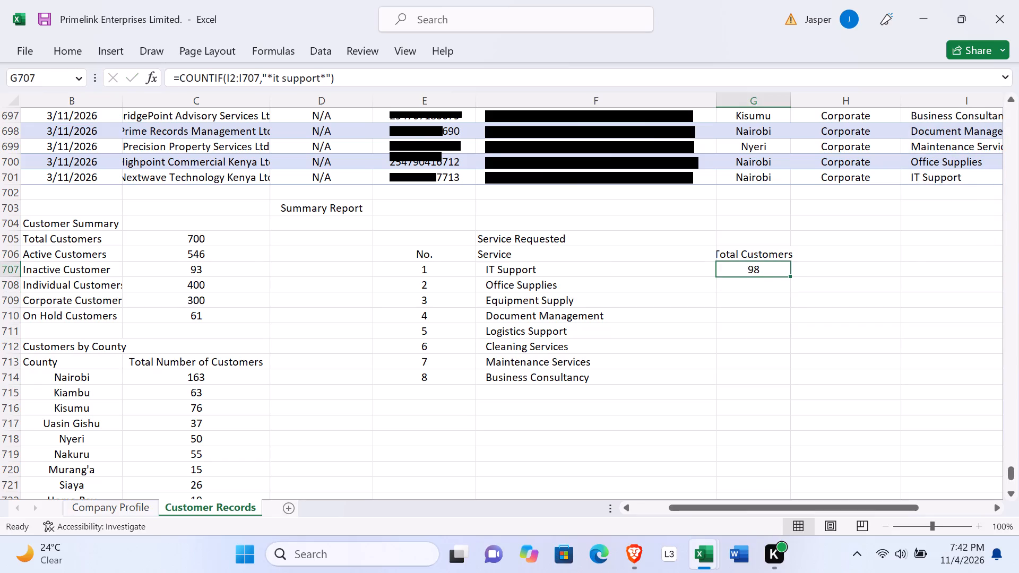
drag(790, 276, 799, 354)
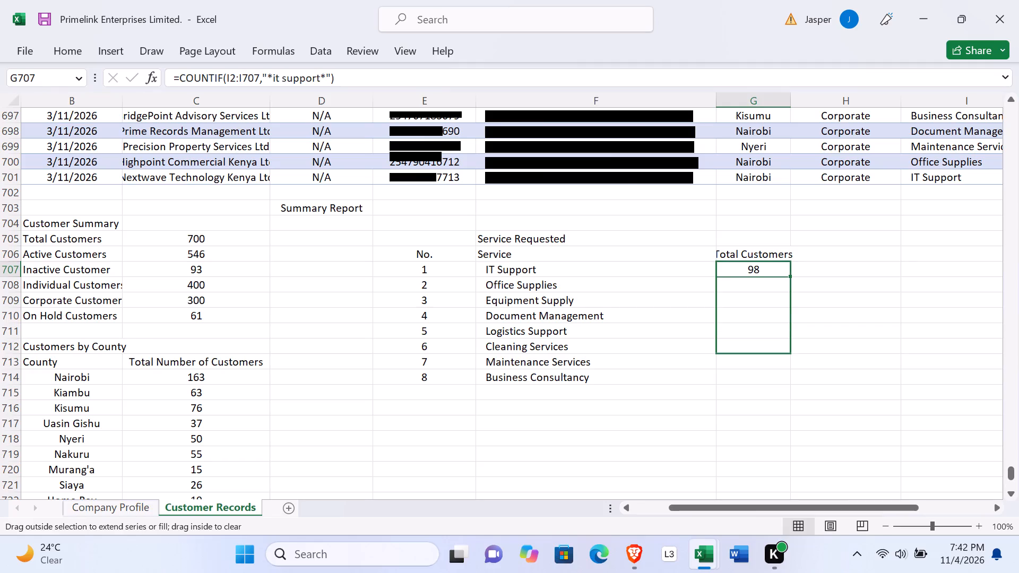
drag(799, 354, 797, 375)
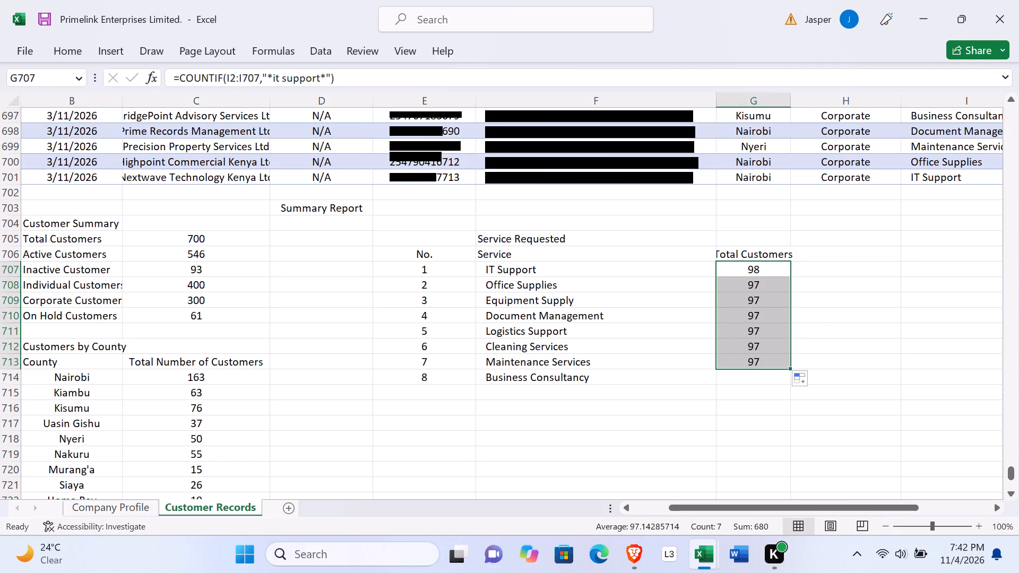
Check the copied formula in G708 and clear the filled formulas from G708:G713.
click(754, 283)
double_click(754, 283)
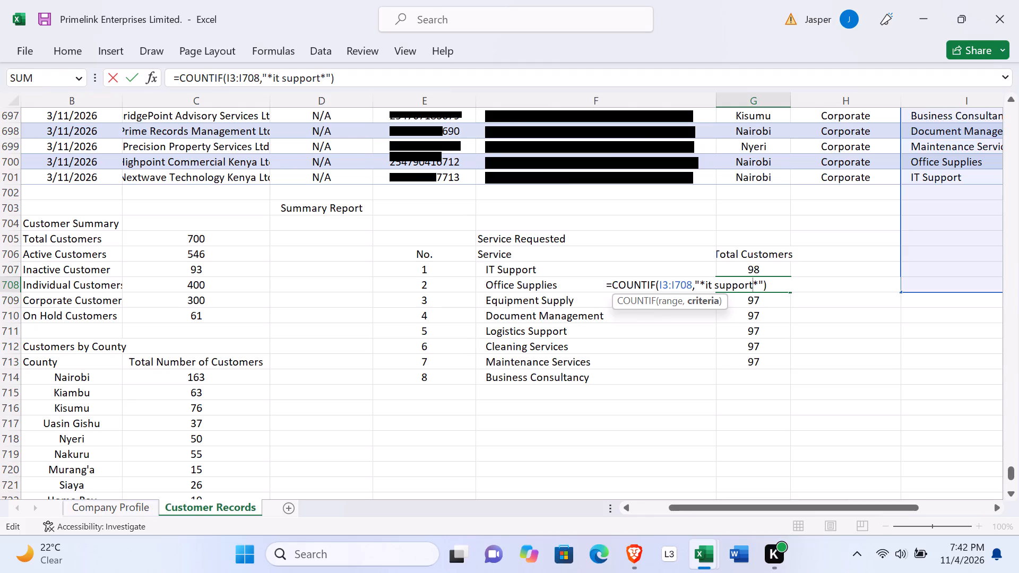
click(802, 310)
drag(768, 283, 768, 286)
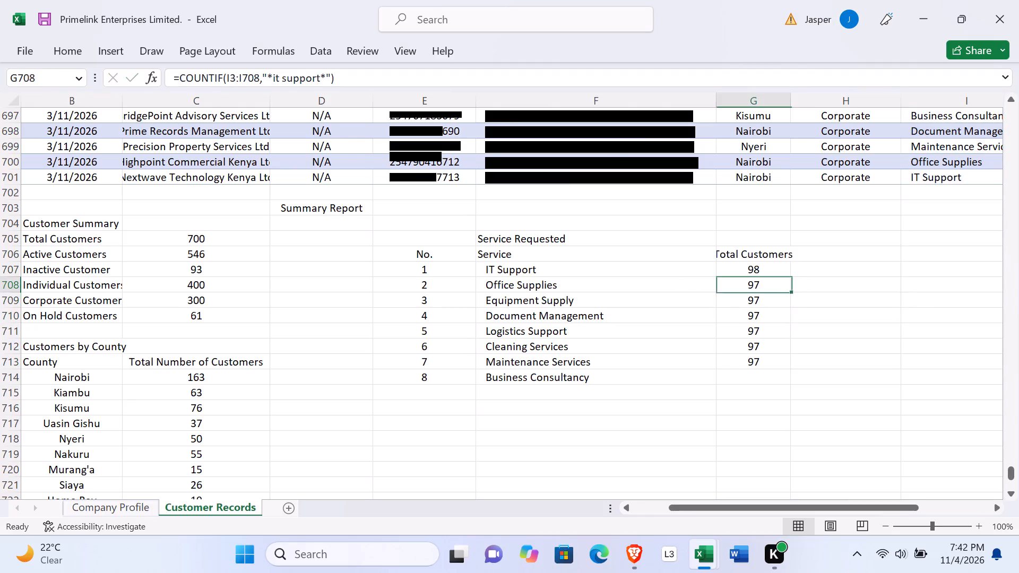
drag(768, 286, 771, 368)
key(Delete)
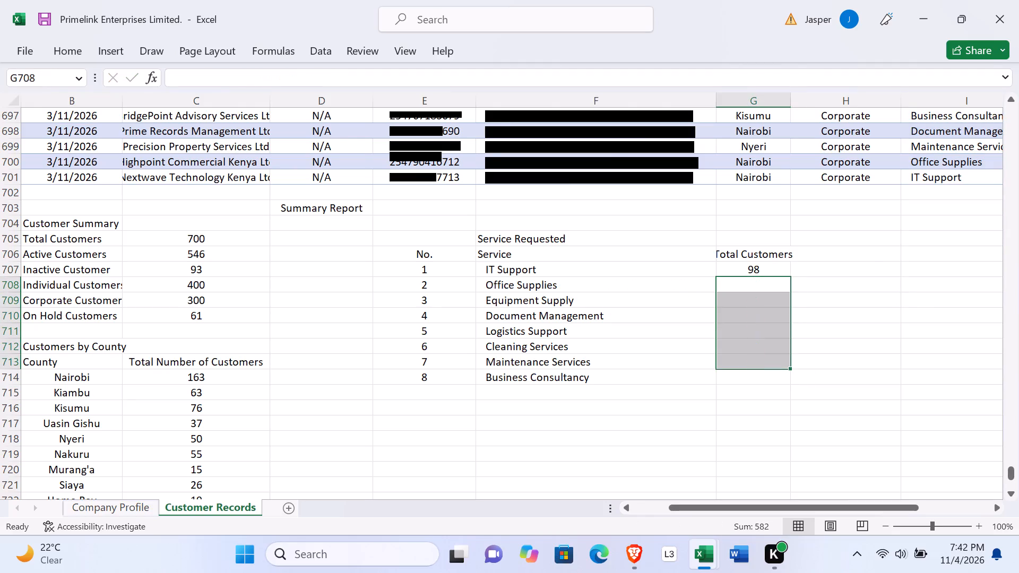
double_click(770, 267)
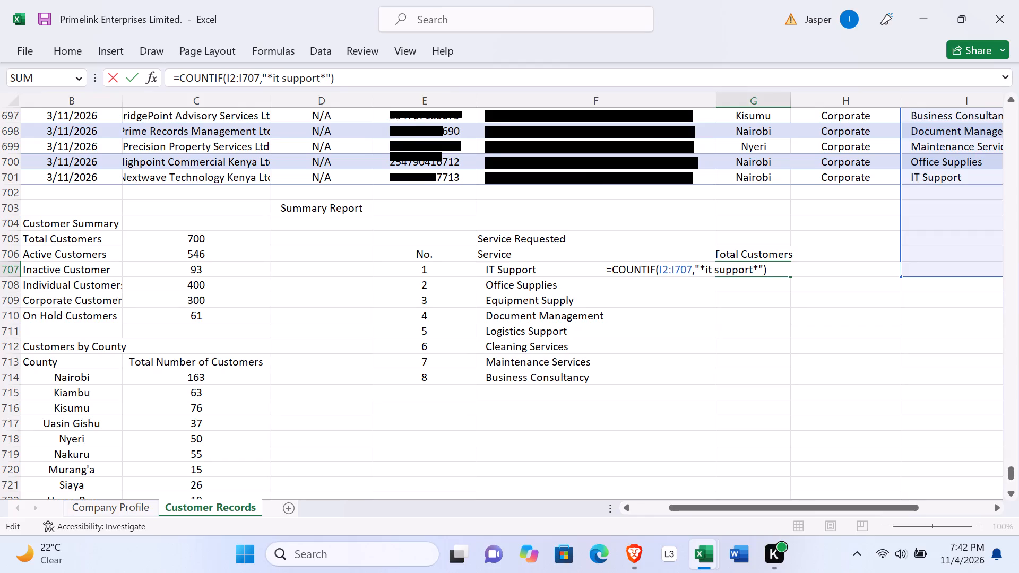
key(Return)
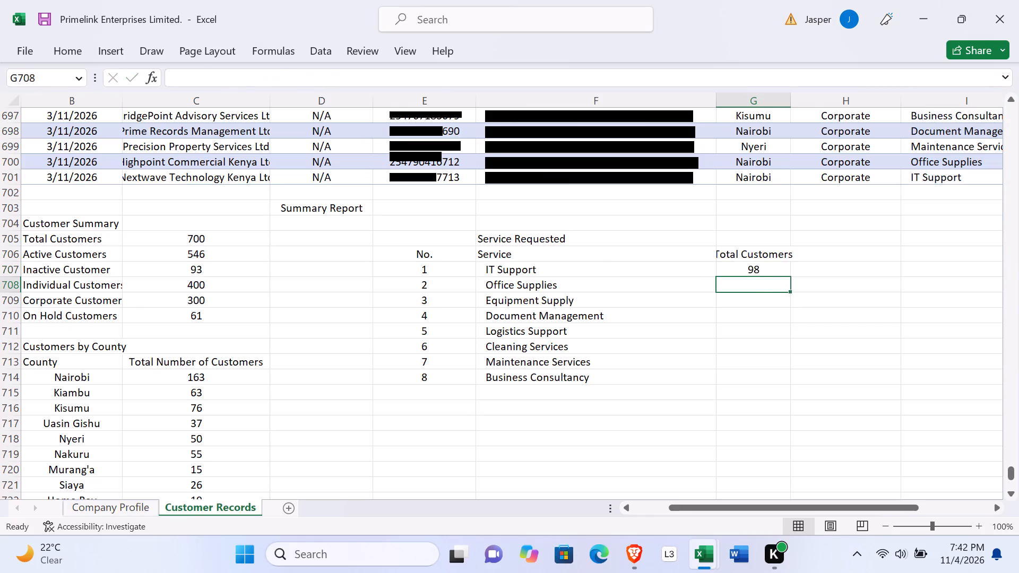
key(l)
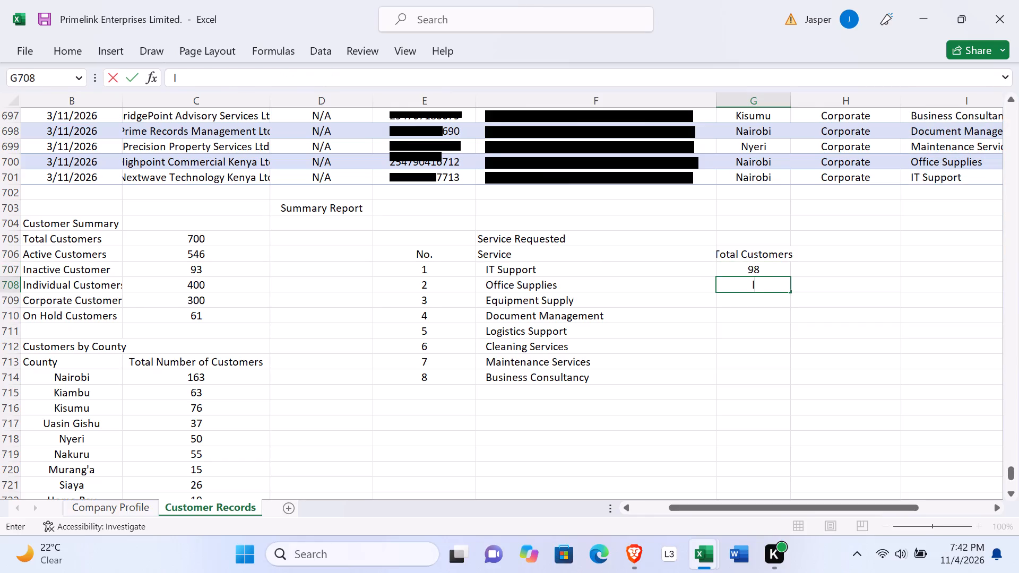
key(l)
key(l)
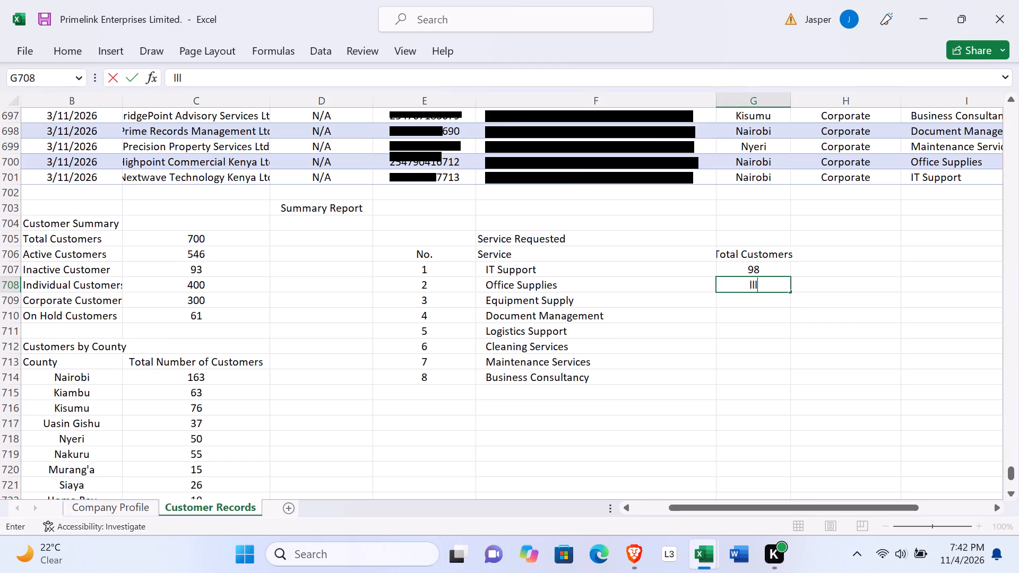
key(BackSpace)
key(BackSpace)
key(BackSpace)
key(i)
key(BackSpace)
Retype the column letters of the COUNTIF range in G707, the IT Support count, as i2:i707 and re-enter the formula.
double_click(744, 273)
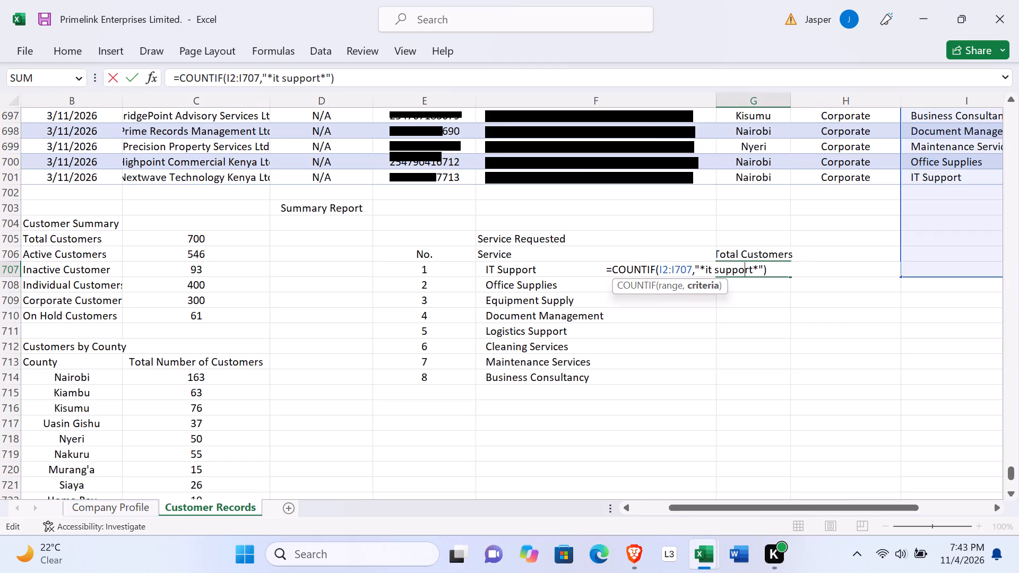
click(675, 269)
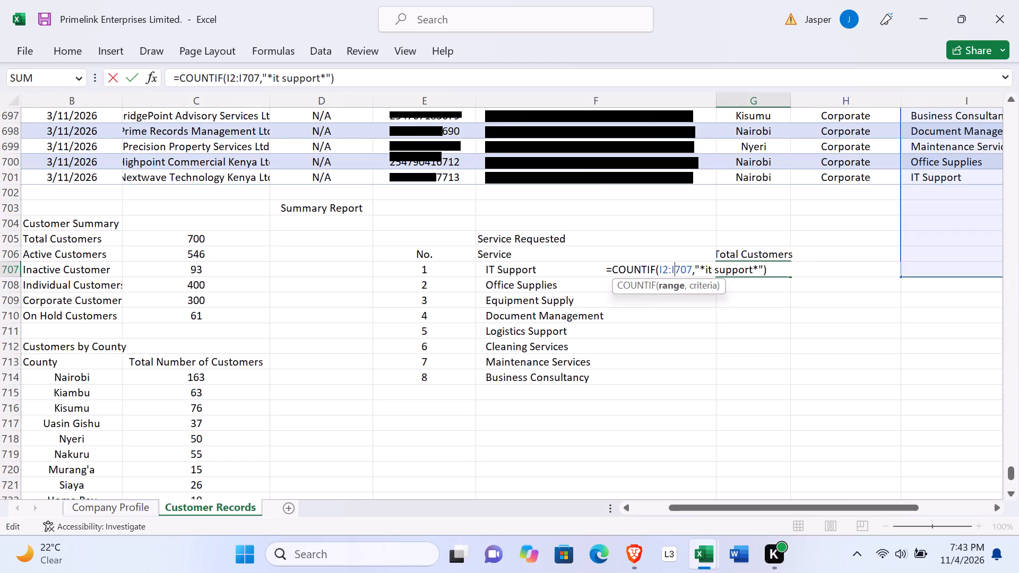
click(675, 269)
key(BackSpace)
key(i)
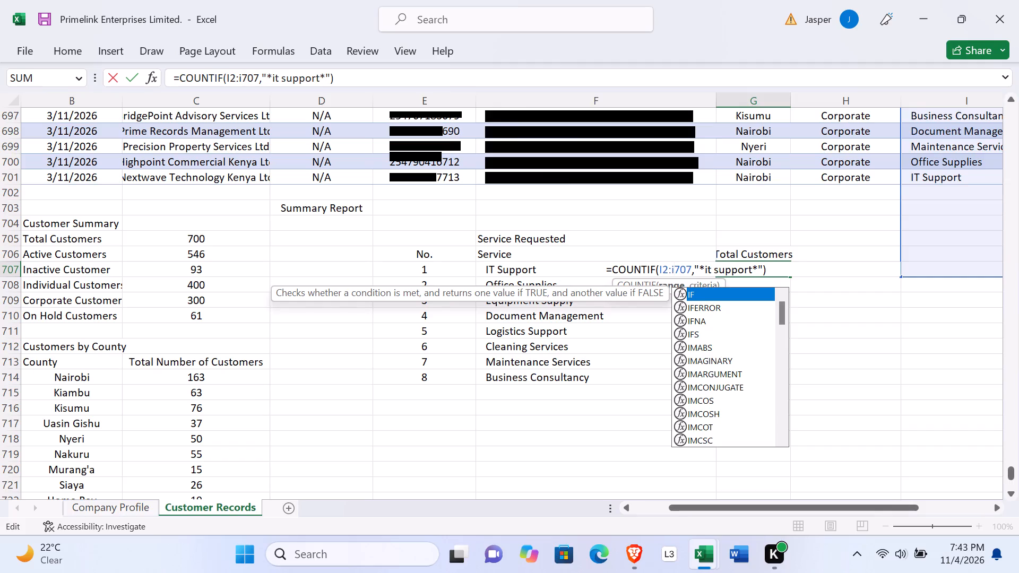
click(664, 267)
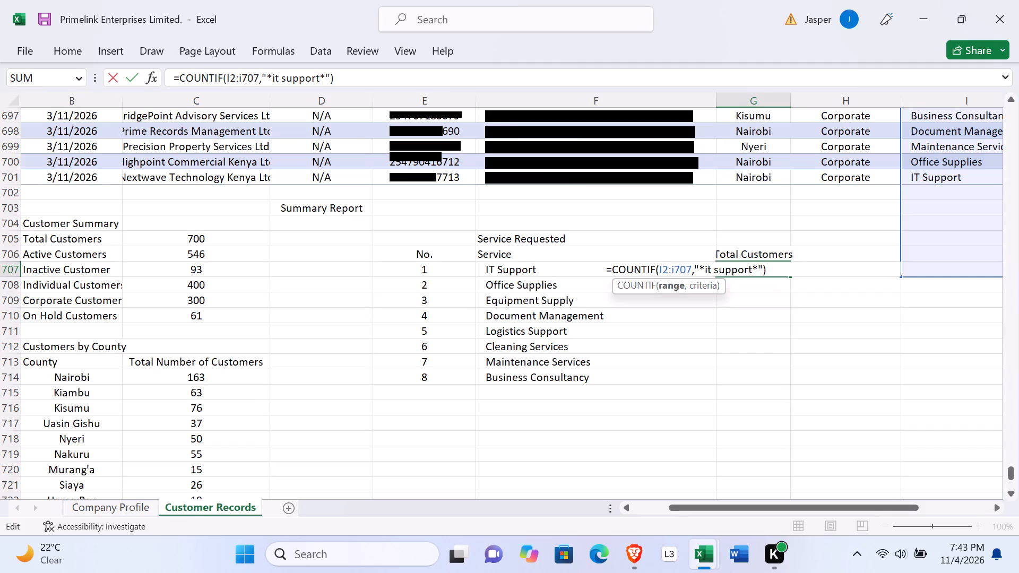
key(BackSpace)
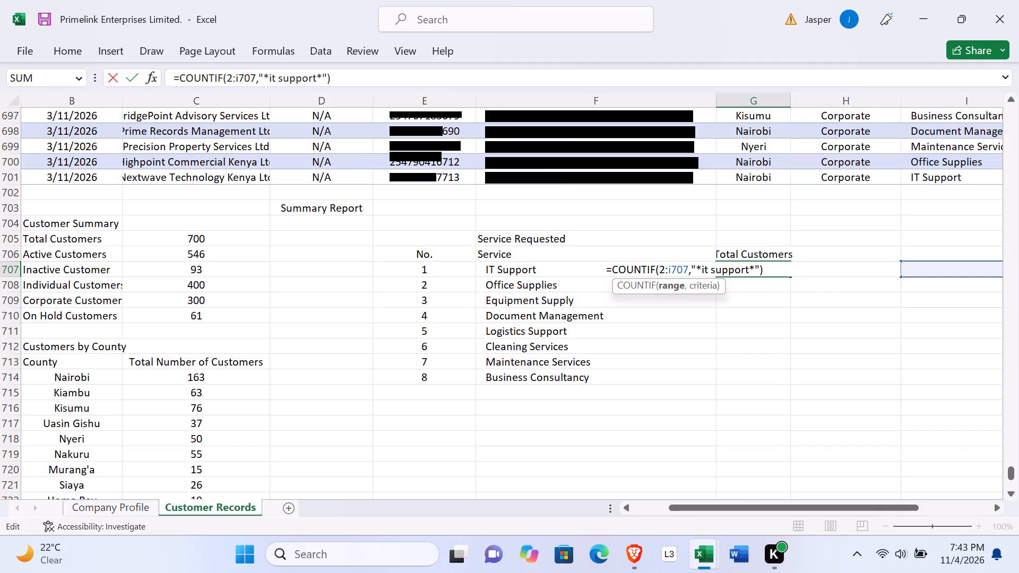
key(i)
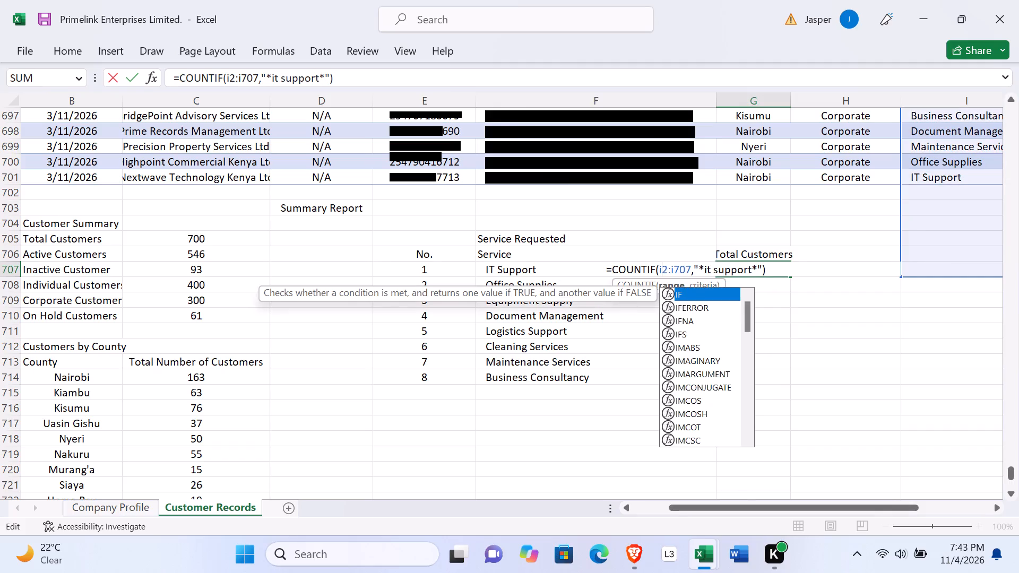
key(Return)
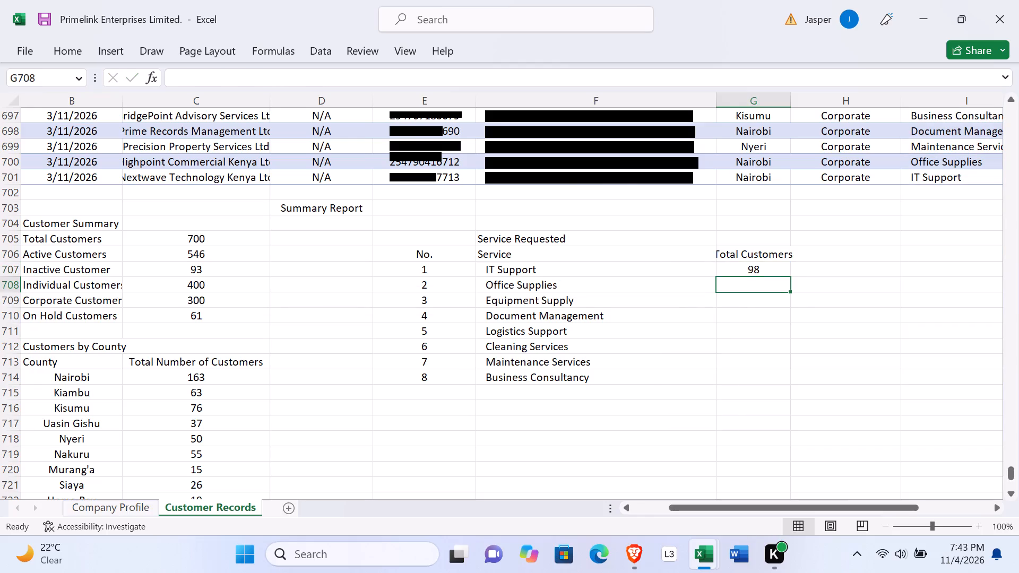
Change the COUNTIF range in the IT Support formula in G707 to I2:I701.
scroll(810, 218, up, 1)
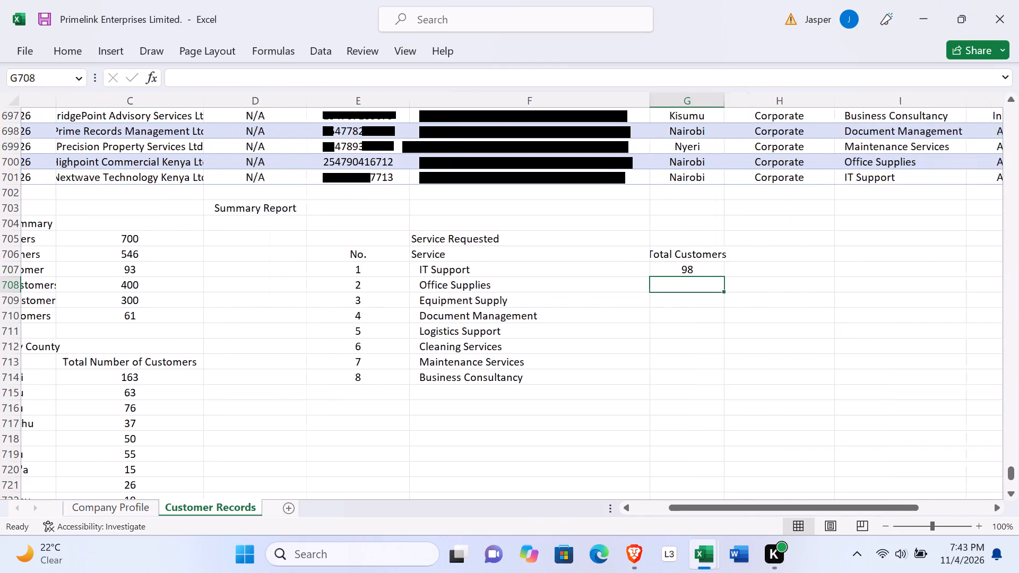
scroll(810, 218, up, 1)
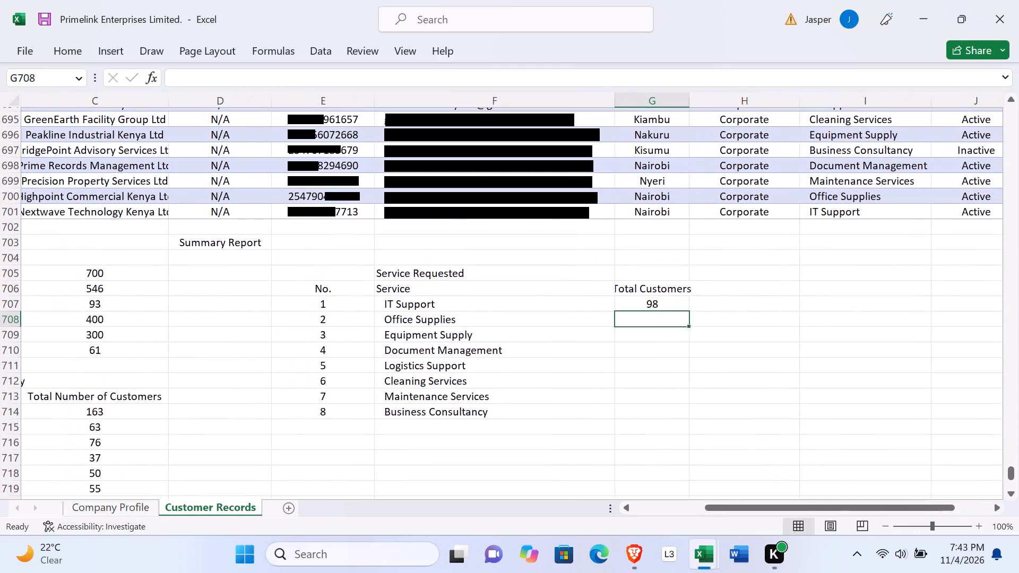
scroll(810, 218, up, 1)
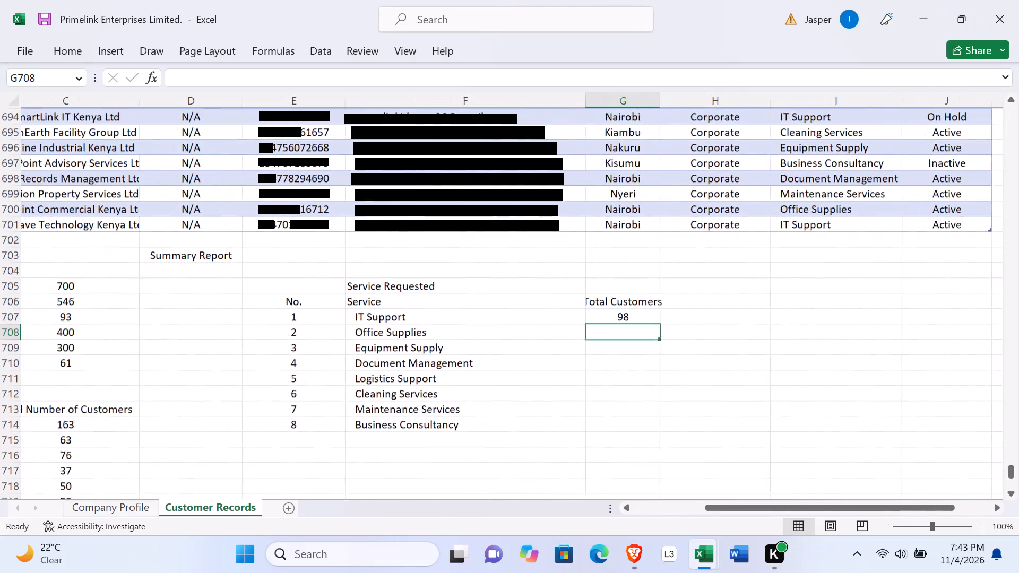
double_click(650, 315)
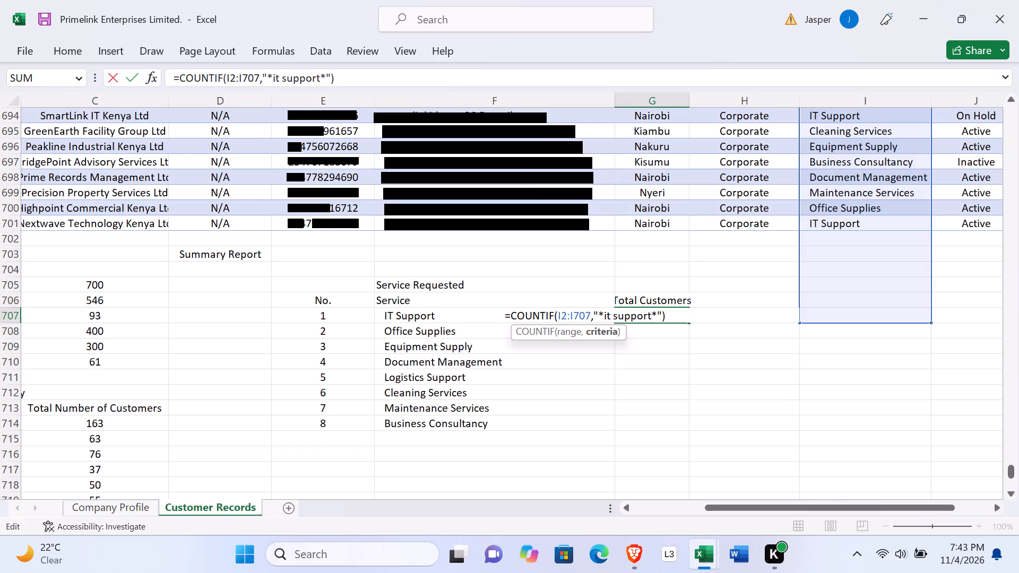
key(Return)
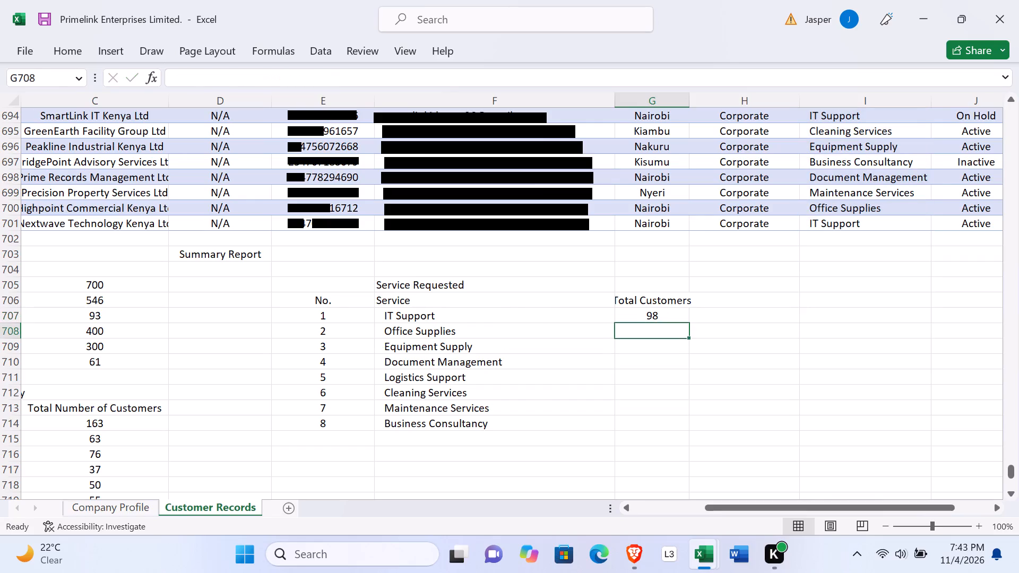
click(671, 312)
double_click(671, 312)
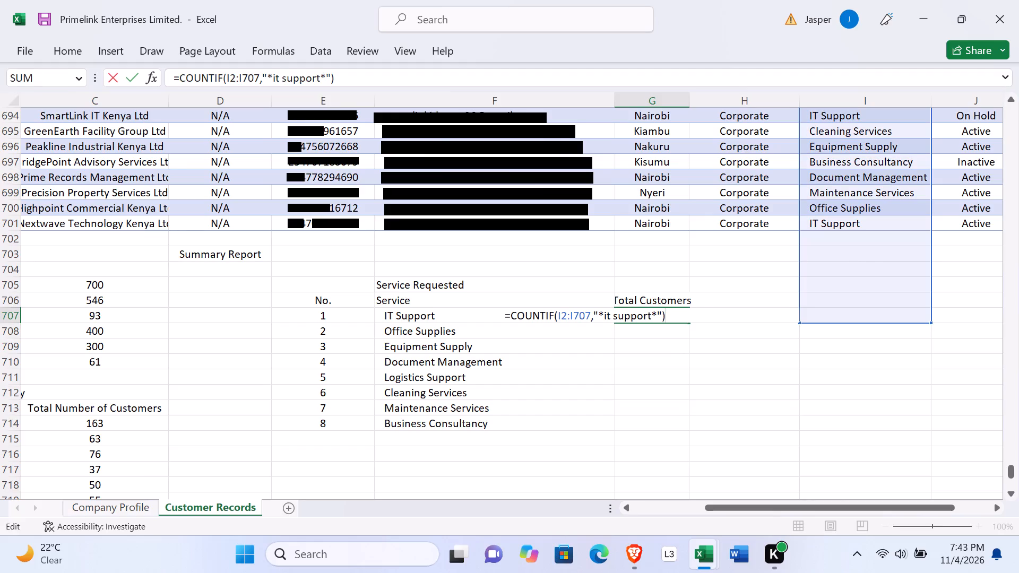
click(590, 313)
key(BackSpace)
key(1)
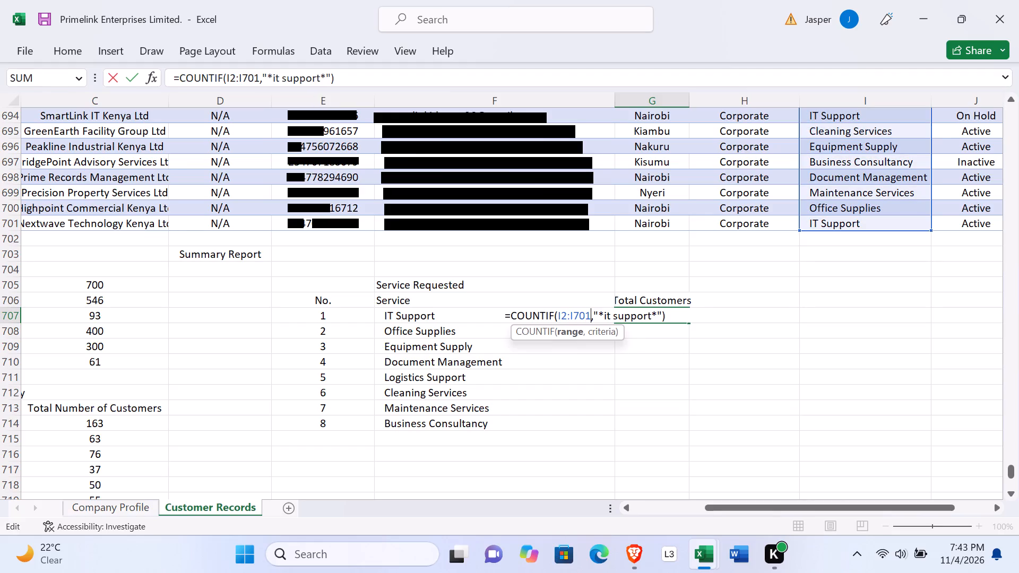
key(Return)
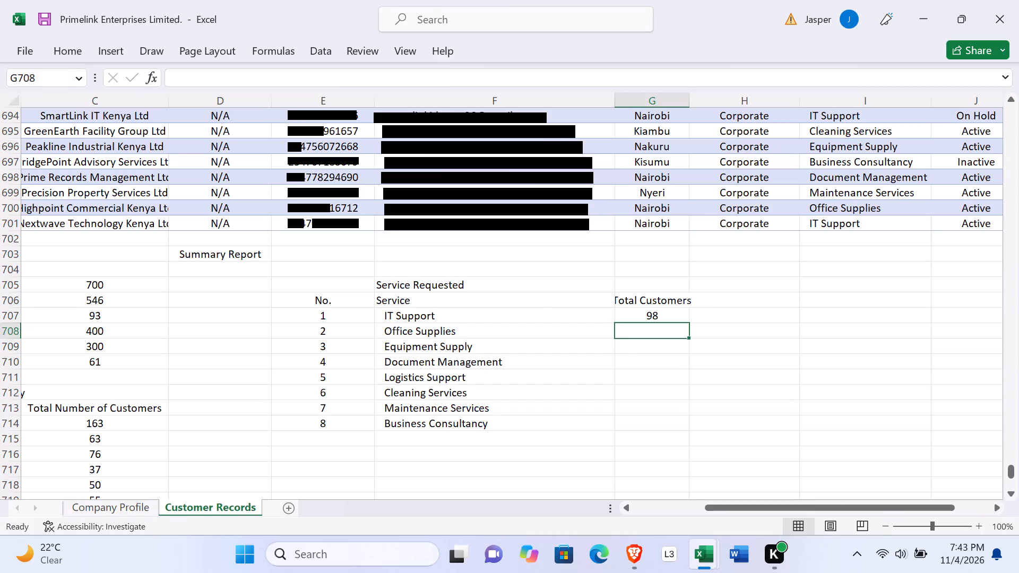
Copy the G707 formula text into G708, in the Office Supplies row, and set its criterion to "*office supplies*".
double_click(649, 317)
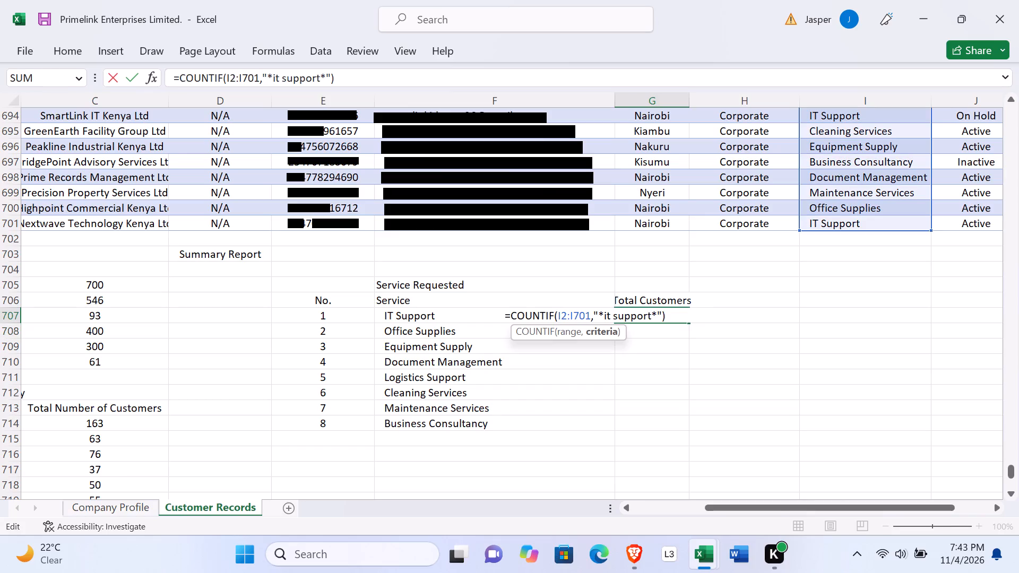
drag(506, 313, 676, 310)
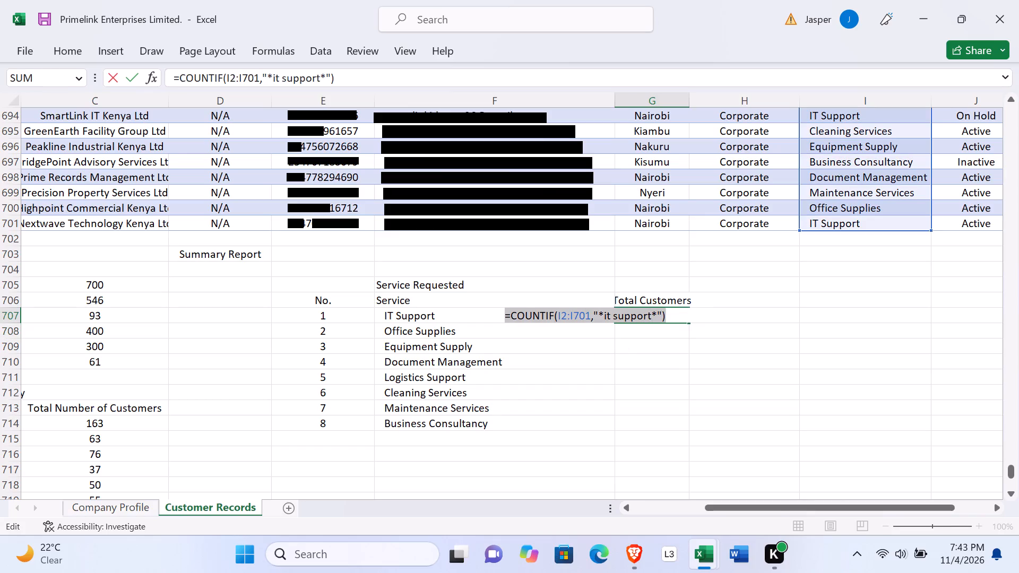
key(ctrl+c)
key(Return)
double_click(646, 330)
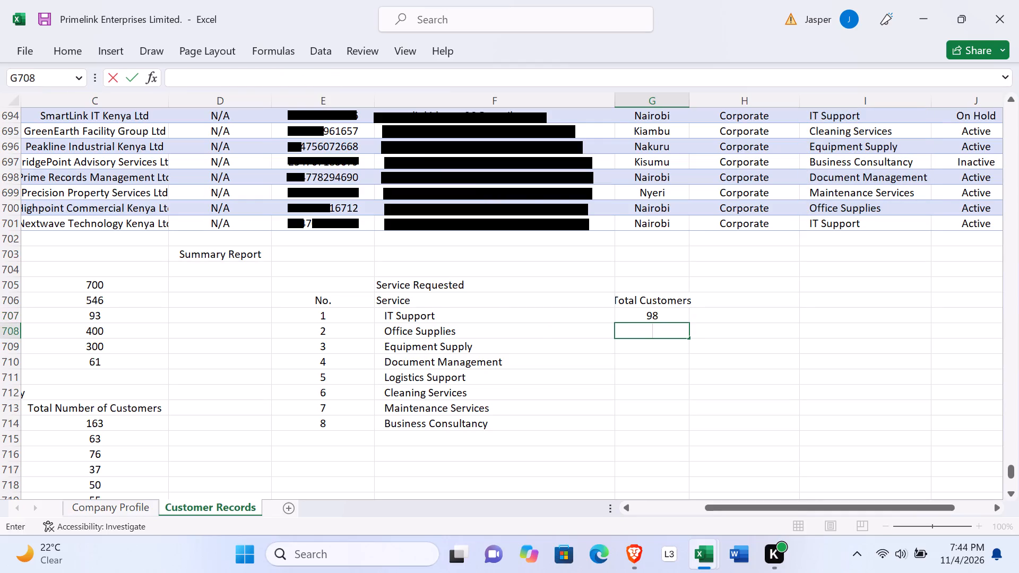
key(ctrl+v)
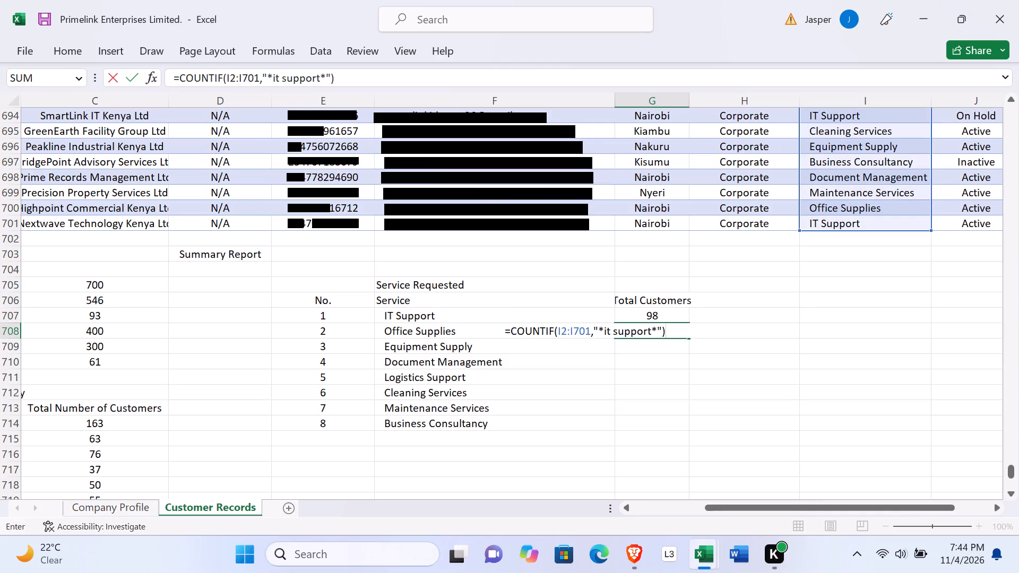
drag(650, 331, 602, 328)
text(office)
key(space)
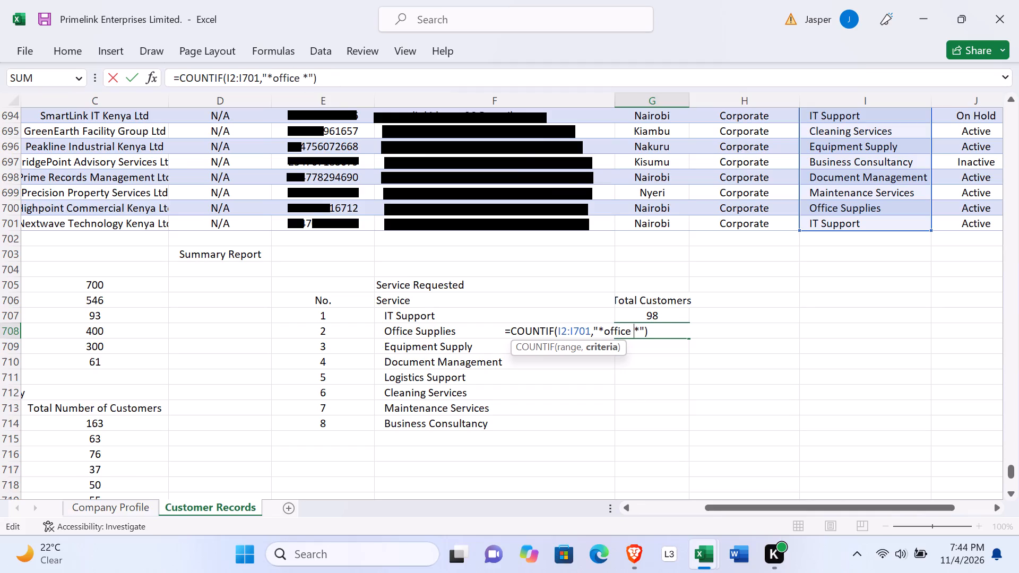
text(supplies)
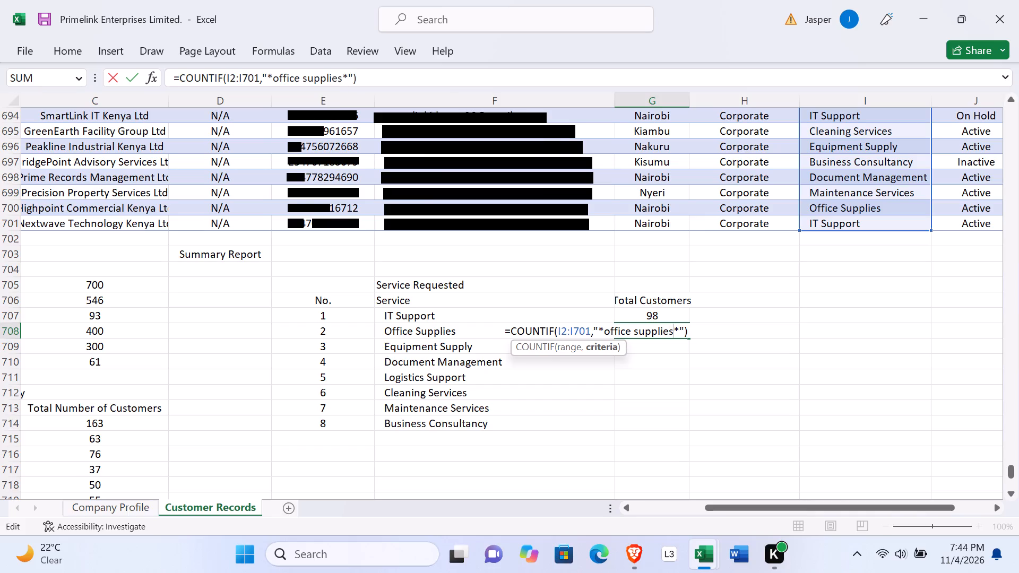
key(Return)
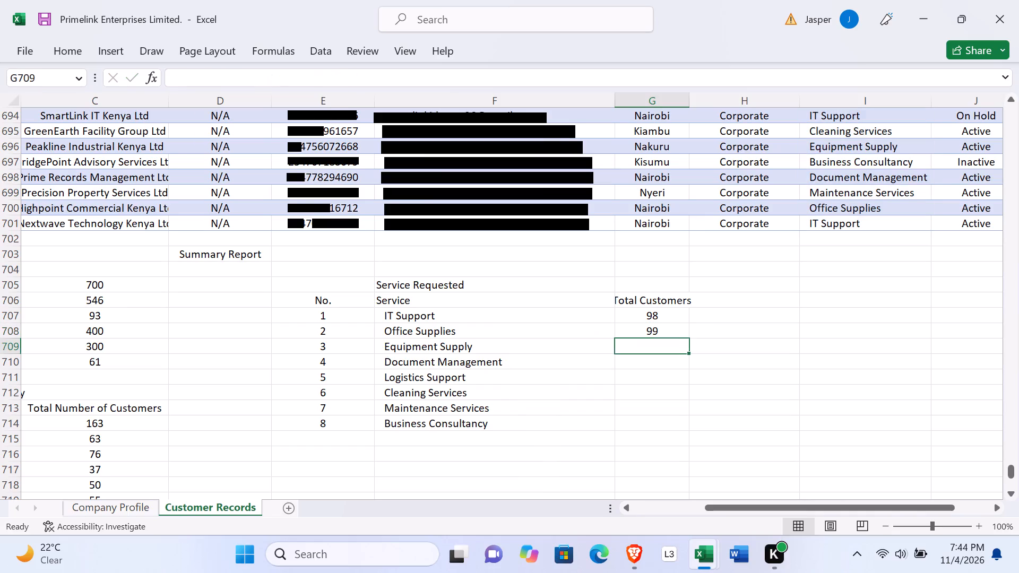
Paste the copied COUNTIF formula into G709, in the Equipment Supply row, and set its criterion to "*equipment supply*".
click(643, 347)
double_click(643, 347)
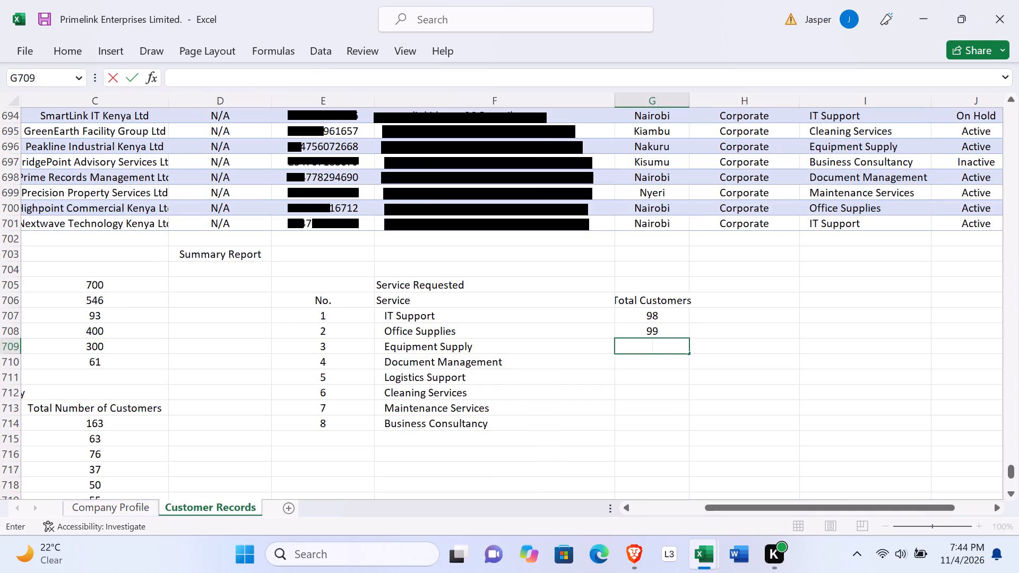
key(ctrl+v)
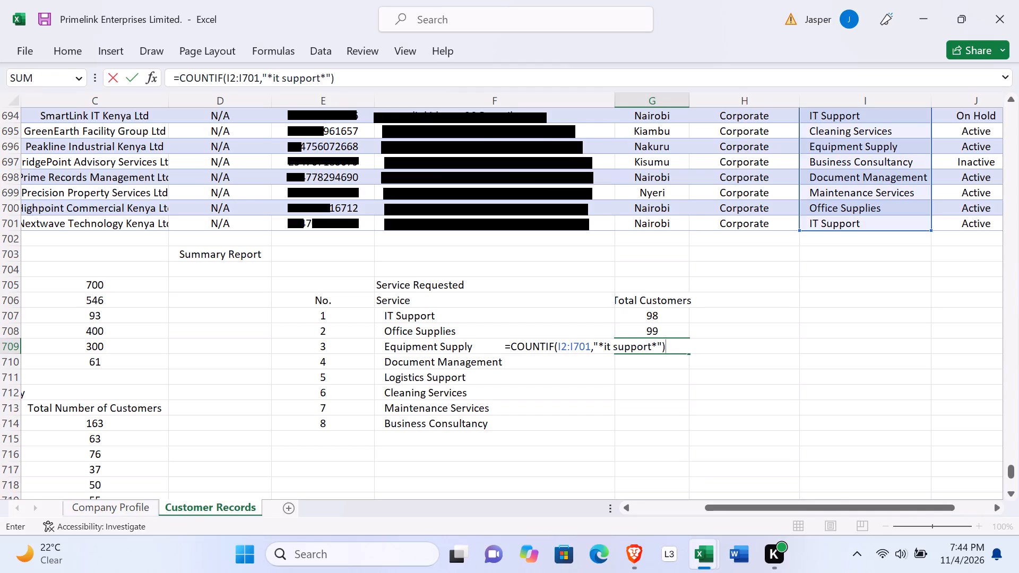
drag(651, 344, 605, 343)
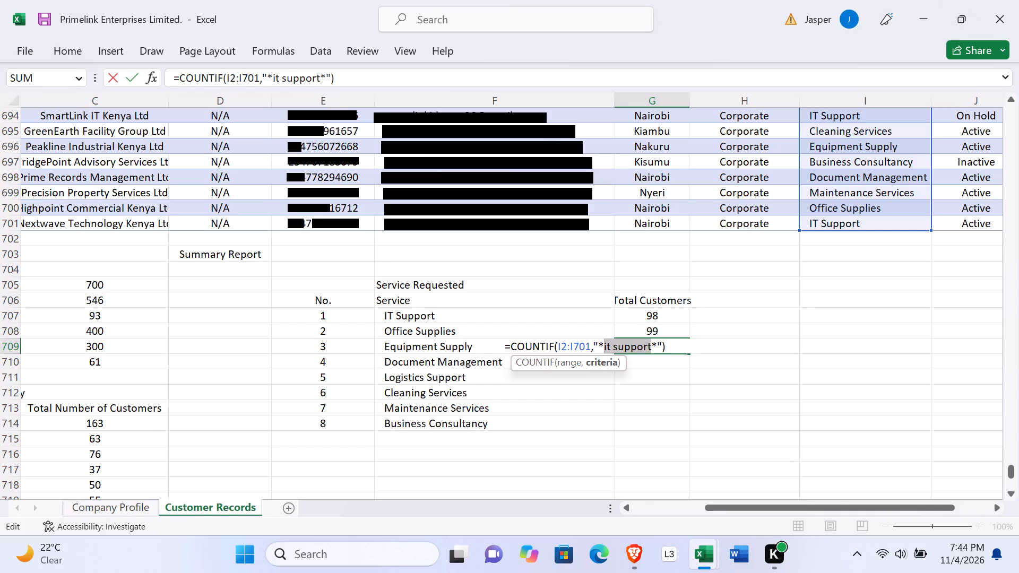
key(e)
text(quip)
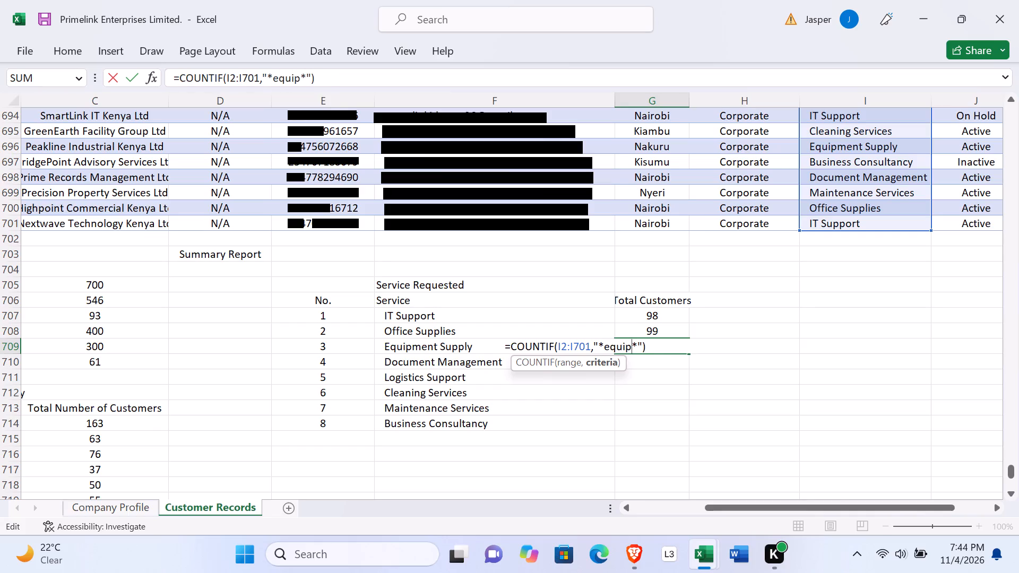
text(ment)
key(space)
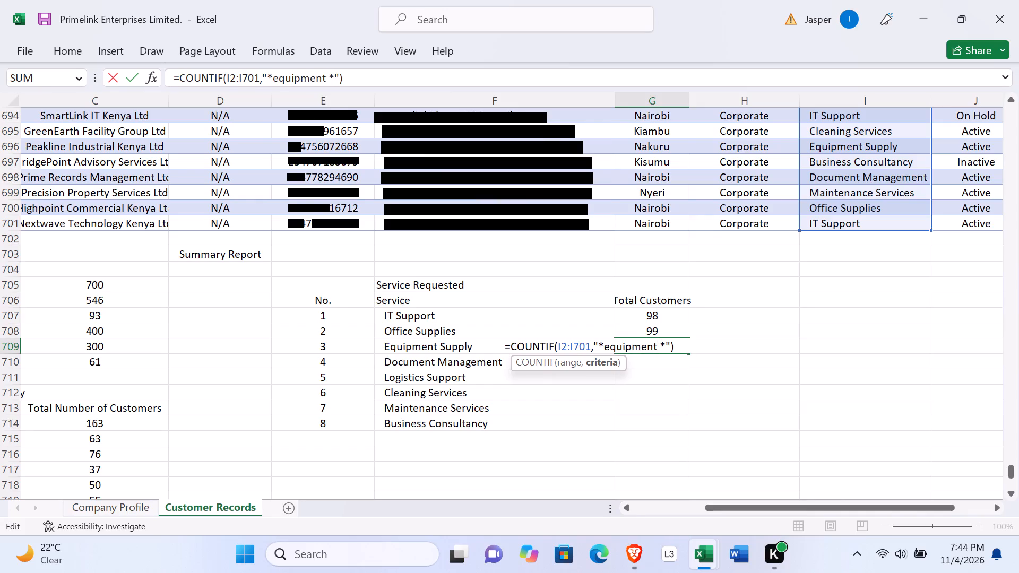
text(su)
text(pply)
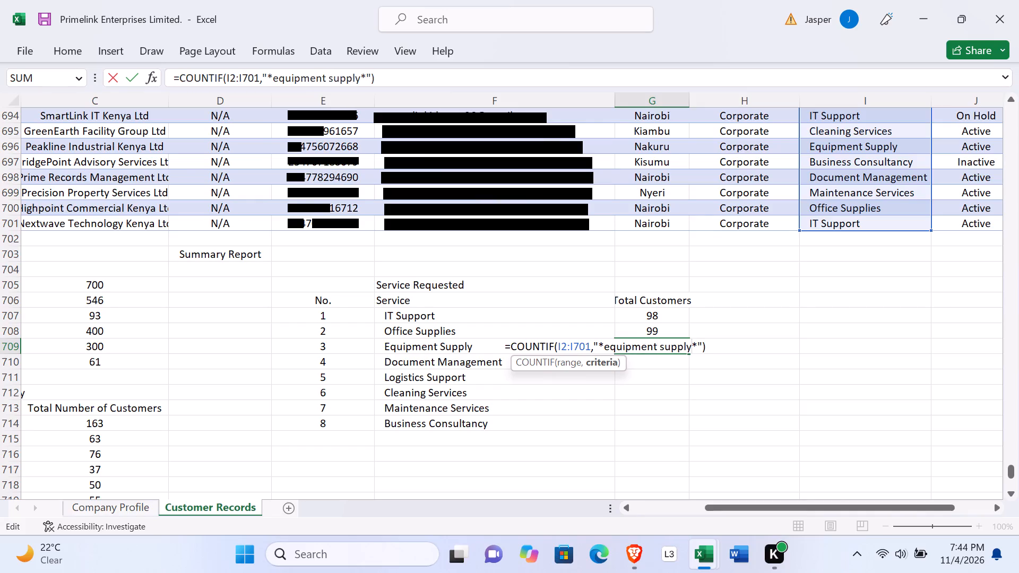
key(Return)
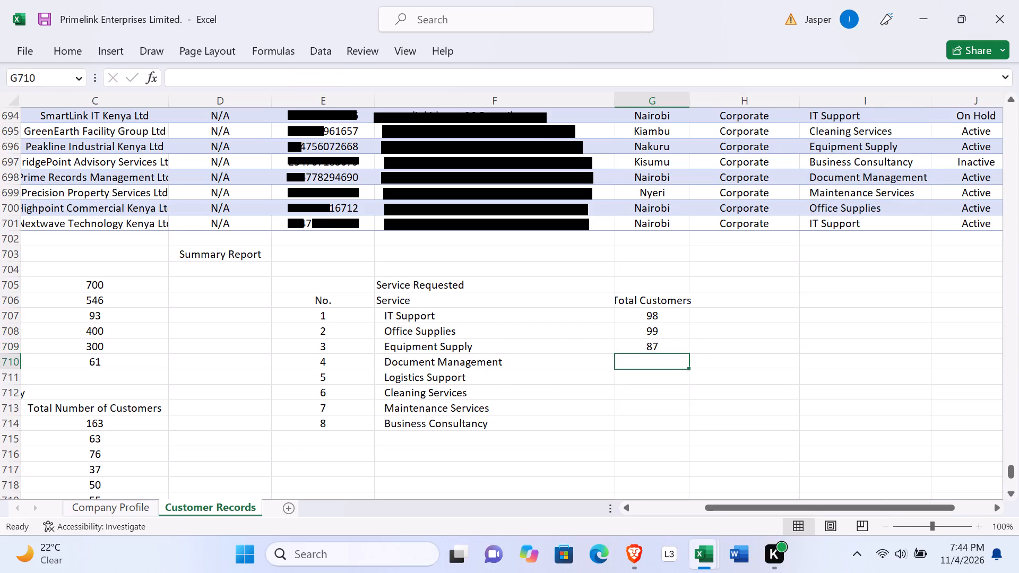
Paste the COUNTIF formula into G710, in the Document Management row, and set its criterion to "*document management*".
double_click(641, 363)
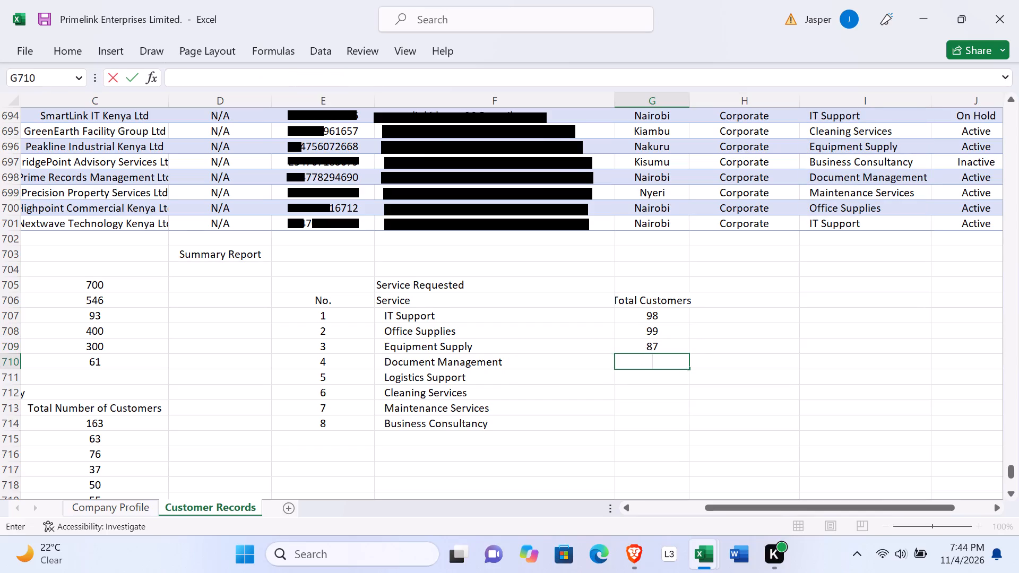
key(ctrl+v)
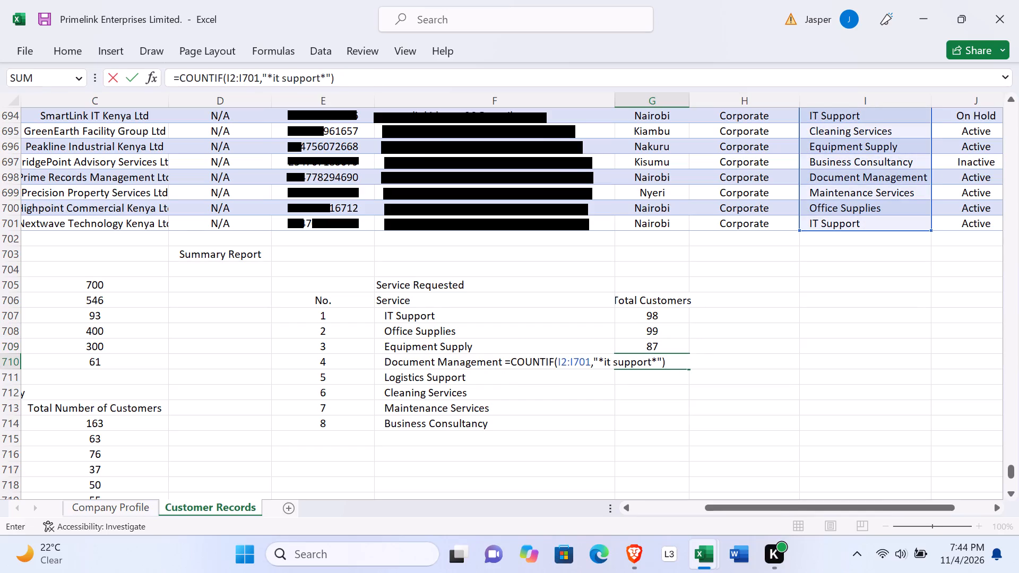
drag(650, 359, 611, 362)
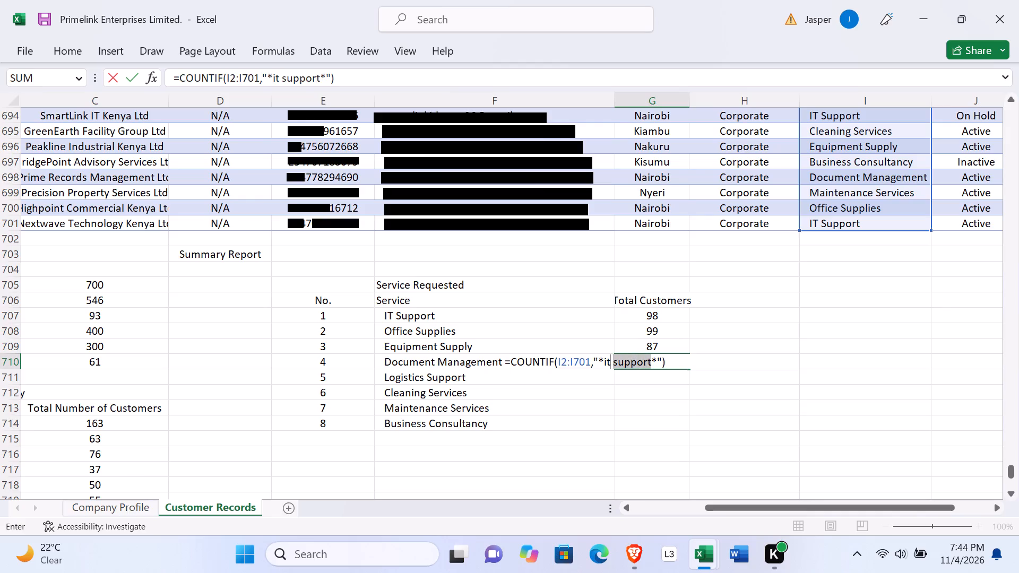
drag(611, 362, 605, 359)
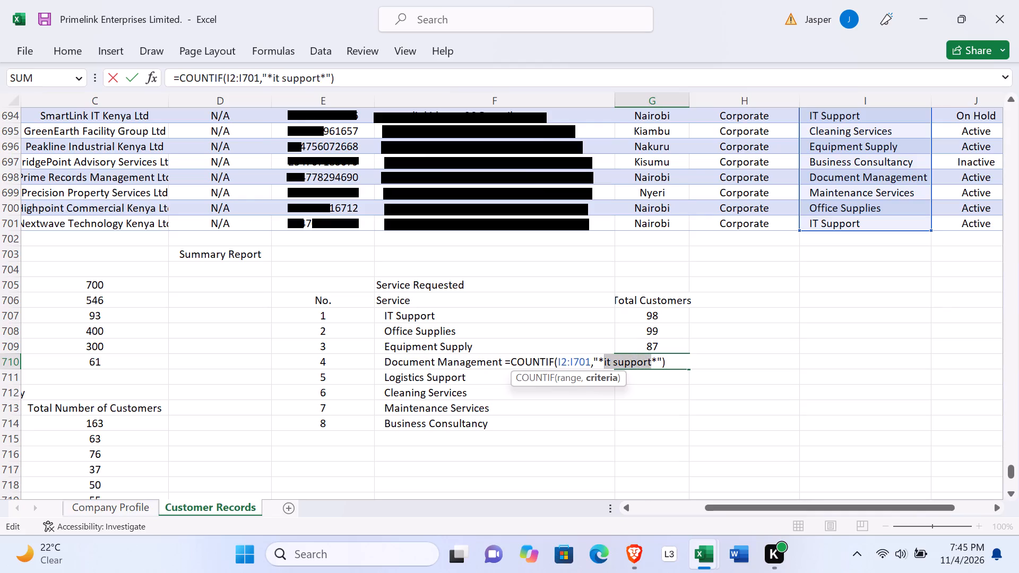
text(document)
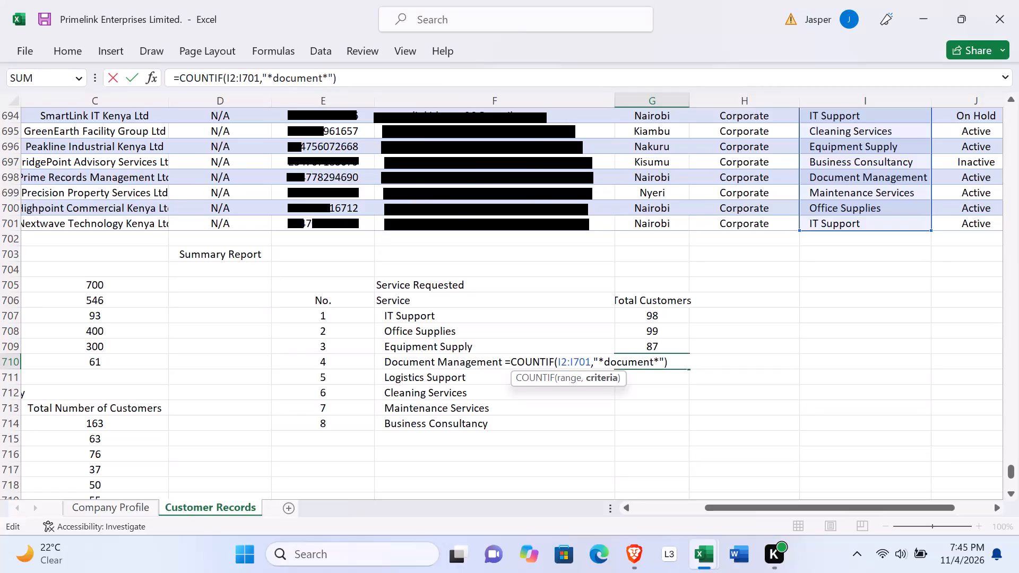
key(space)
text(manage)
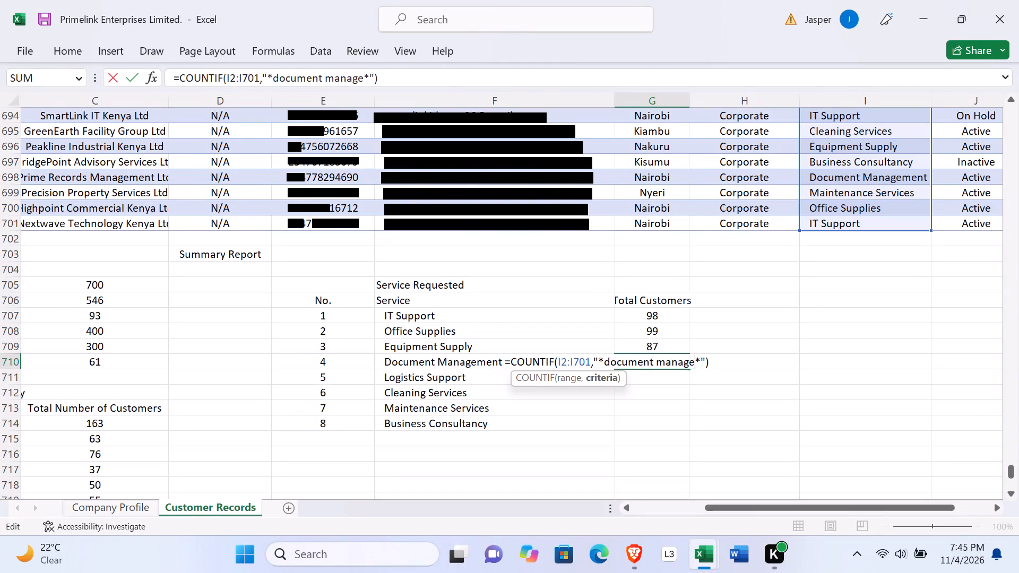
text(ment)
key(Return)
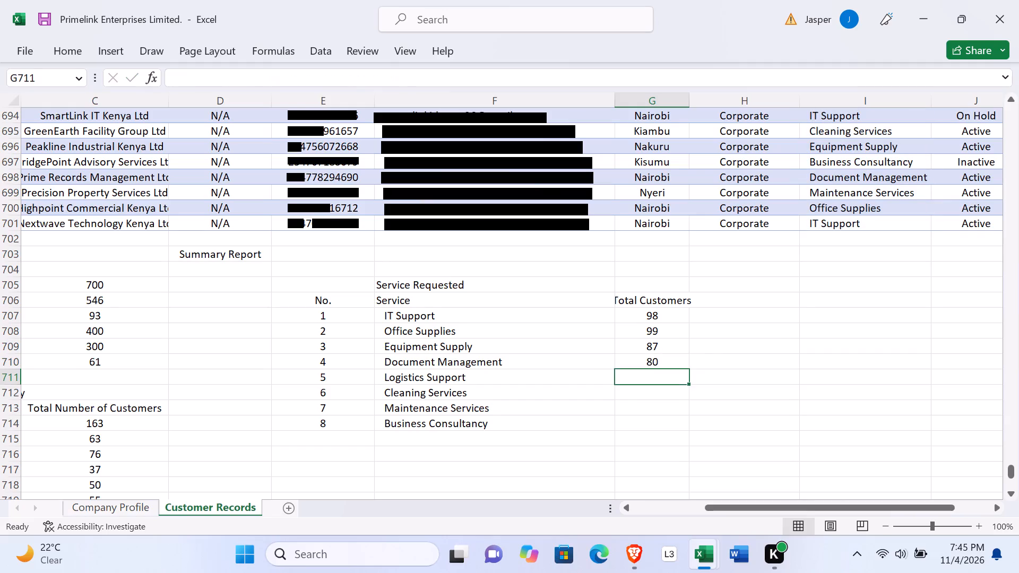
Paste the COUNTIF formula into G711, in the Logistics Support row, and set its criterion to "*logistics support*".
double_click(641, 378)
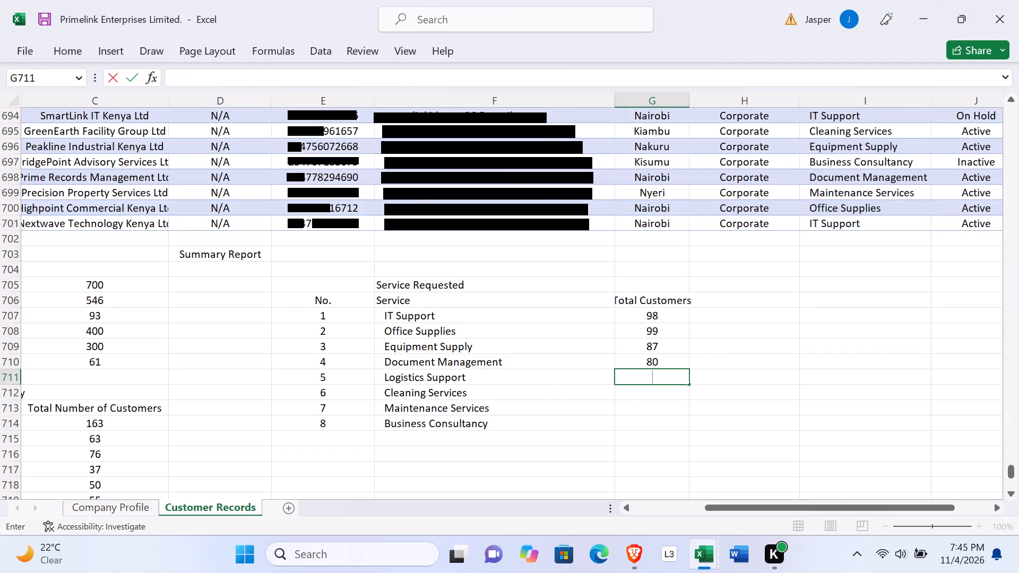
key(ctrl+v)
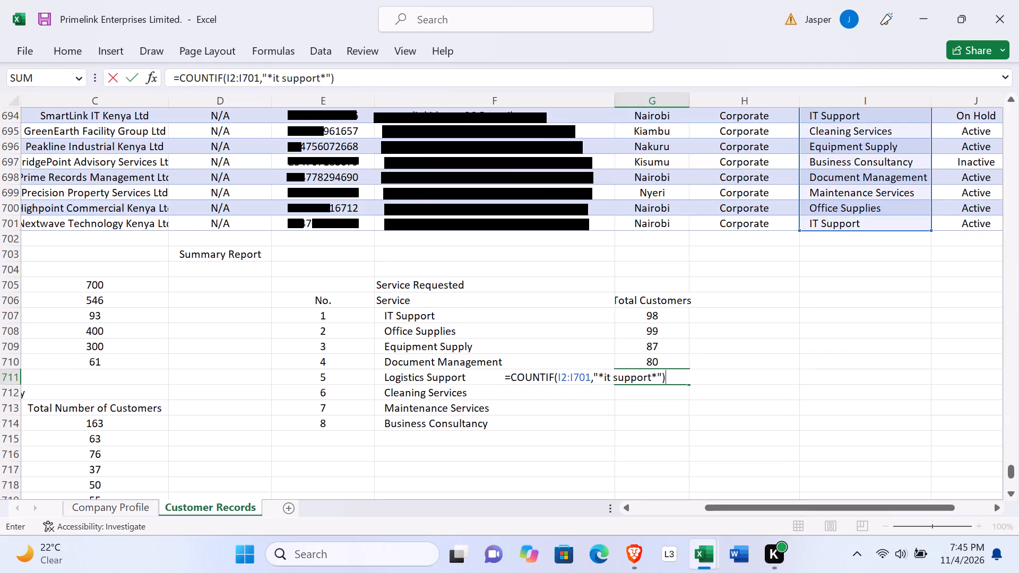
drag(652, 376, 611, 376)
drag(611, 376, 604, 377)
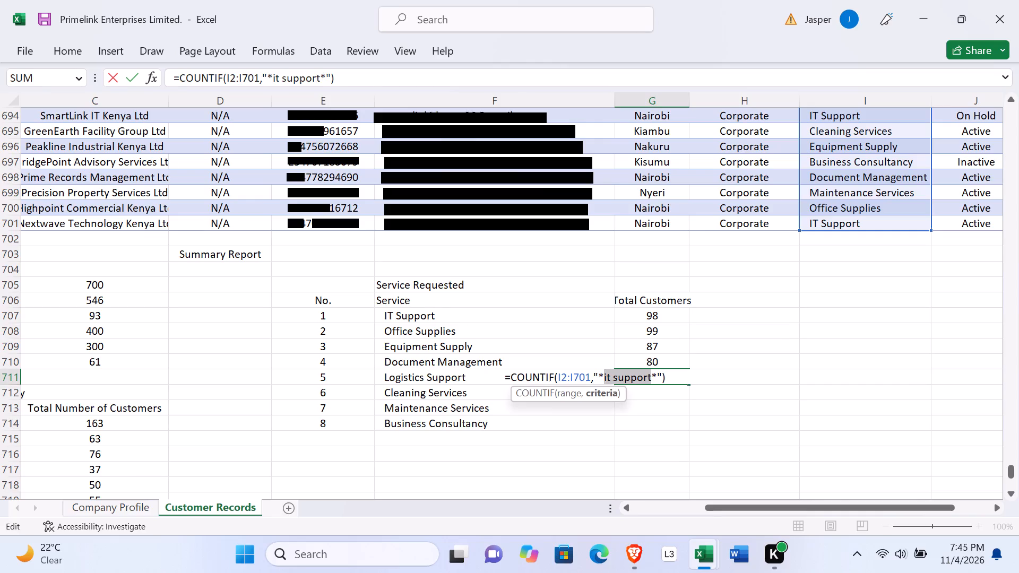
text(lo)
text(gi)
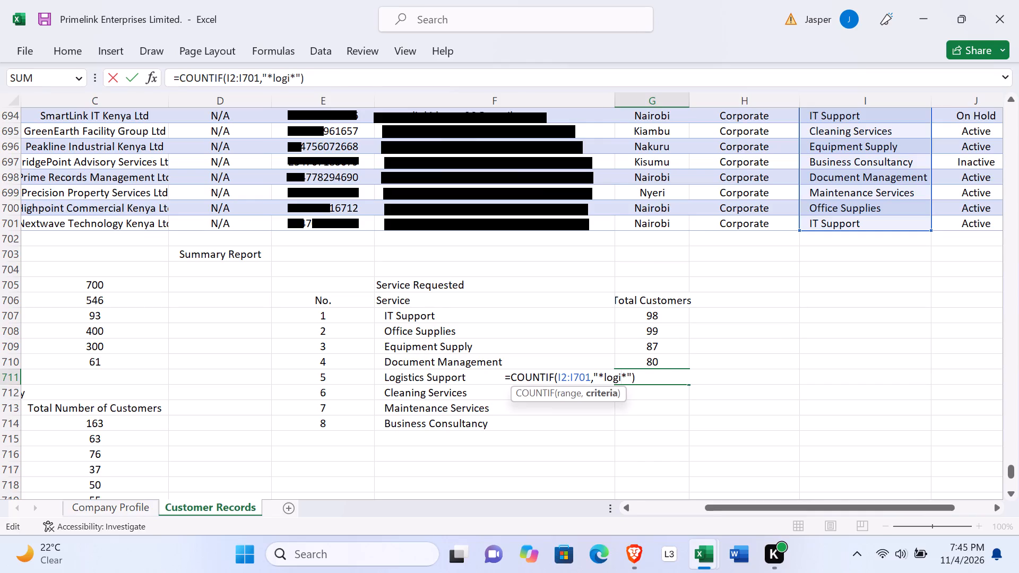
text(stics)
key(space)
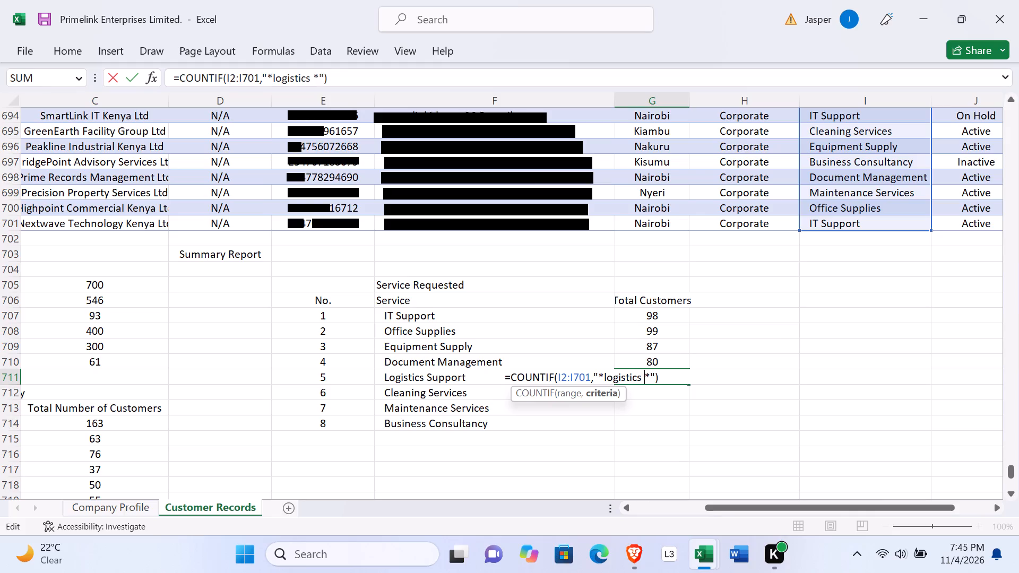
text(support)
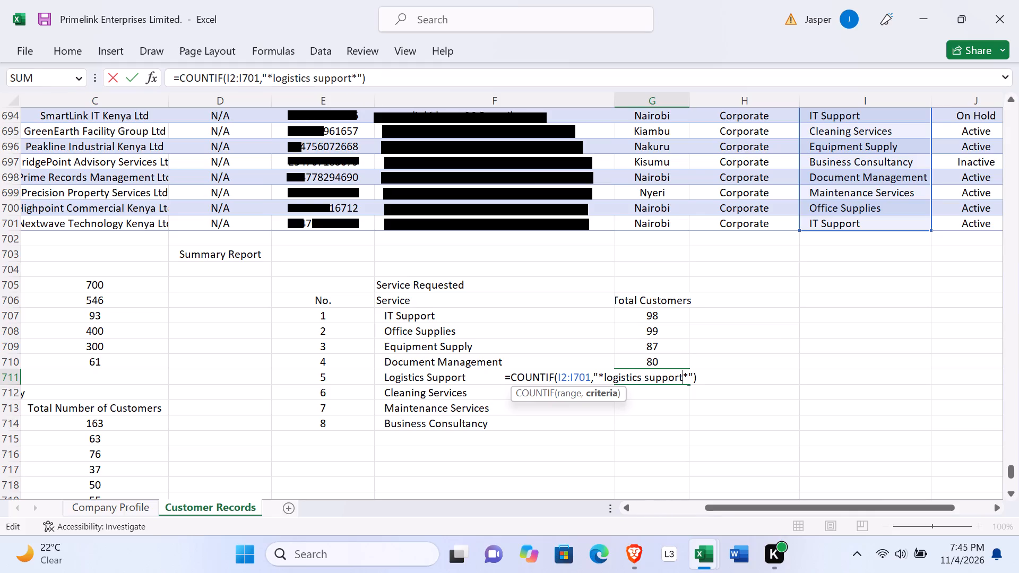
key(Return)
Paste the COUNTIF formula into G712, in the Cleaning Services row, and set its criterion to "*cleaning services*".
double_click(647, 392)
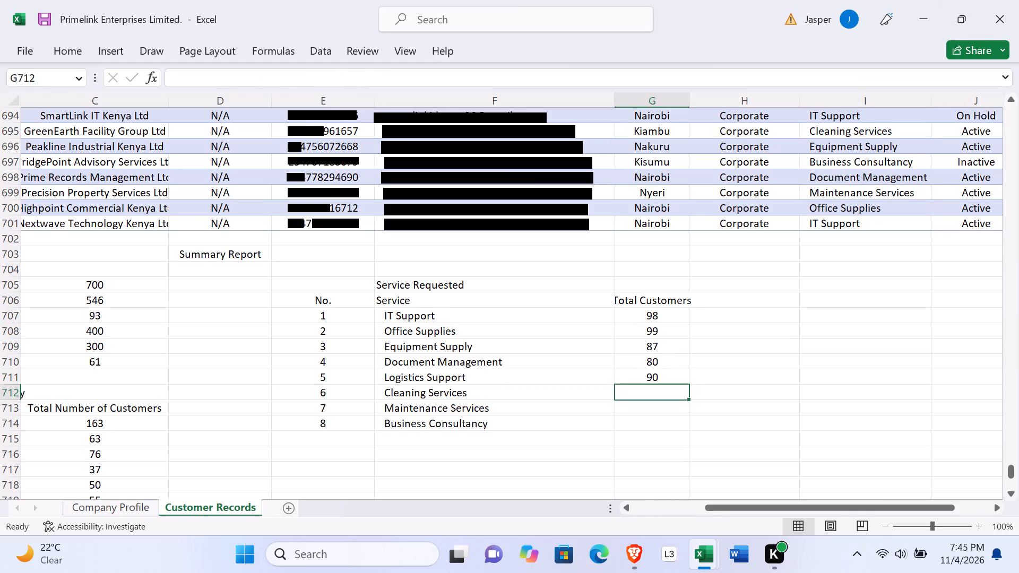
key(ctrl+v)
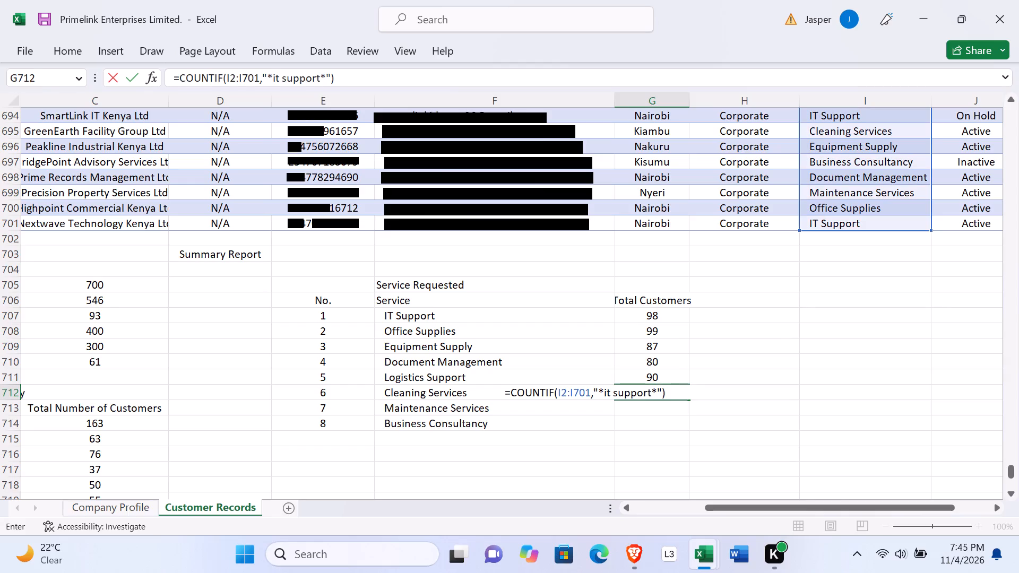
drag(650, 392, 649, 392)
drag(649, 392, 606, 393)
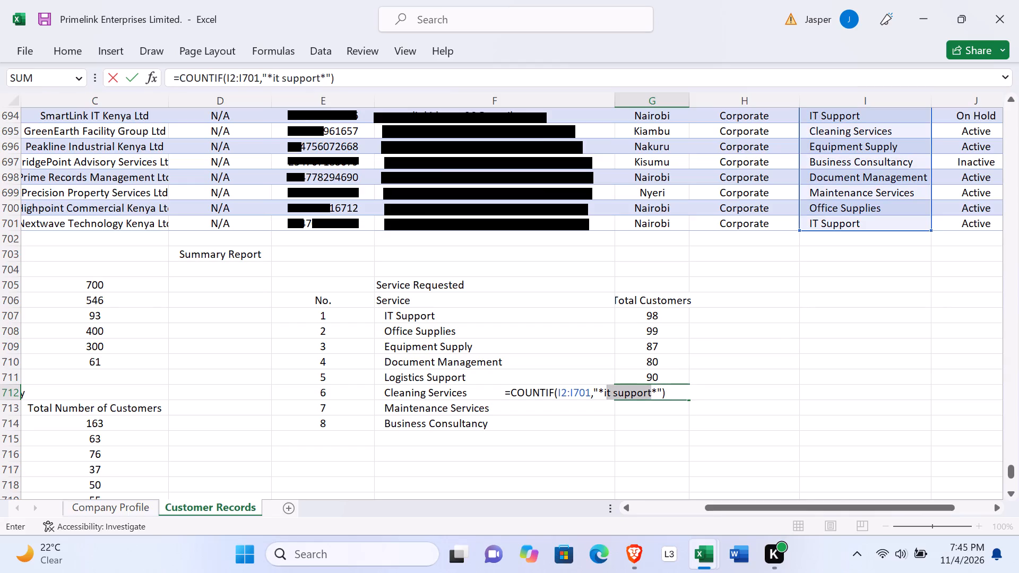
drag(606, 393, 603, 390)
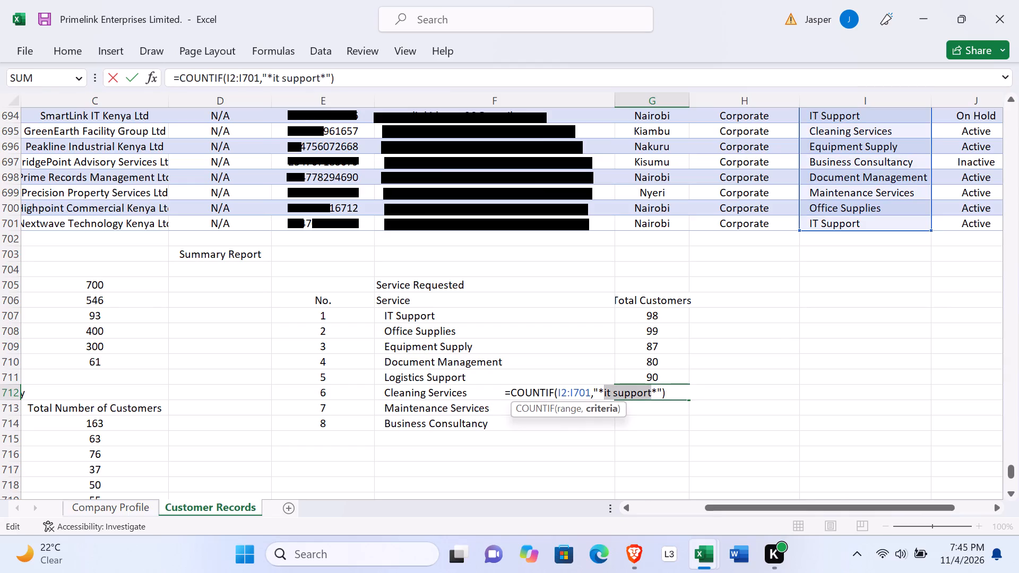
key(c)
text(leaning)
key(space)
text(ser)
text(vices)
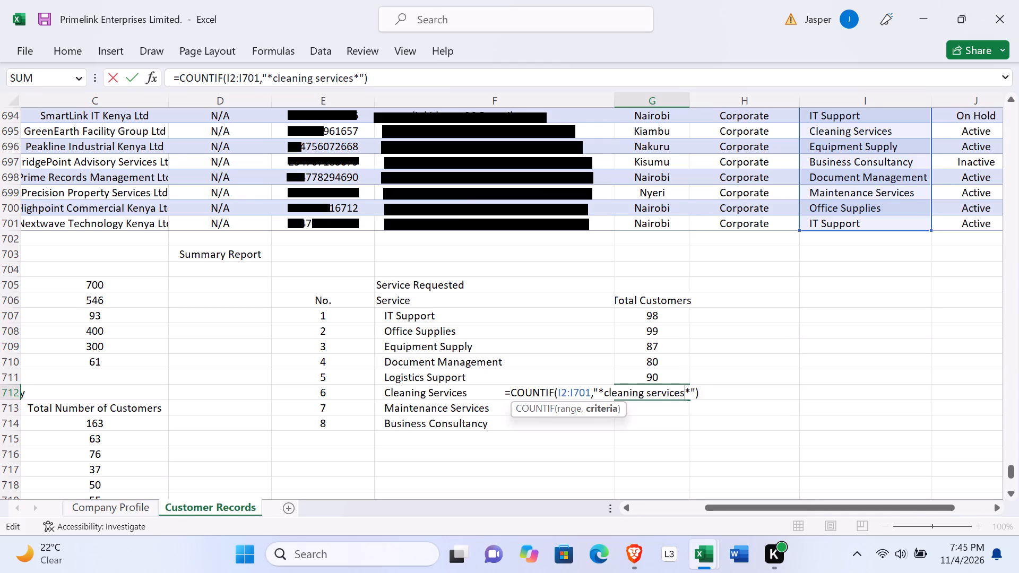
key(Return)
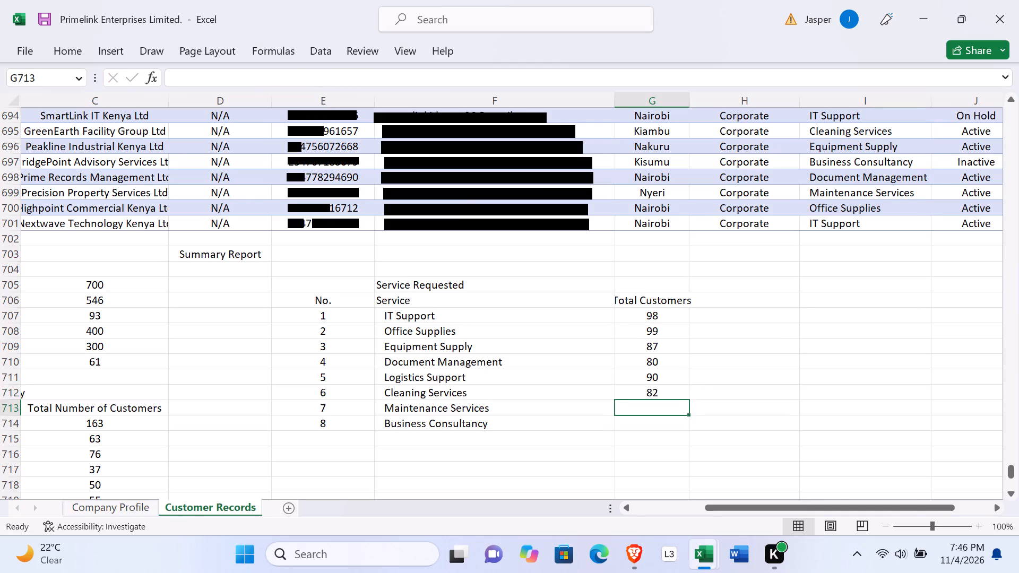
Paste the COUNTIF formula into G713, in the Maintenance Services row, and set its criterion to "*maintenance services*".
click(654, 409)
key(v)
key(BackSpace)
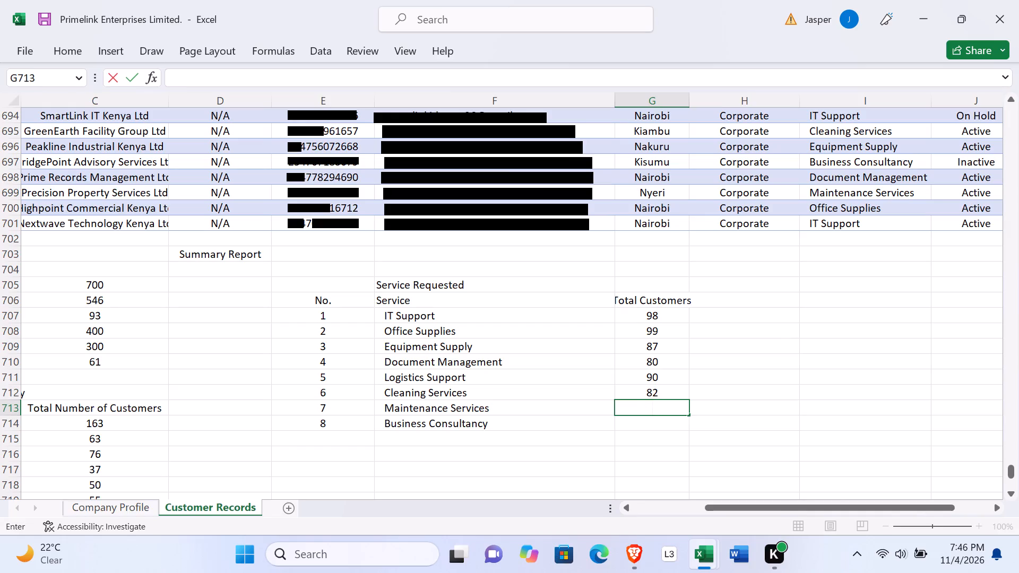
key(ctrl+v)
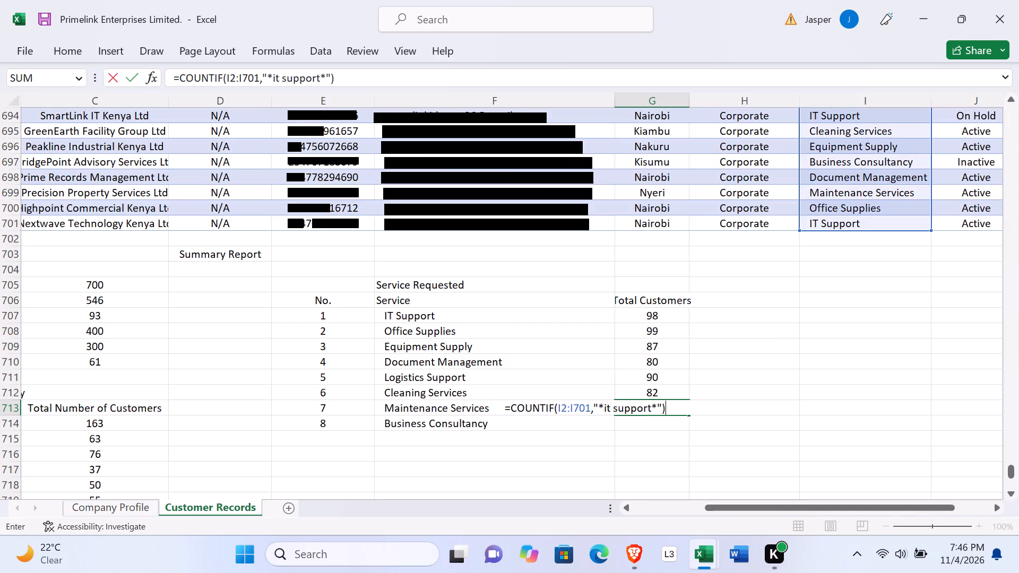
drag(652, 407, 603, 411)
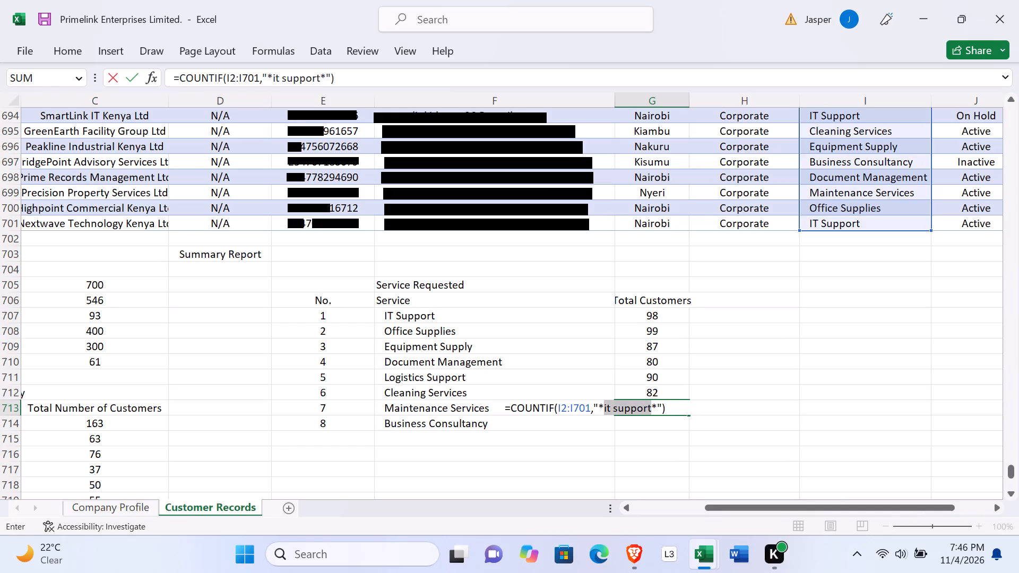
drag(603, 411, 602, 411)
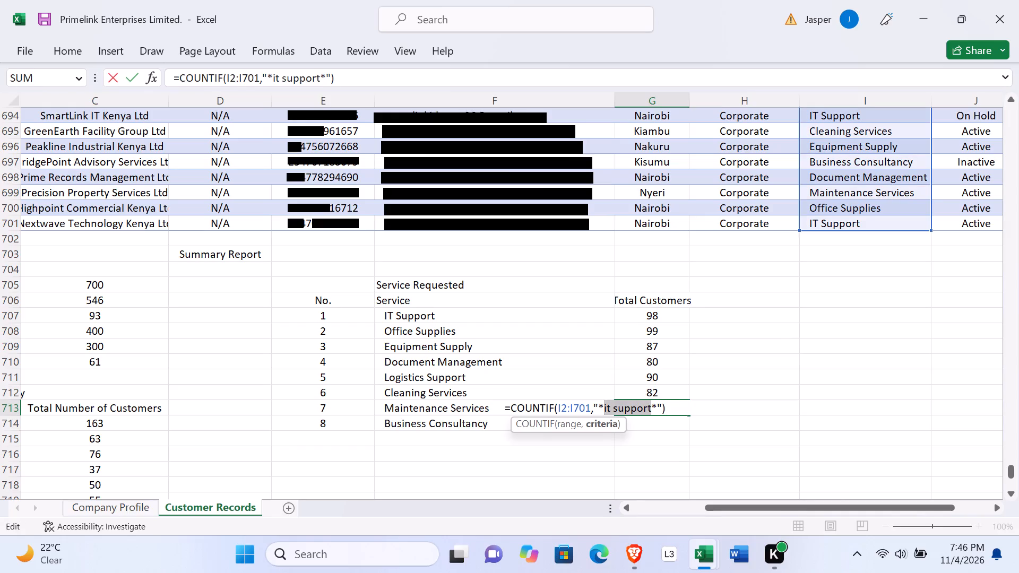
text(mai)
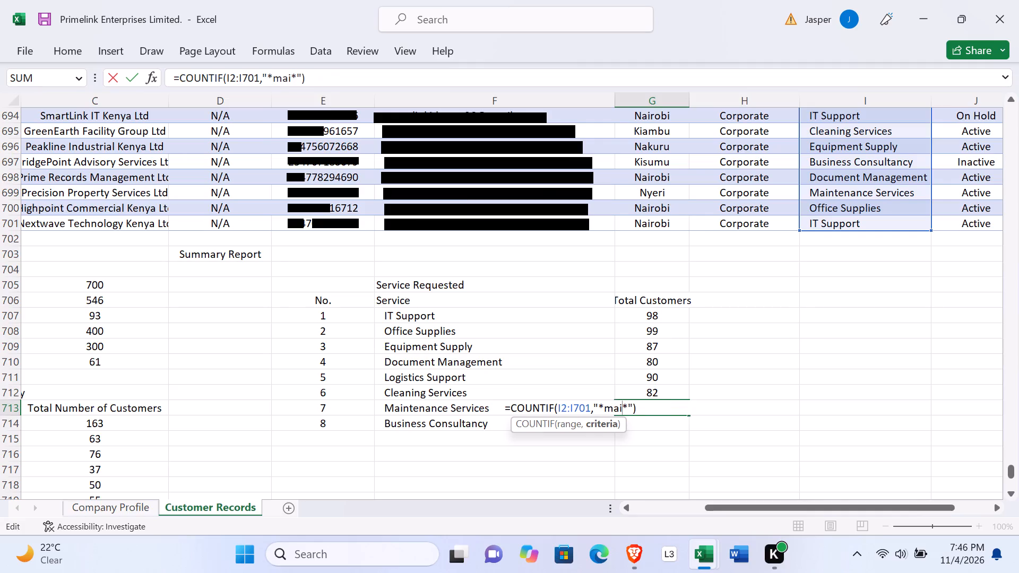
key(n)
text(te)
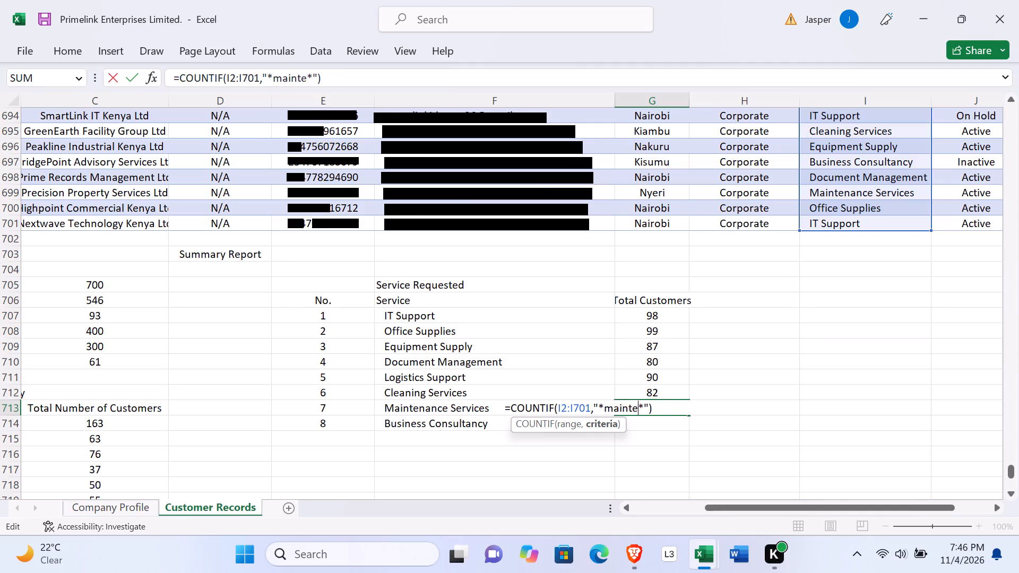
text(nance)
key(space)
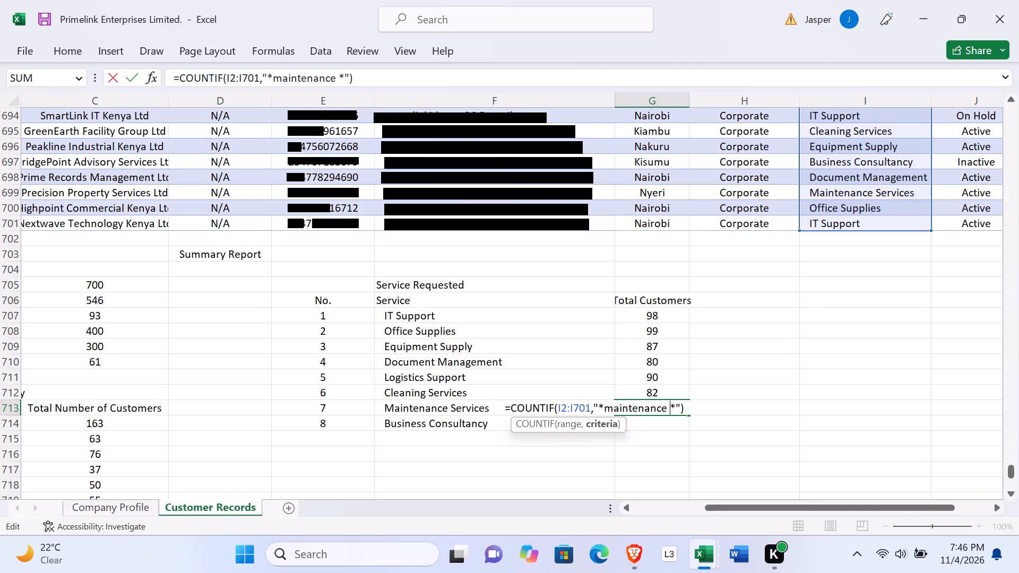
text(ser)
key(v)
key(BackSpace)
key(i)
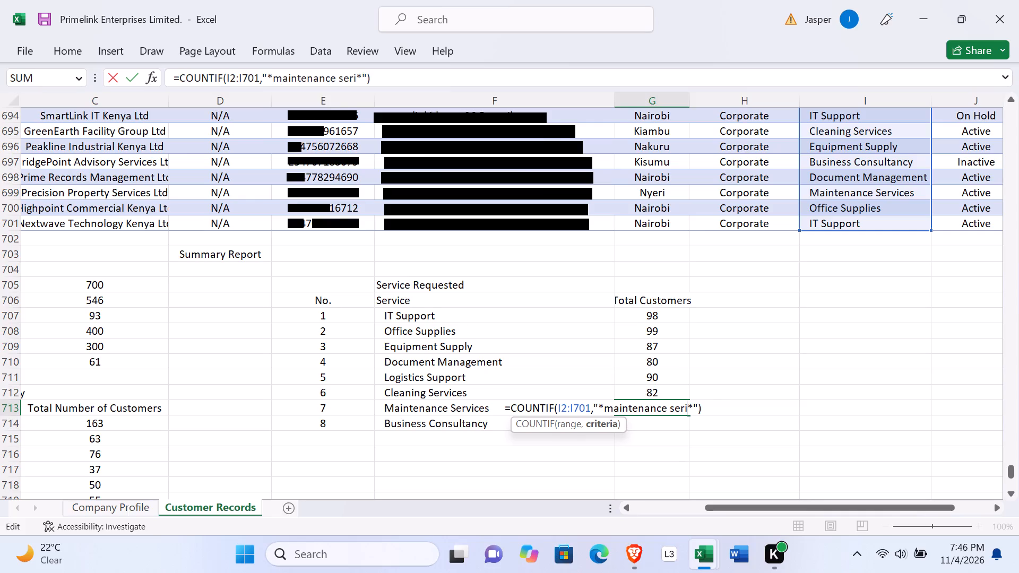
key(BackSpace)
text(vi)
key(c)
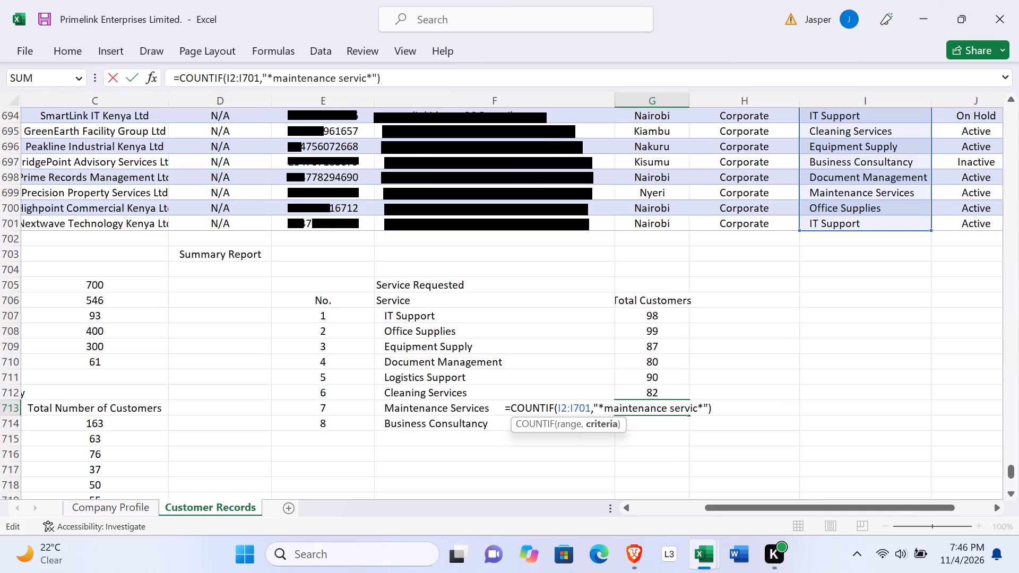
text(es)
key(Return)
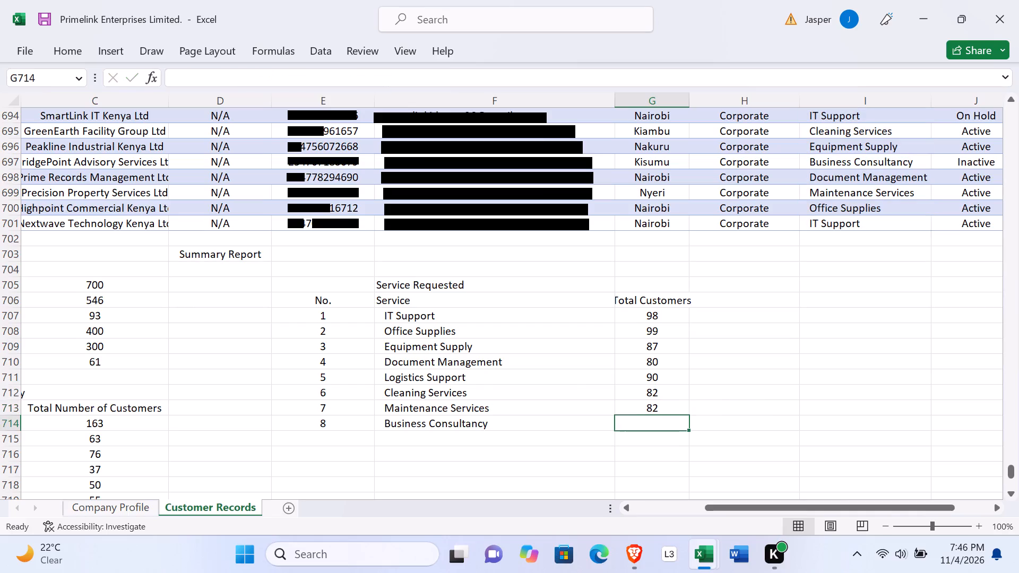
Paste the COUNTIF formula into G714, in the Business Consultancy row, and set its criterion to "*business consultancy*".
double_click(647, 423)
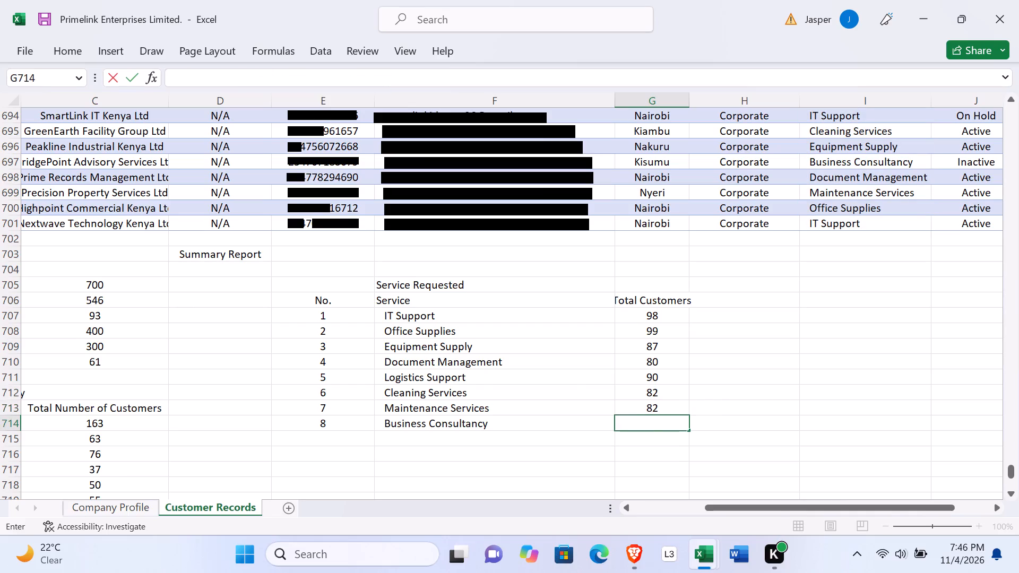
key(ctrl+v)
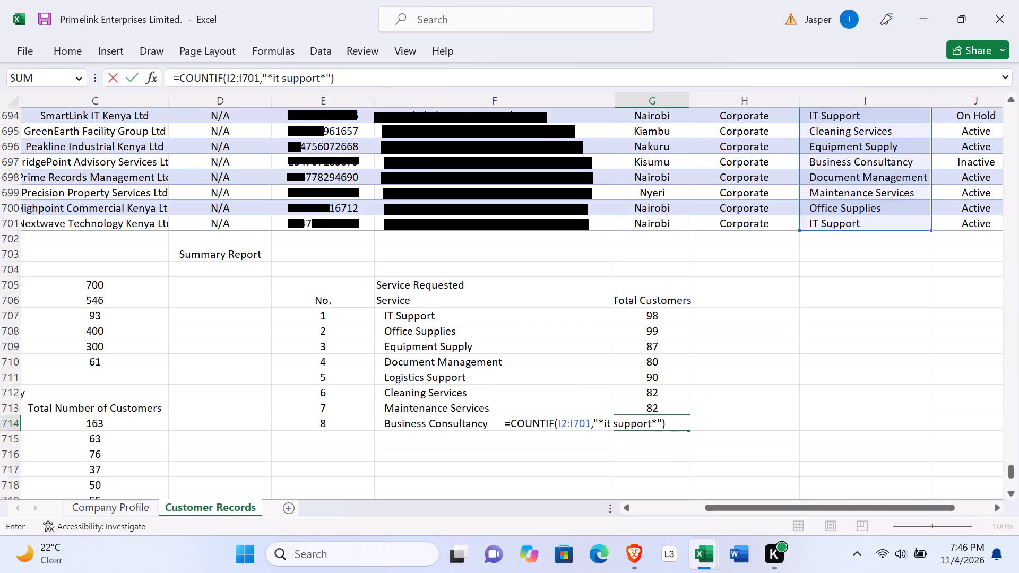
drag(654, 423, 611, 420)
drag(611, 420, 602, 421)
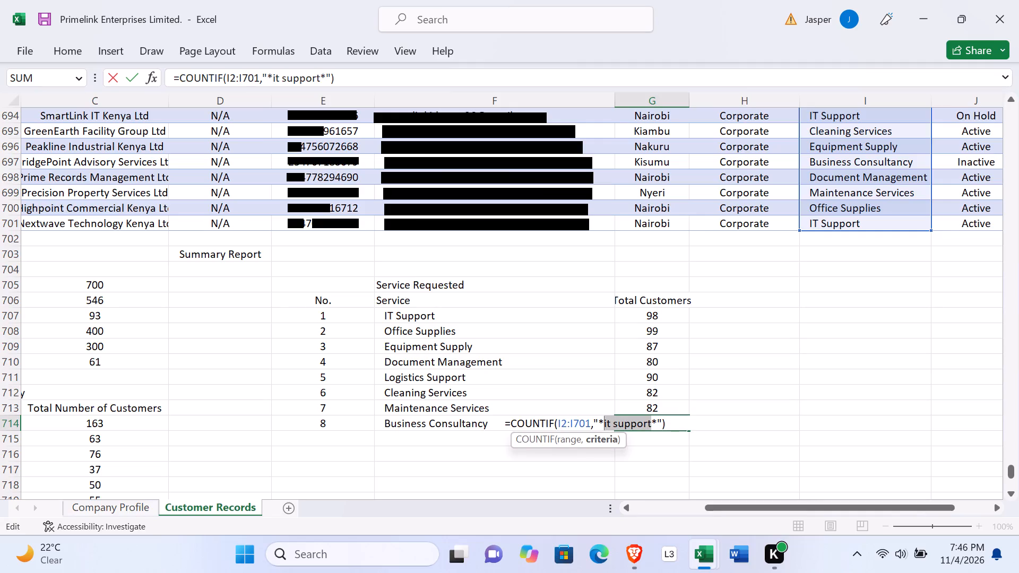
key(b)
text(usi)
text(ness)
key(space)
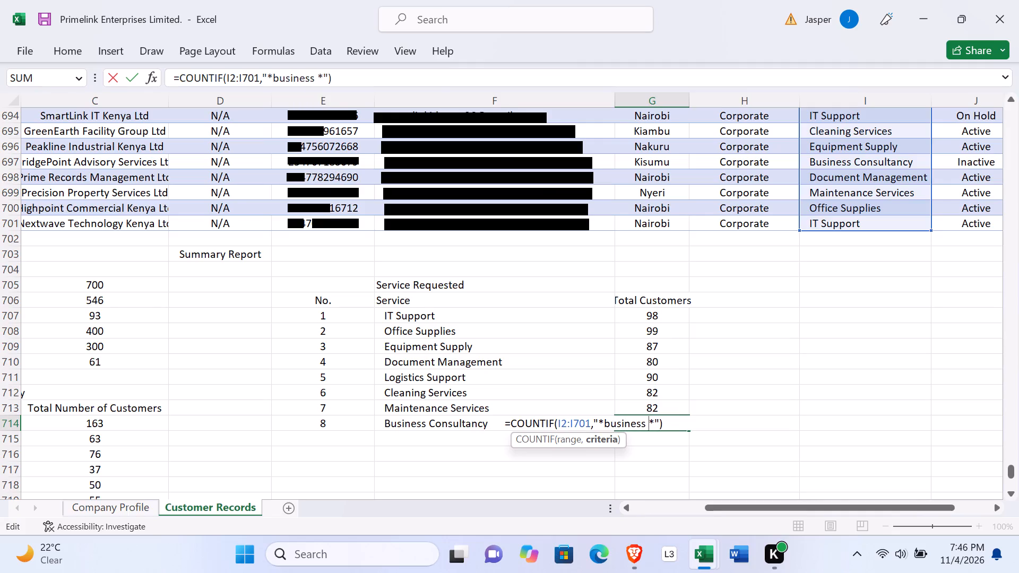
text(co)
key(n)
key(s)
text(ul)
text(tancy)
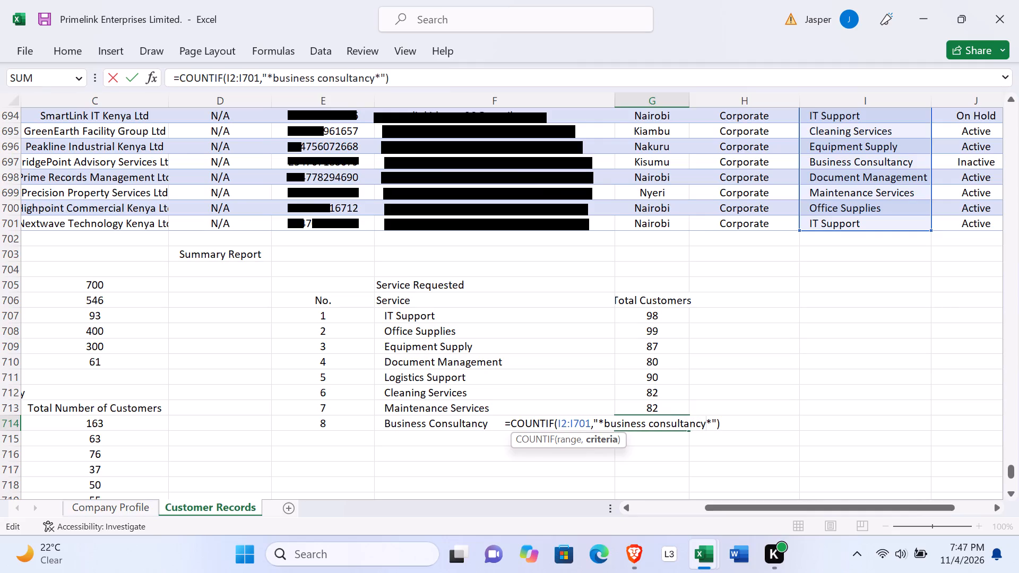
key(Return)
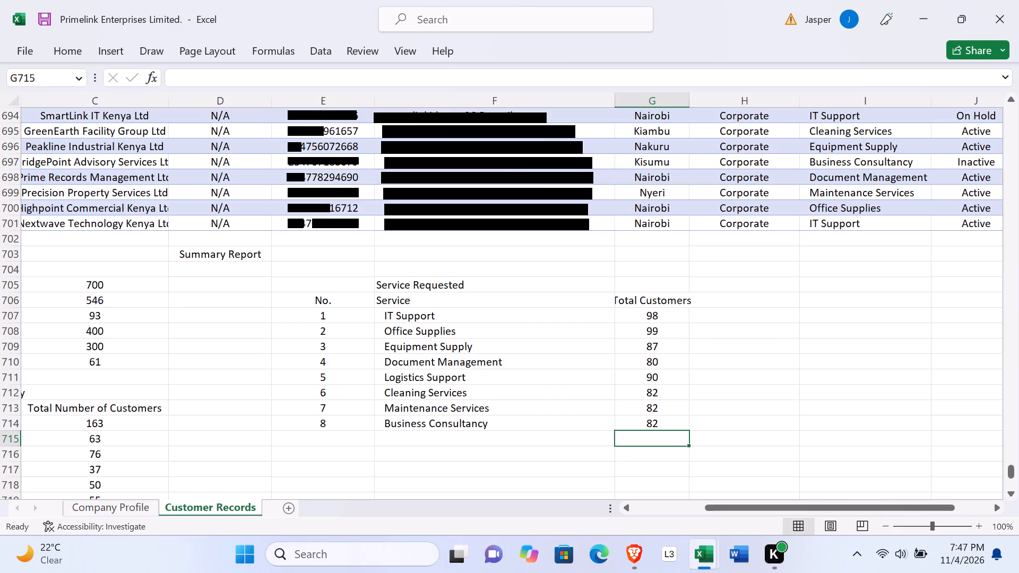
Add a bold "Total" label in F715, below Business Consultancy in the Service Requested table.
double_click(481, 442)
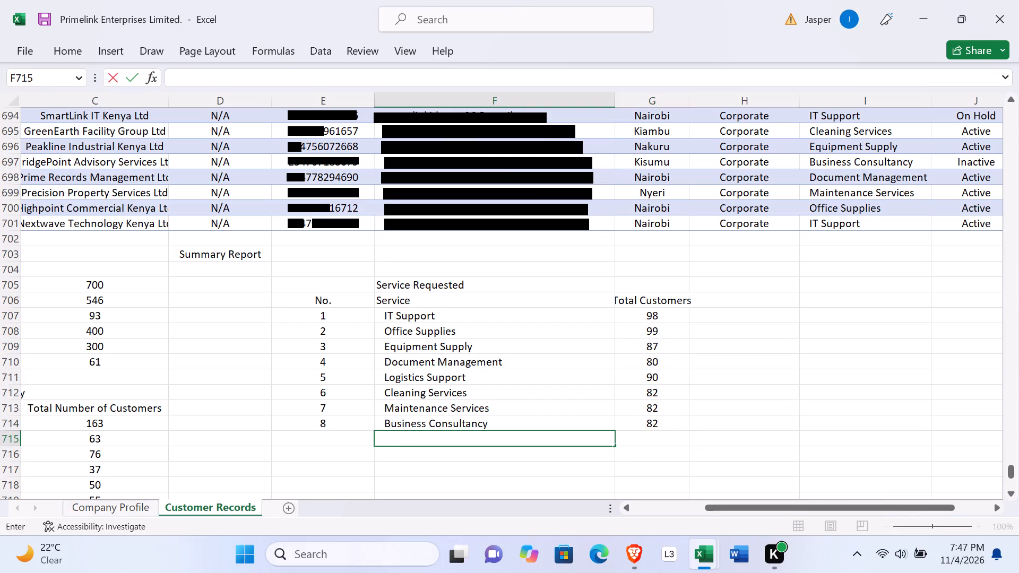
text(otal)
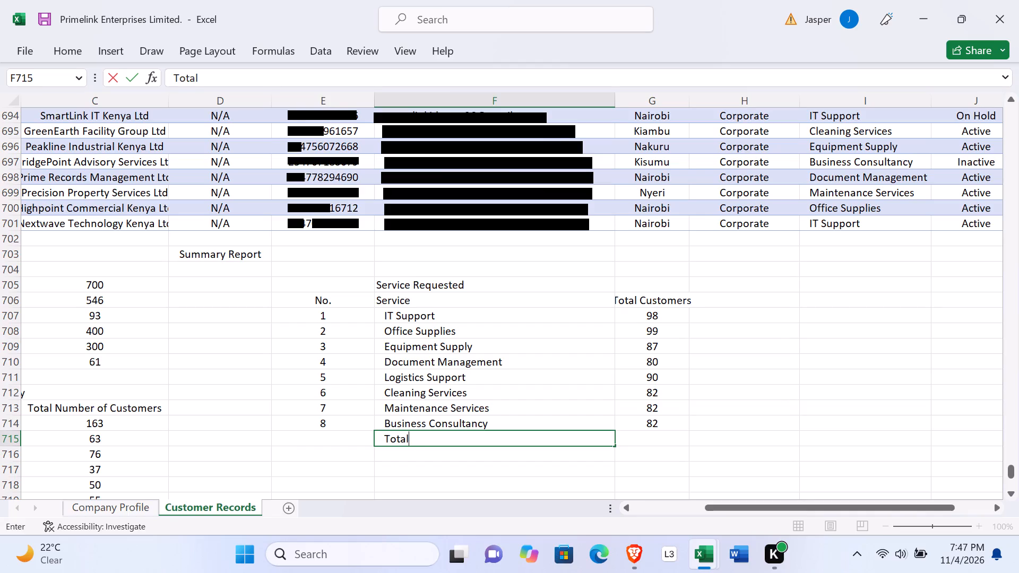
click(435, 458)
click(405, 439)
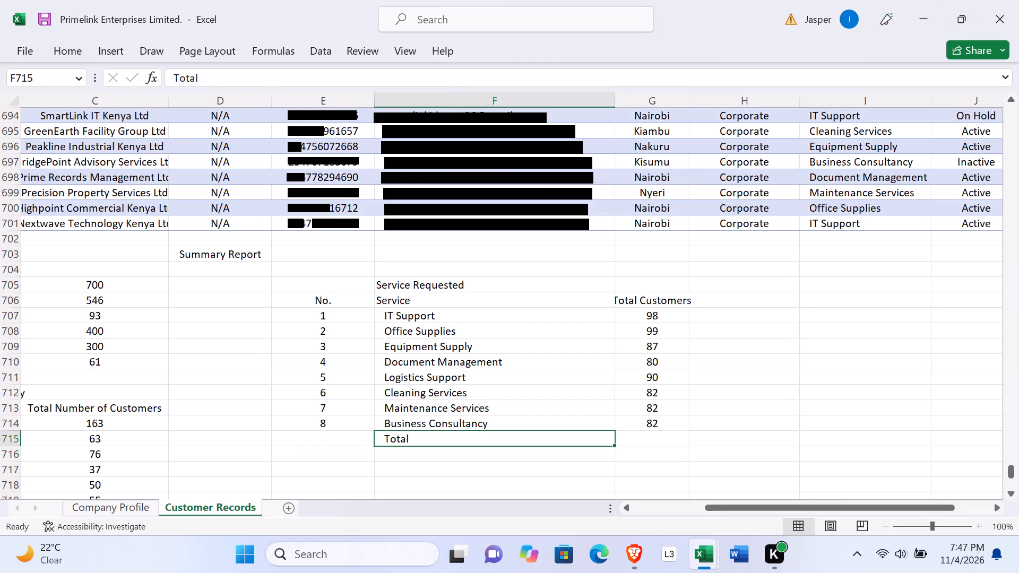
key(ctrl+b)
Sum the service counts G707:G714 in G715 and make the result bold.
click(644, 440)
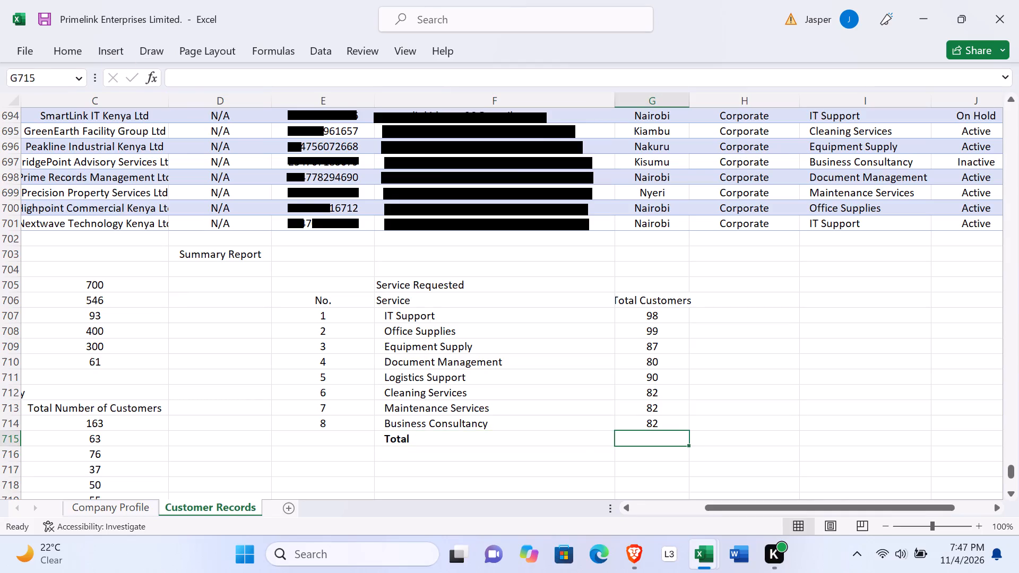
key(alt+equal)
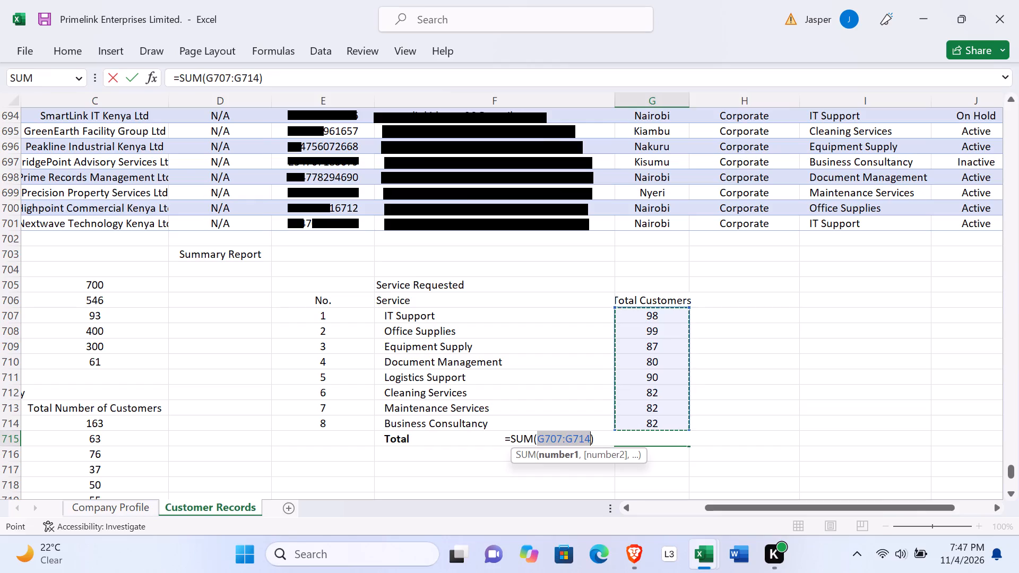
key(Return)
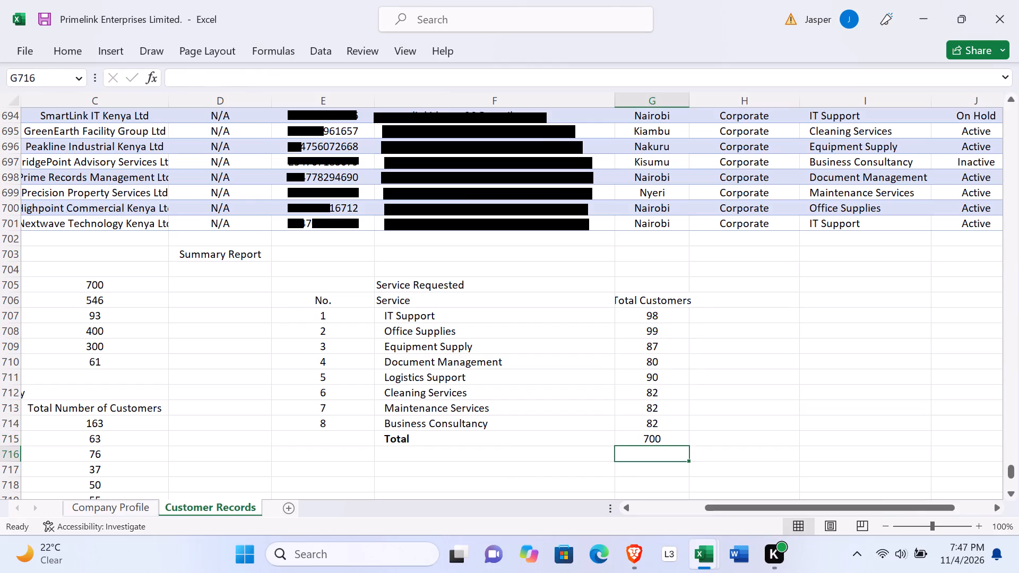
click(647, 440)
key(ctrl+b)
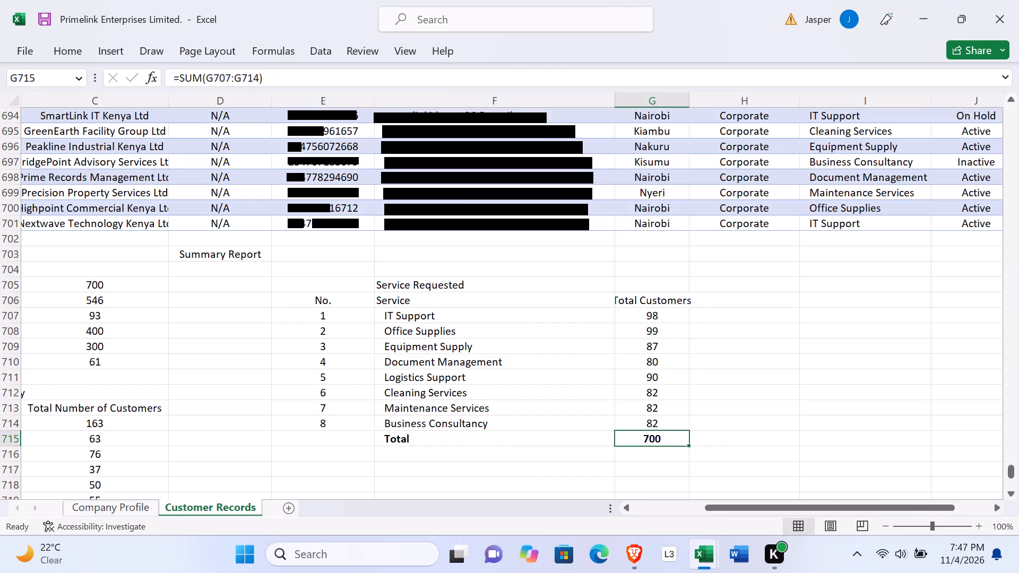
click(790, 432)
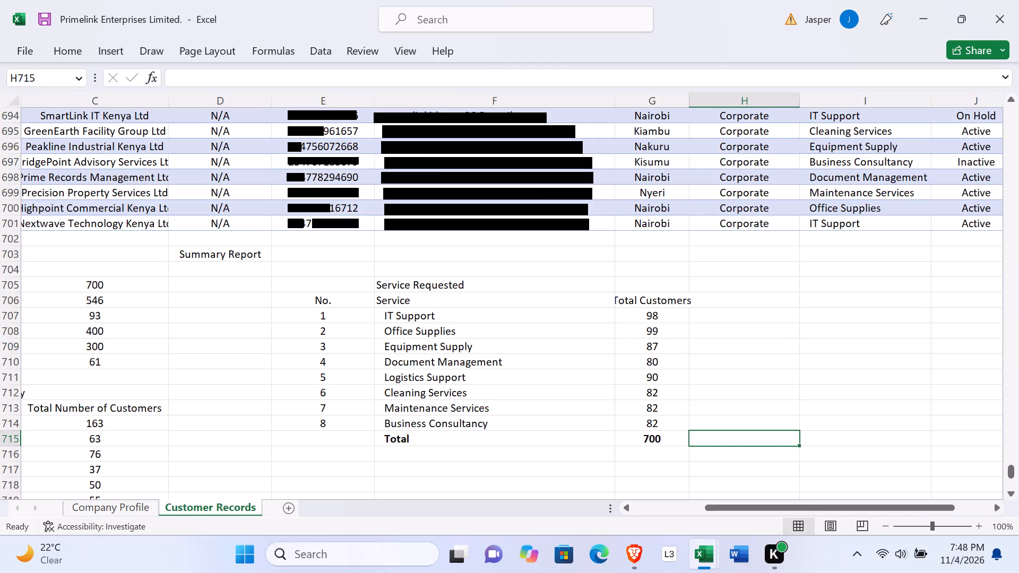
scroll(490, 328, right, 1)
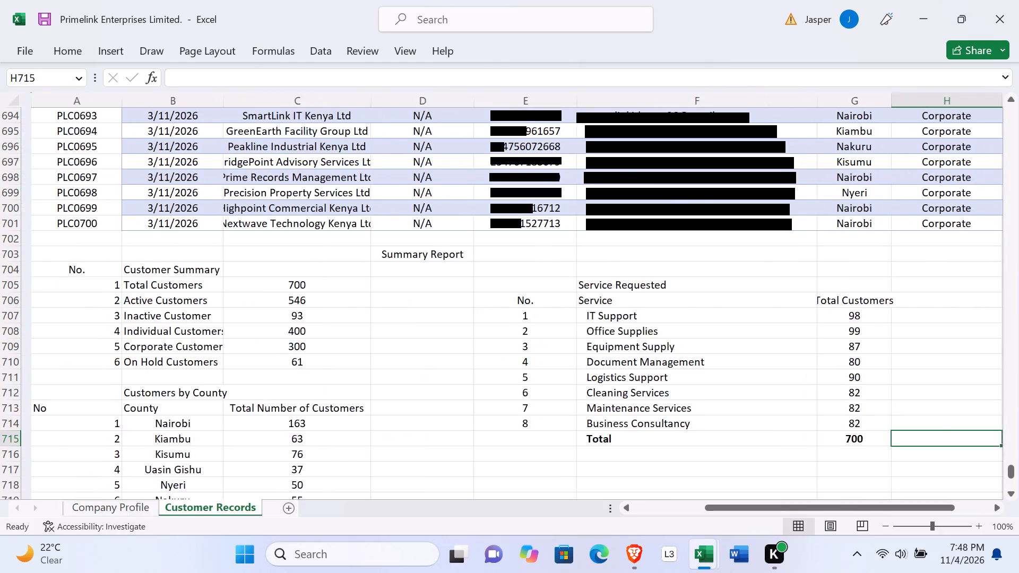
Merge and center the blank cells A702:J702 between the last customer record and the Summary Report heading.
scroll(490, 328, right, 1)
scroll(490, 328, up, 1)
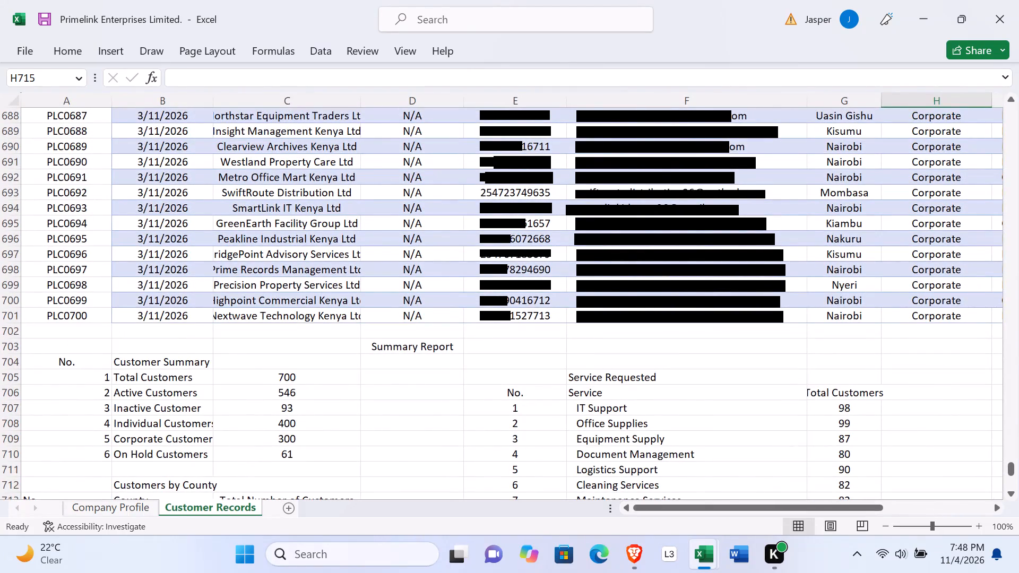
scroll(414, 341, left, 2)
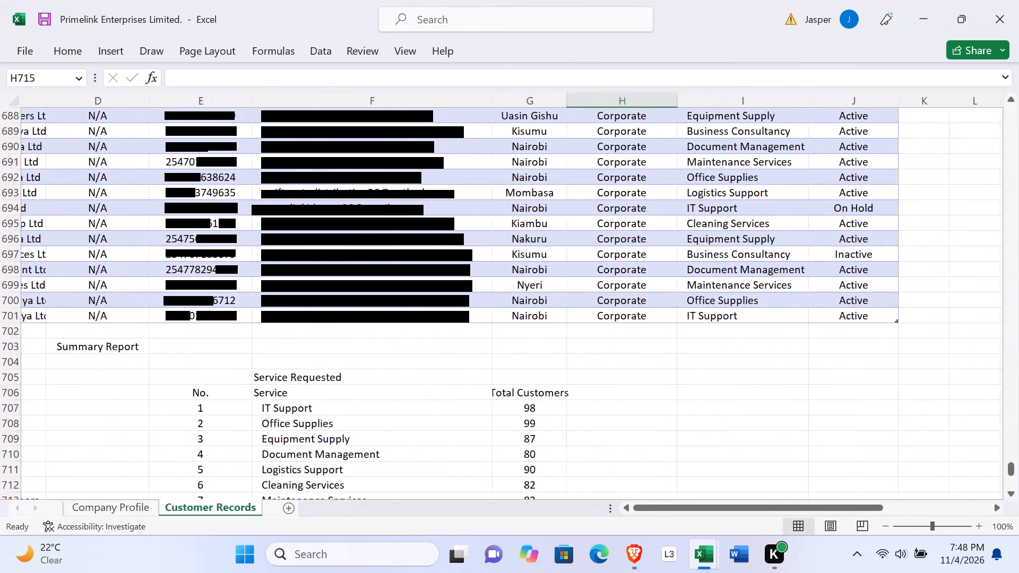
scroll(126, 359, right, 1)
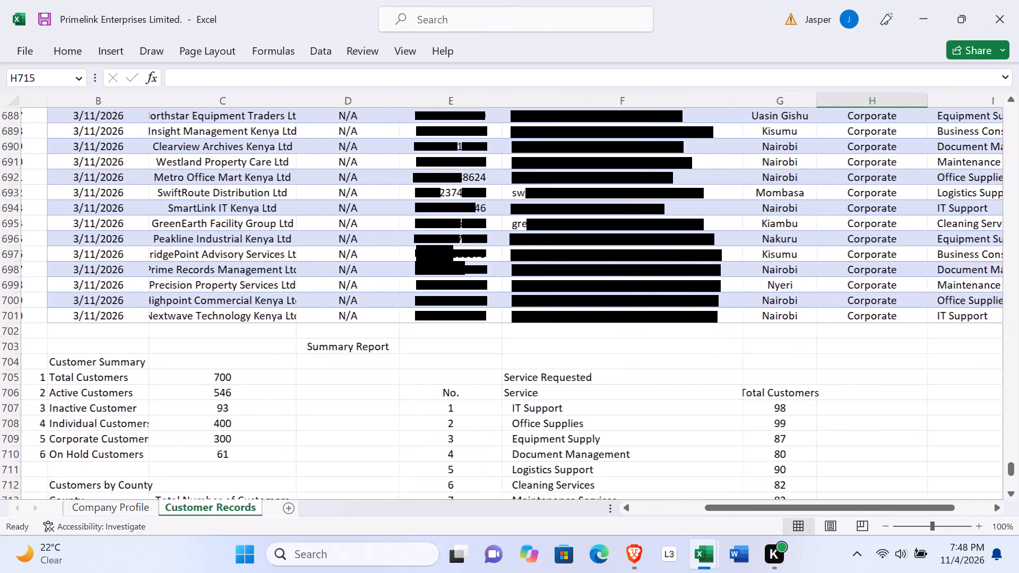
scroll(114, 333, right, 1)
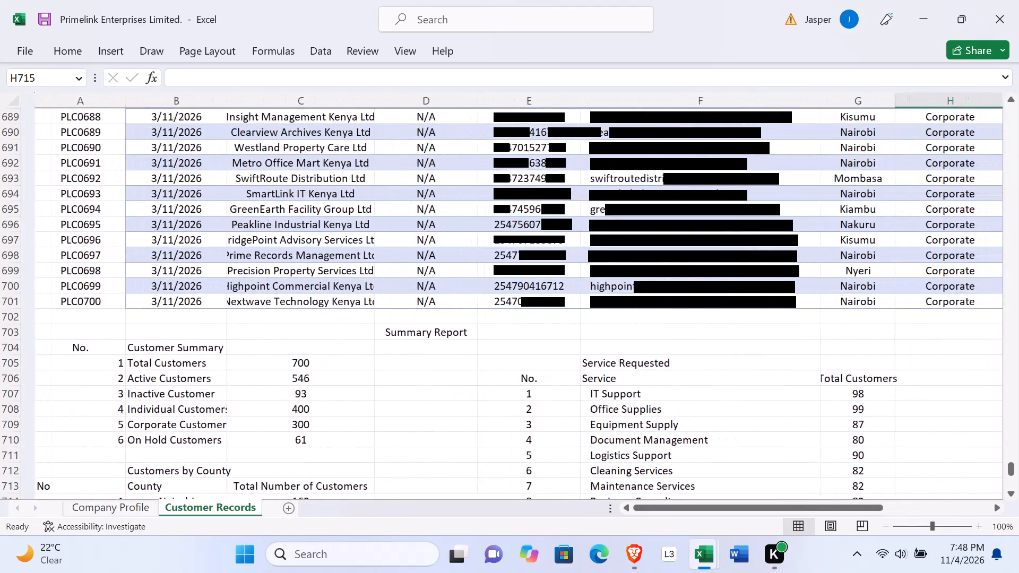
drag(33, 317, 212, 320)
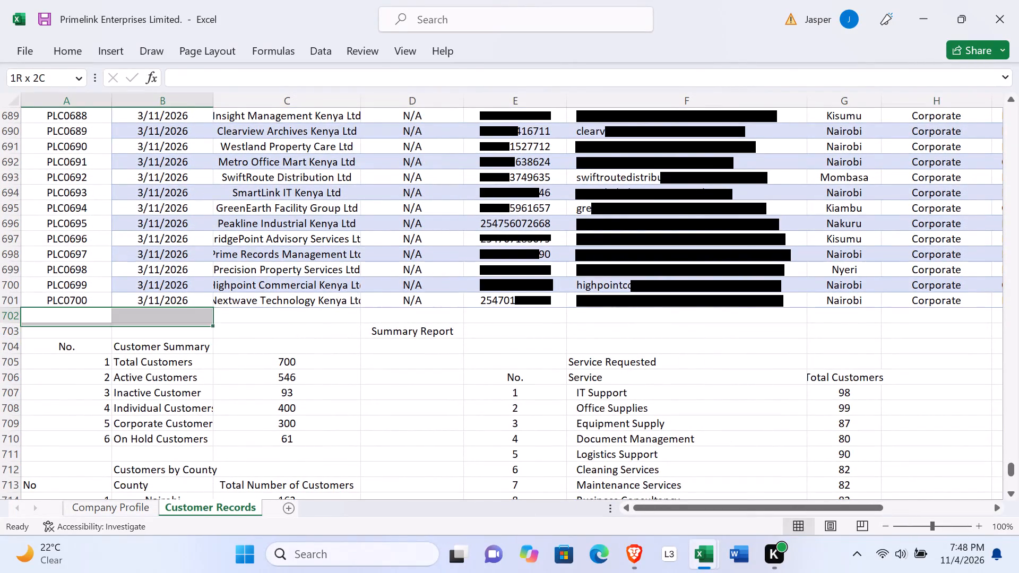
drag(212, 320, 809, 307)
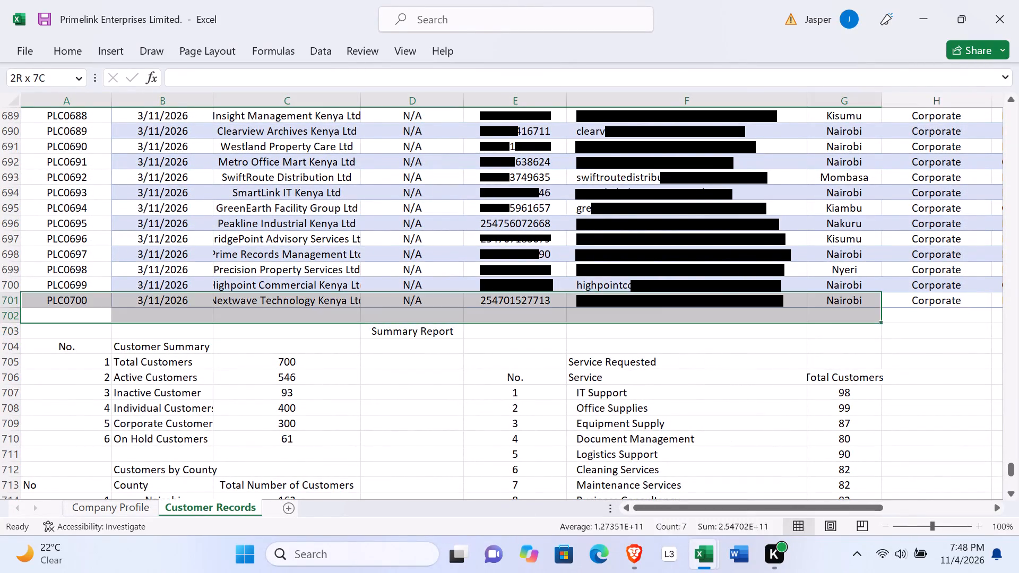
drag(809, 307, 1018, 317)
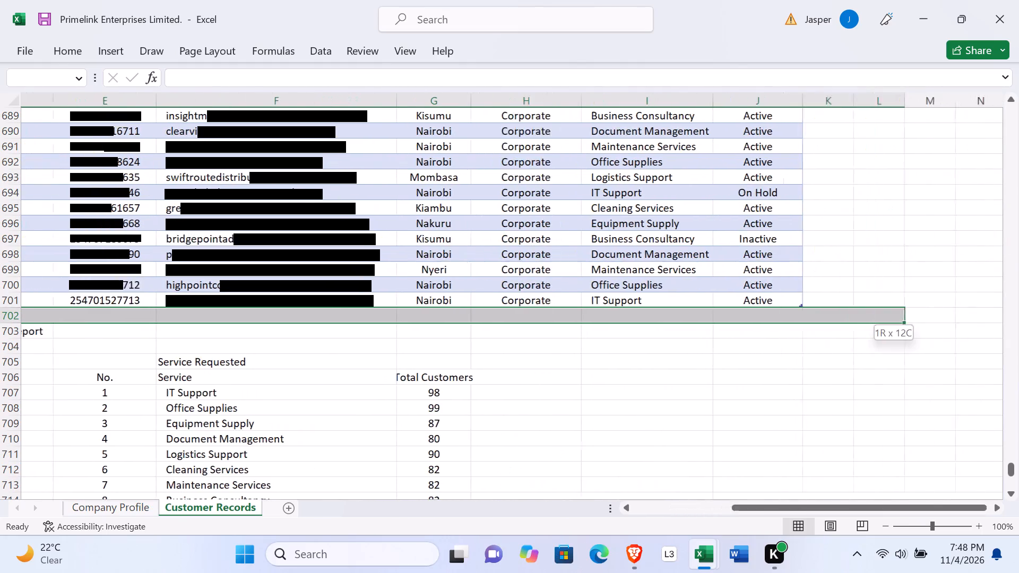
drag(1018, 317, 318, 316)
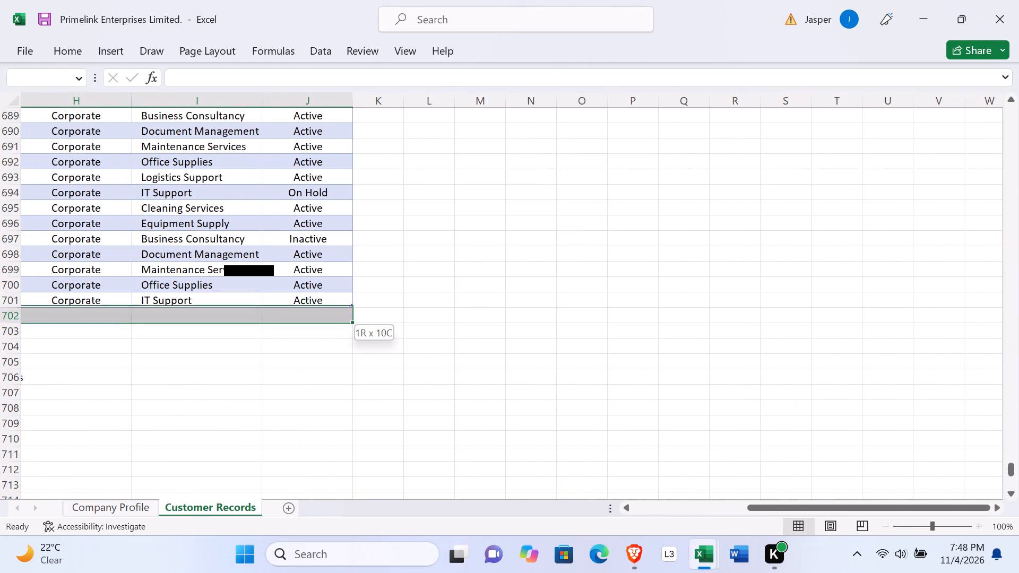
drag(318, 316, 323, 320)
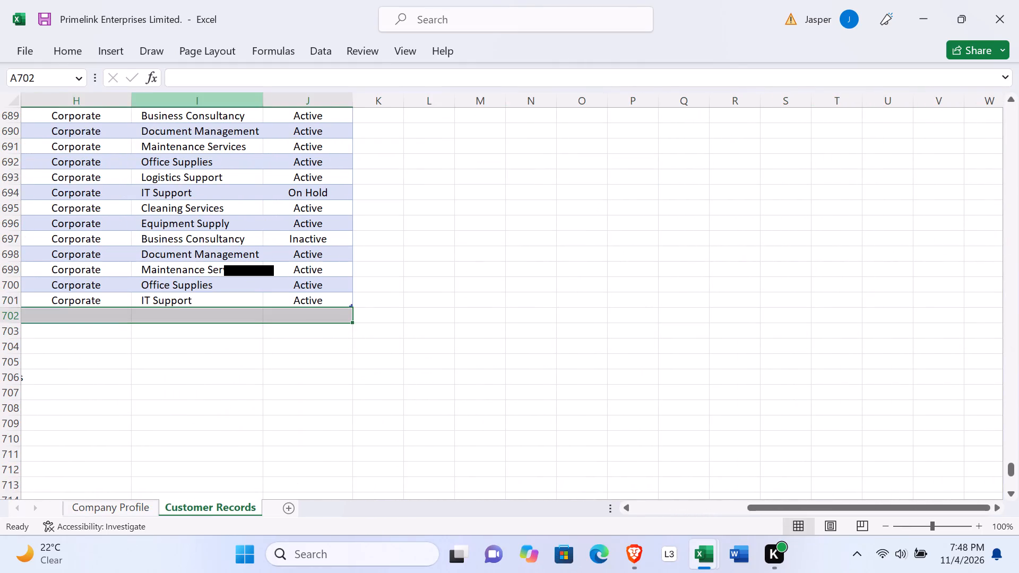
click(64, 46)
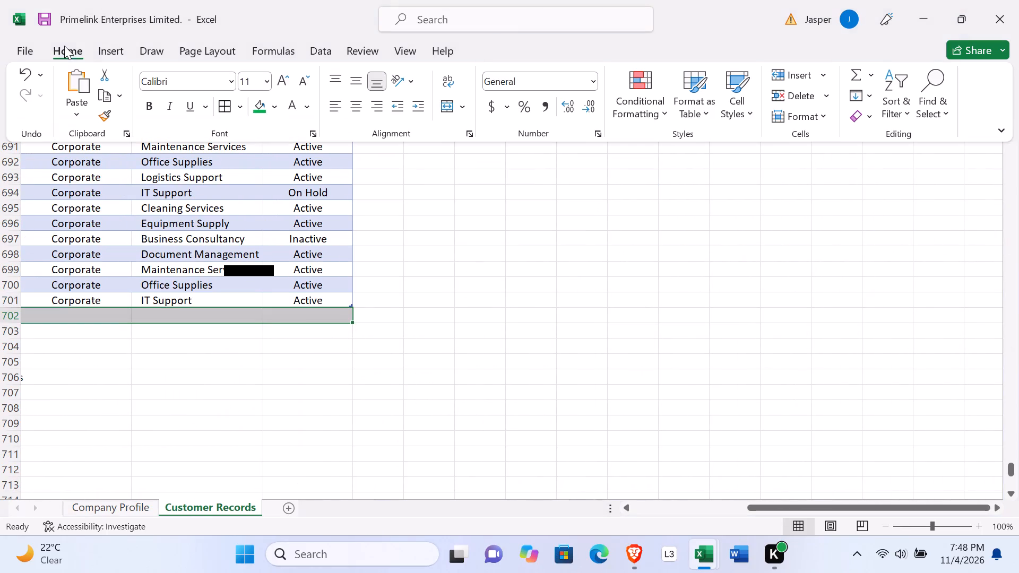
click(450, 106)
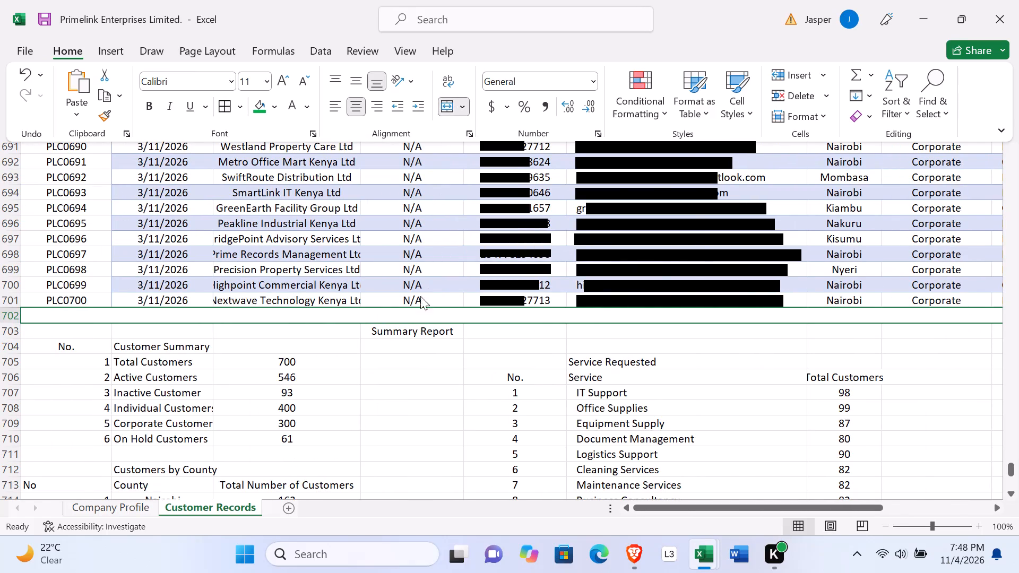
Merge and center the "Summary Report" heading across A703:G703 and make it bold.
scroll(407, 319, down, 1)
scroll(329, 309, down, 1)
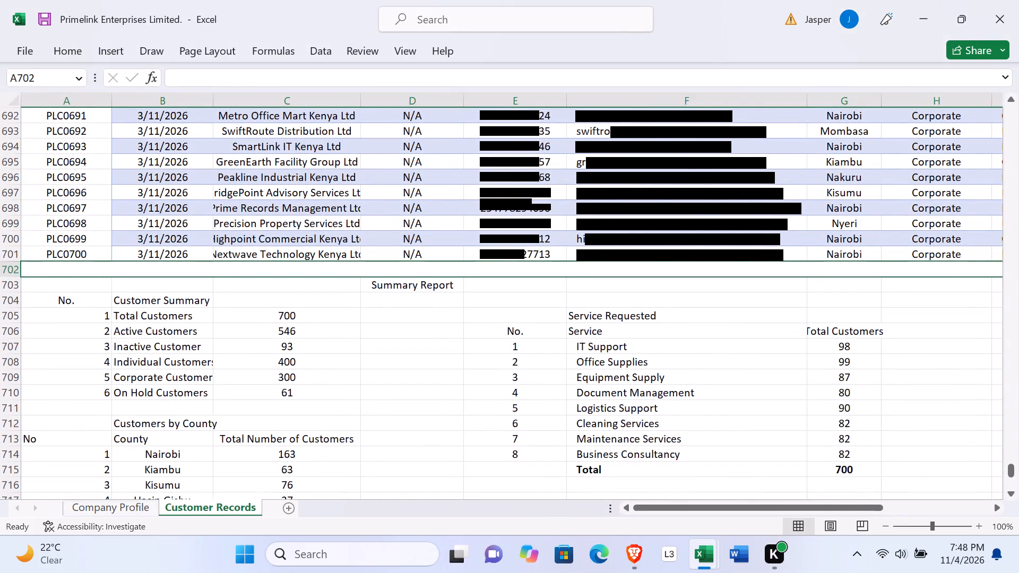
drag(51, 285, 318, 288)
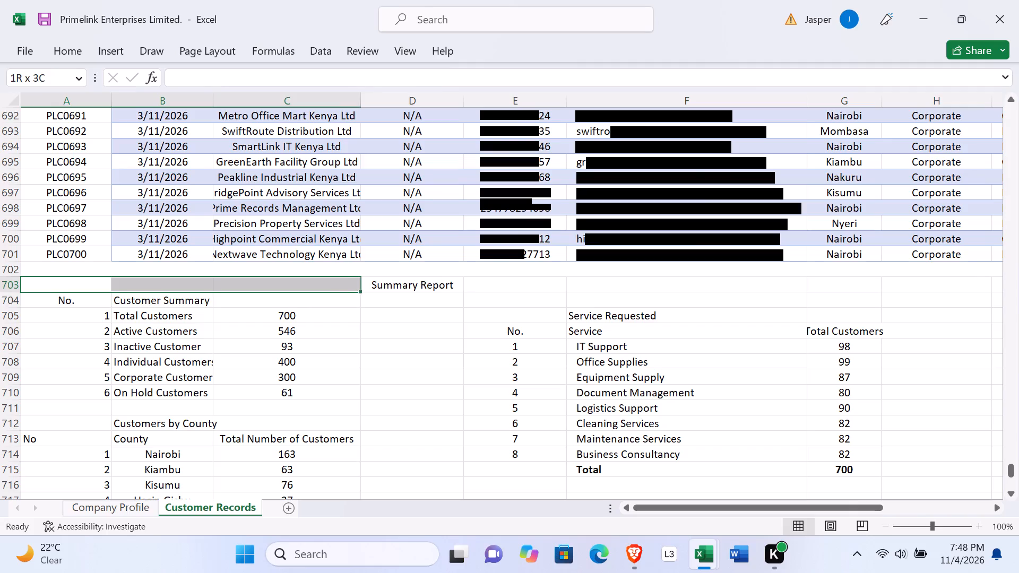
drag(318, 288, 747, 287)
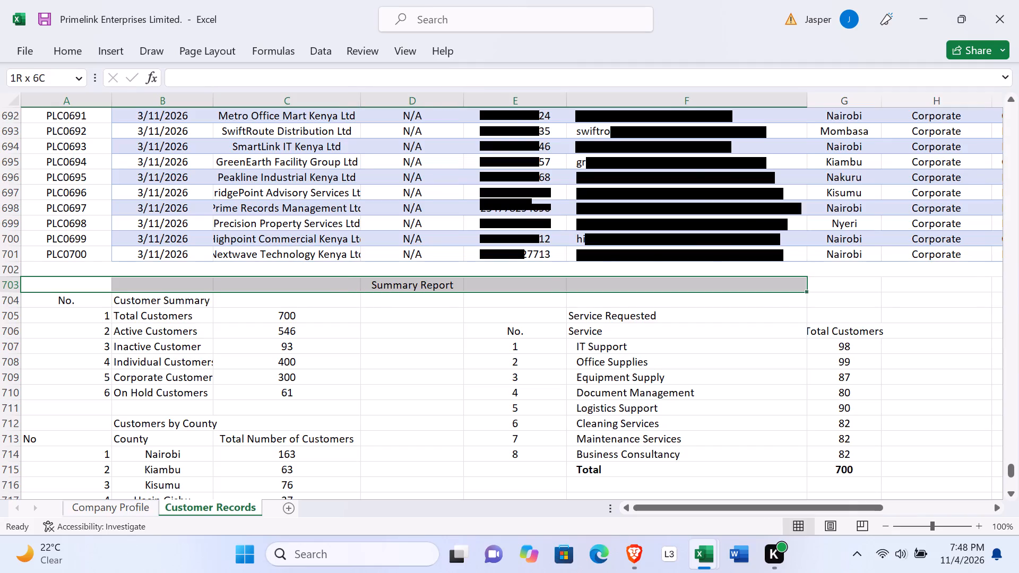
drag(747, 287, 831, 286)
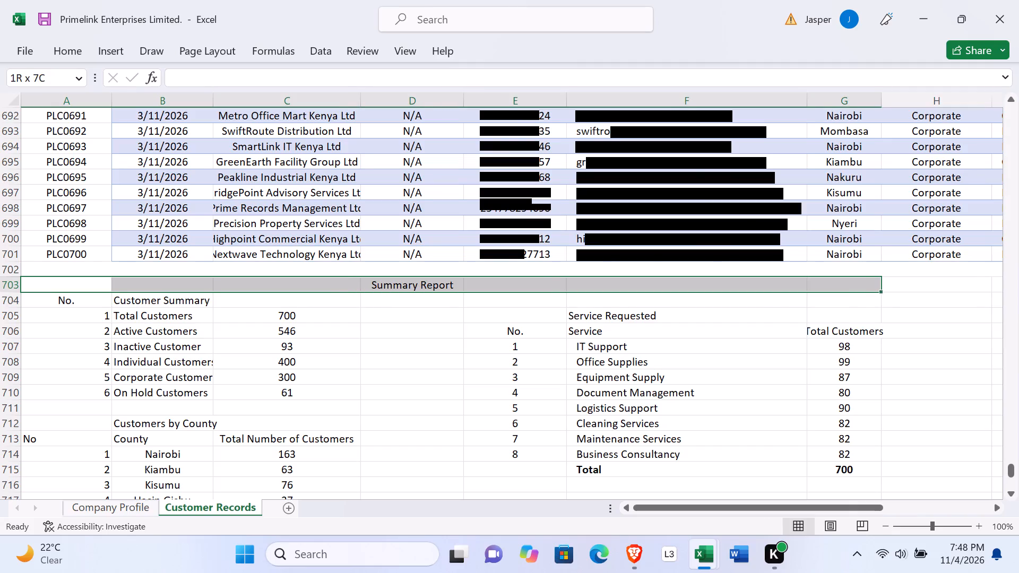
drag(831, 286, 914, 292)
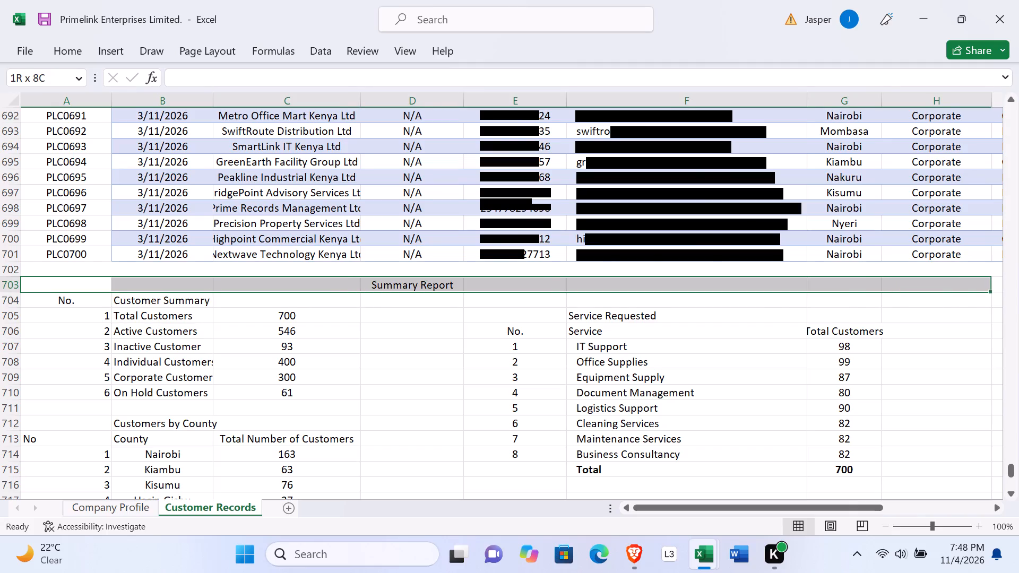
drag(914, 292, 867, 293)
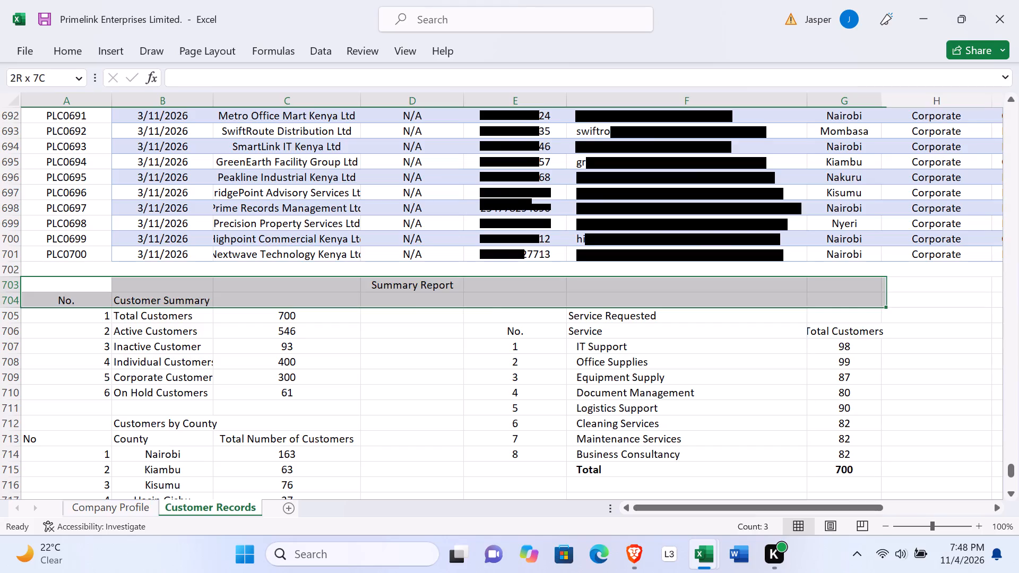
drag(867, 293, 866, 289)
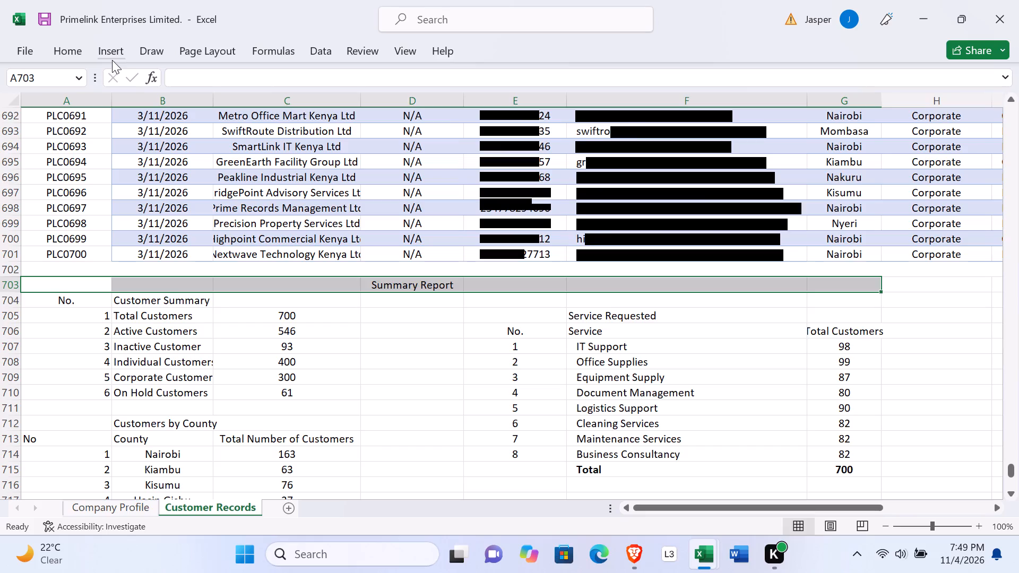
click(75, 45)
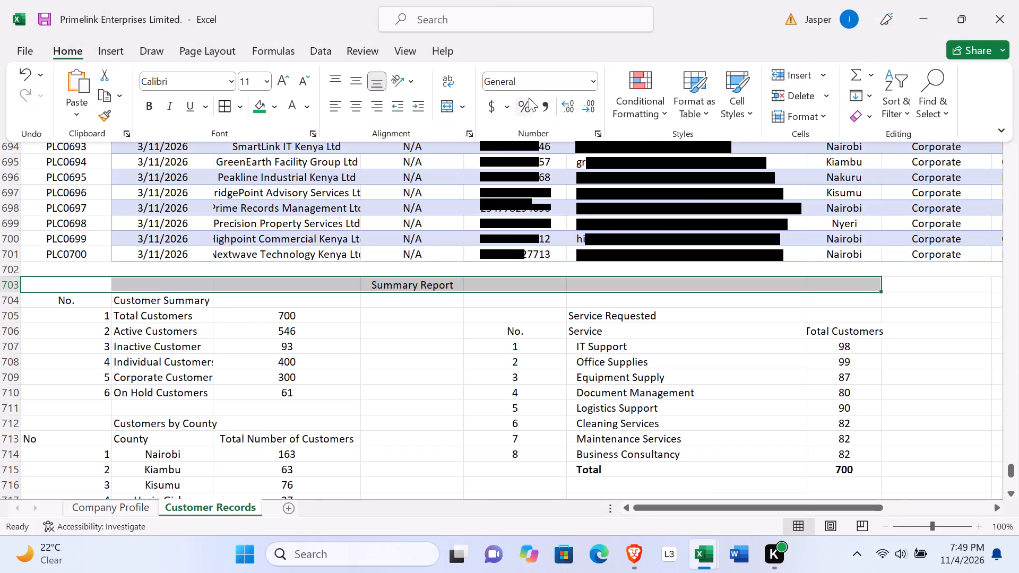
click(445, 100)
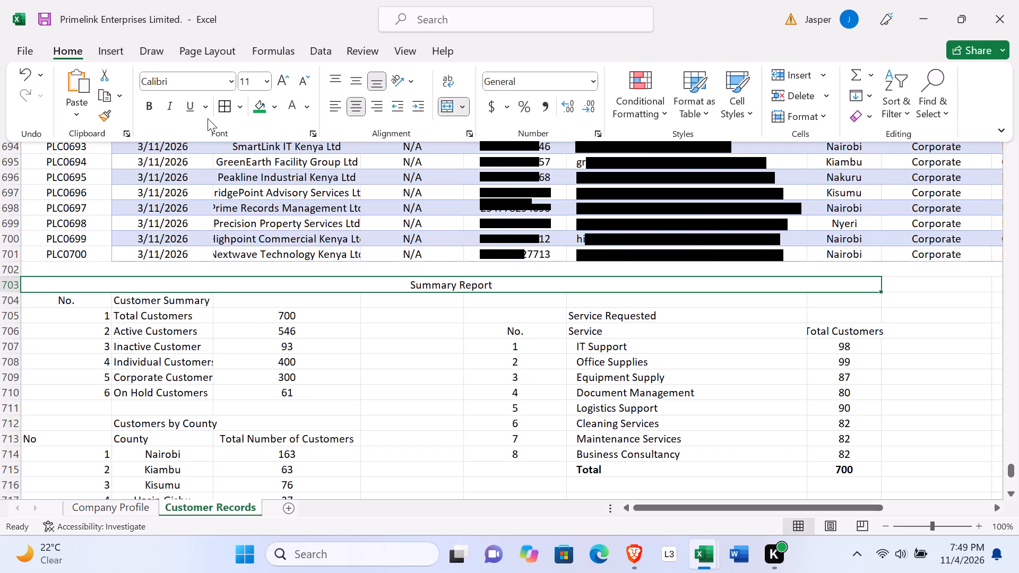
click(153, 103)
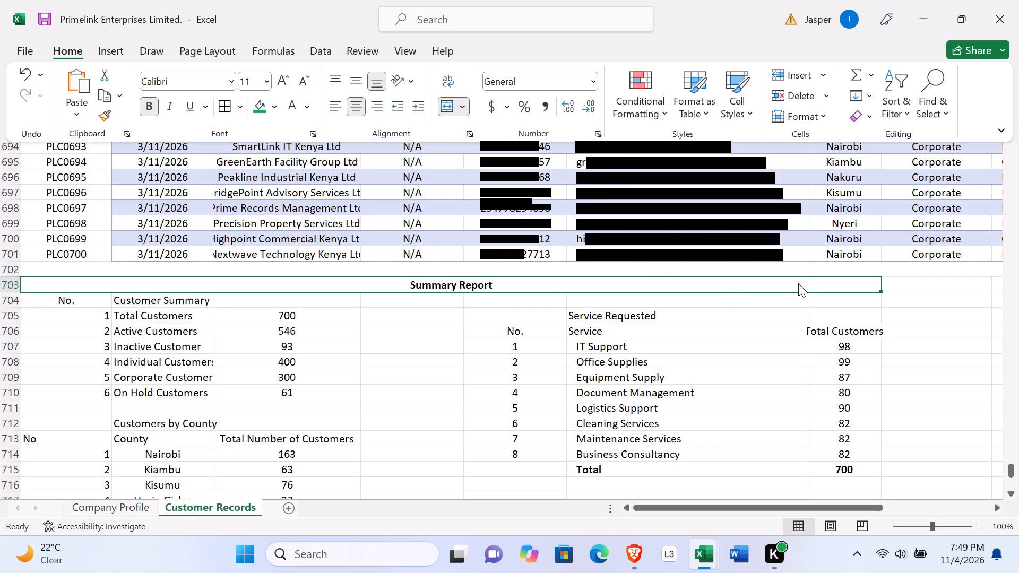
Narrow column F slightly and widen column G so the "Total Customers" header fits within its cell.
click(811, 274)
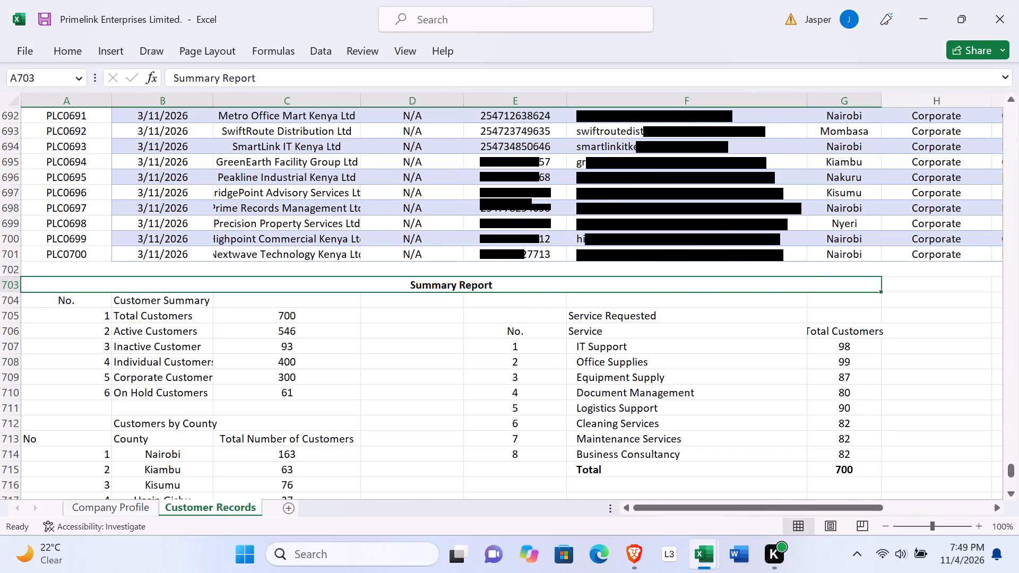
drag(807, 101, 807, 101)
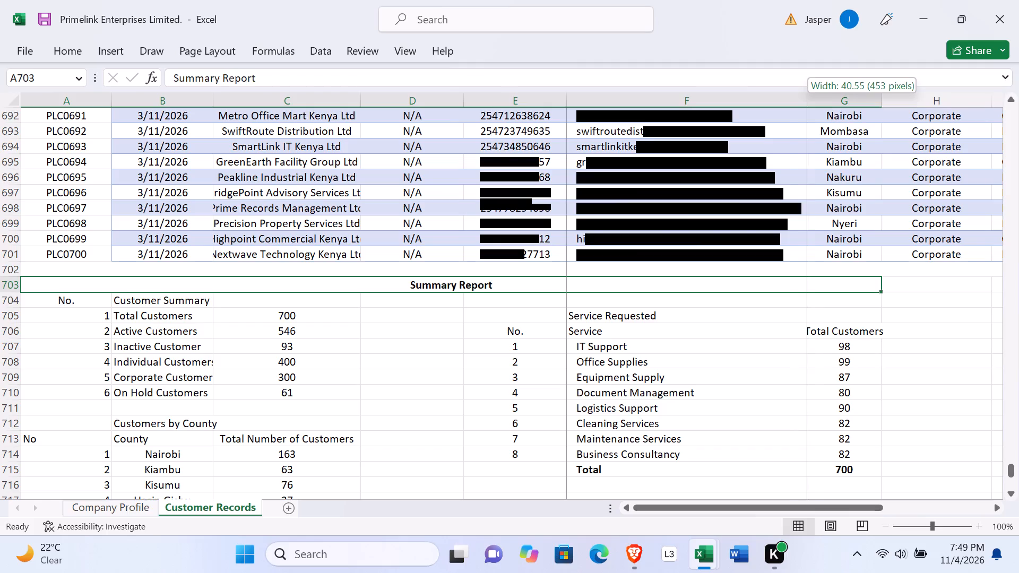
drag(807, 101, 798, 101)
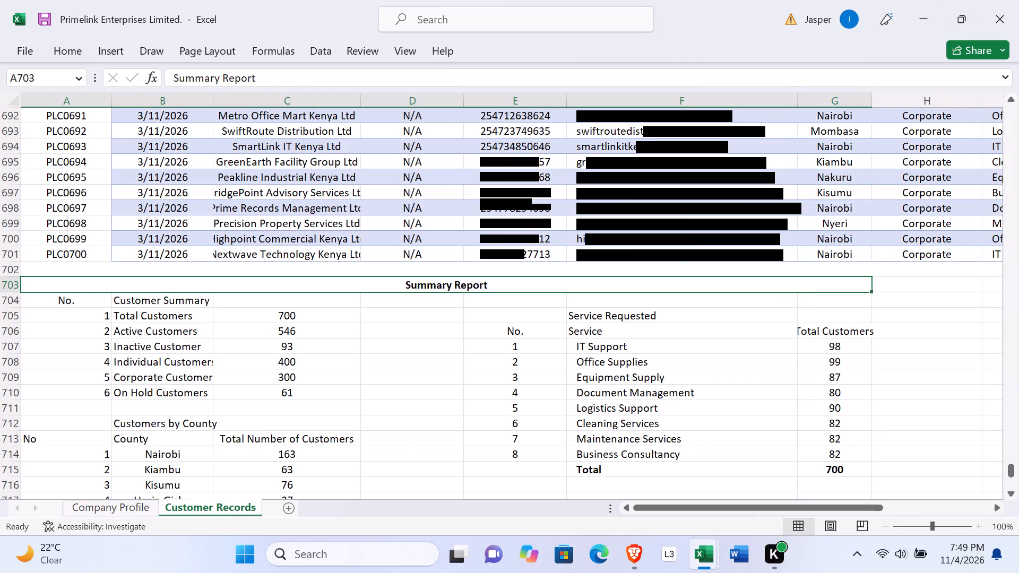
drag(871, 100, 887, 99)
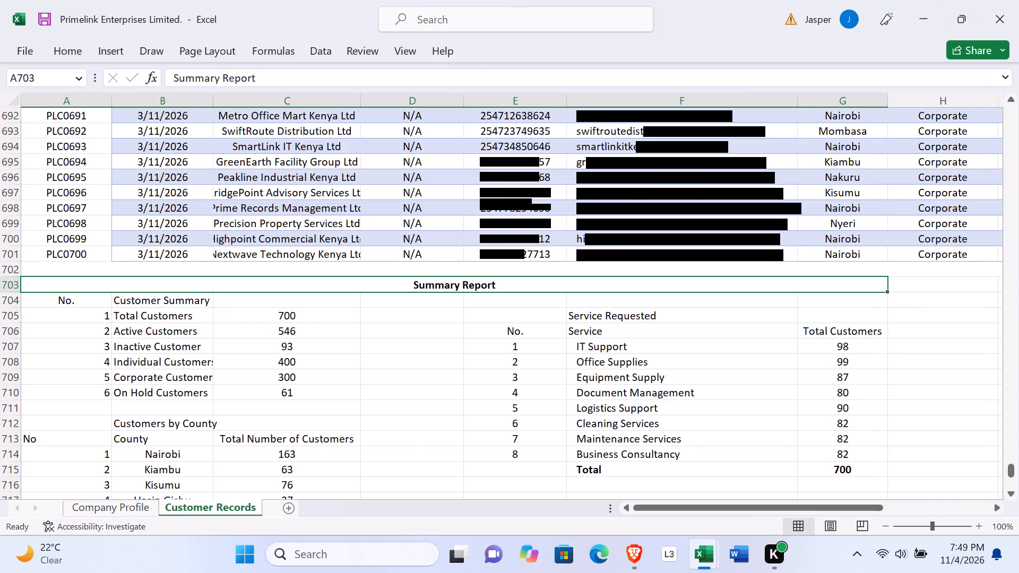
Merge and center the "Customer Summary" heading across B704:D704 and make it bold and italic.
scroll(707, 245, down, 1)
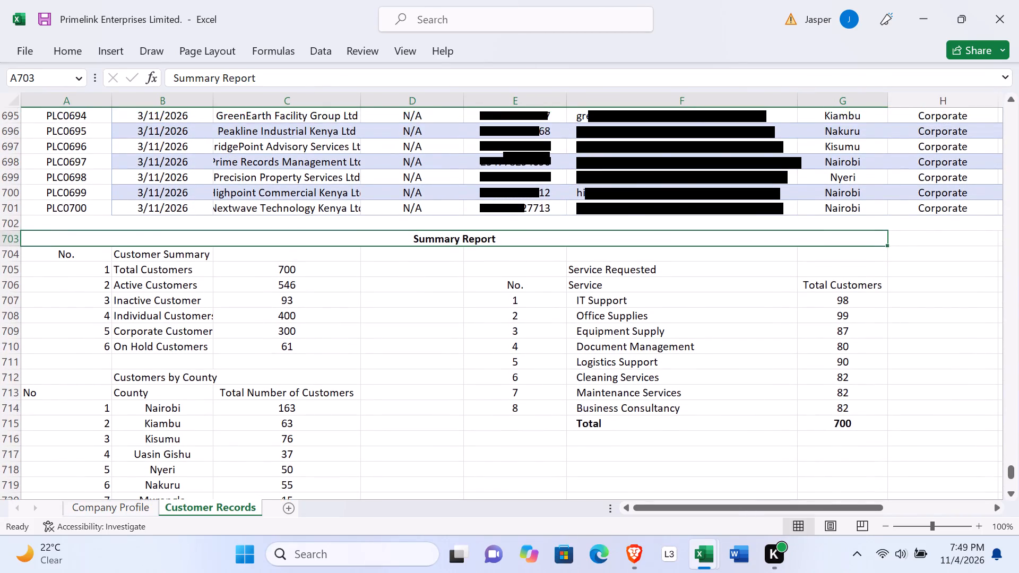
scroll(346, 262, right, 1)
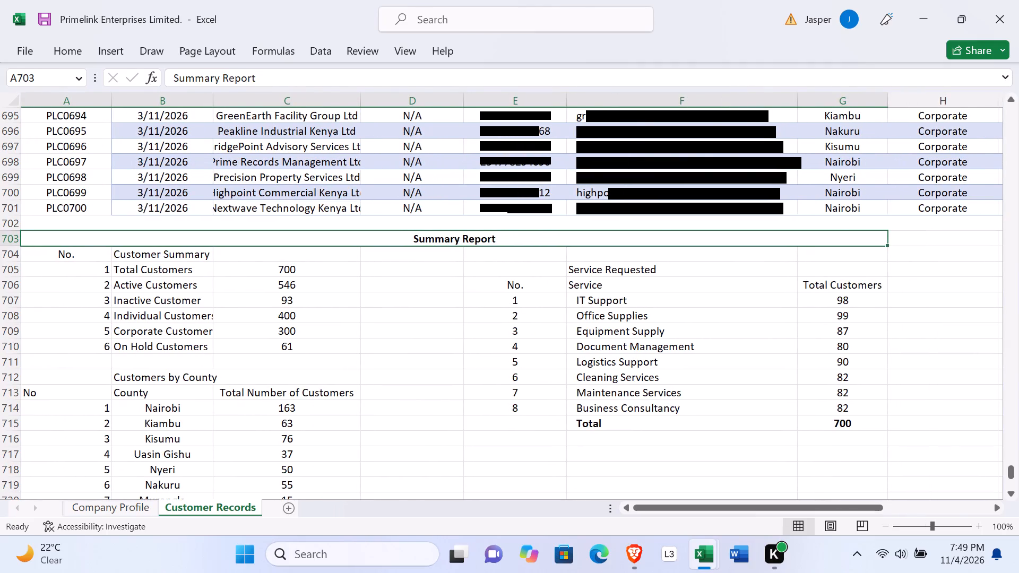
drag(120, 255, 159, 249)
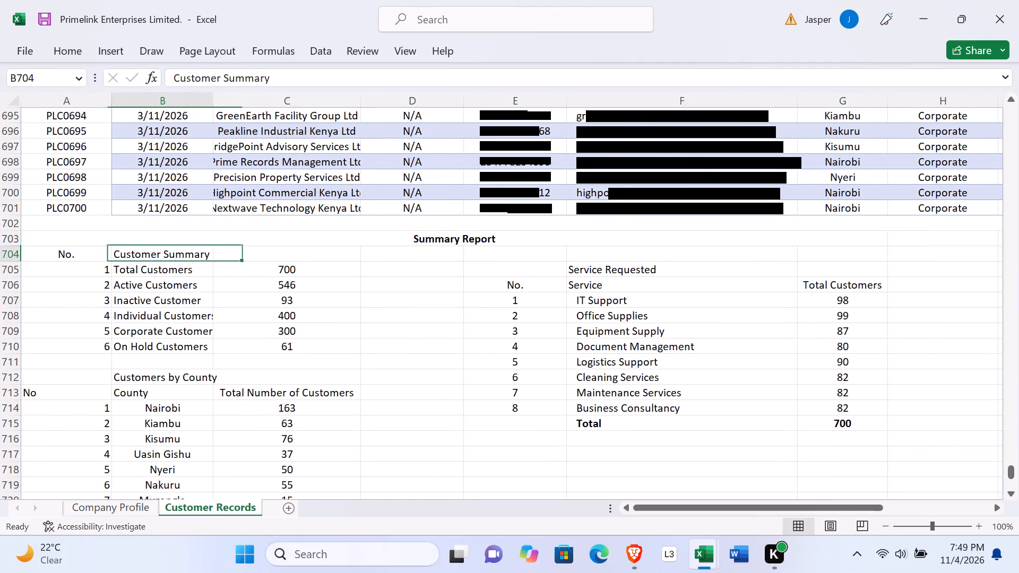
drag(159, 249, 458, 258)
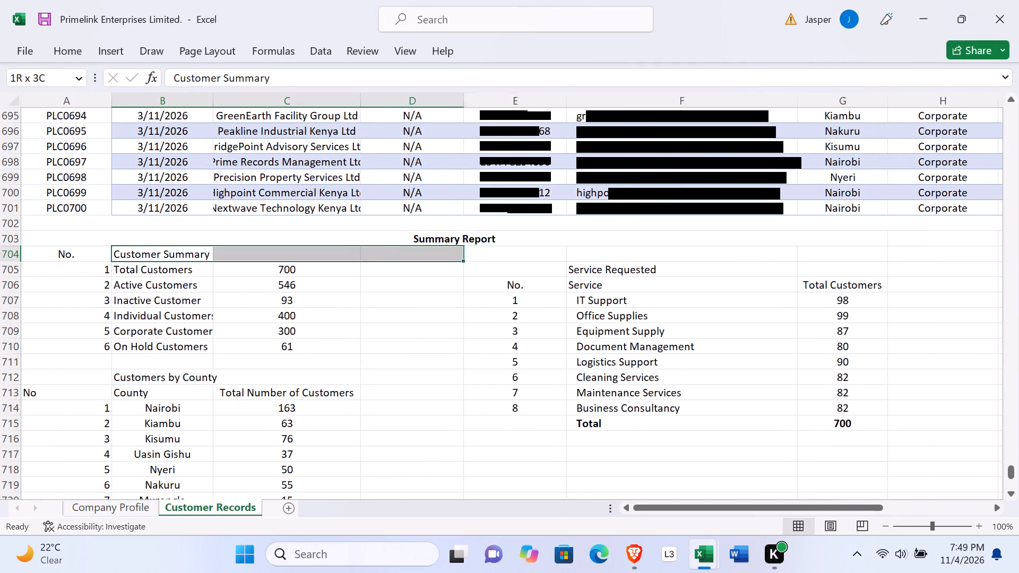
drag(458, 258, 438, 259)
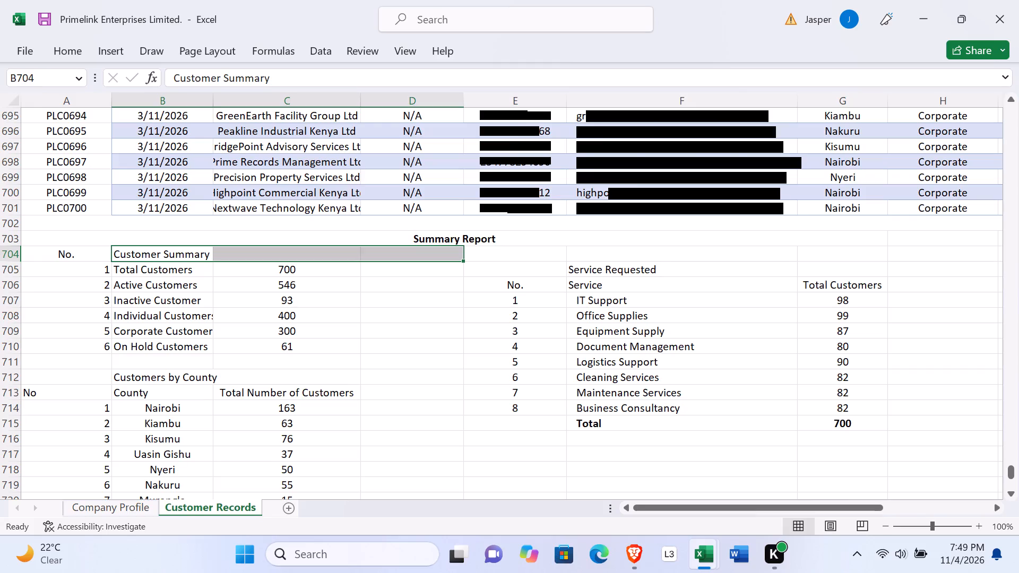
click(75, 48)
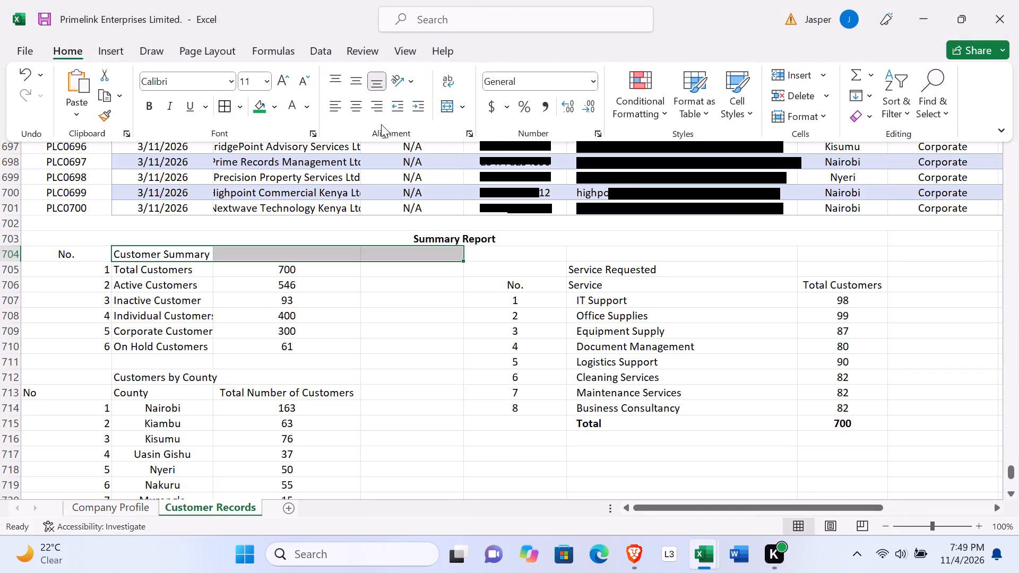
click(446, 108)
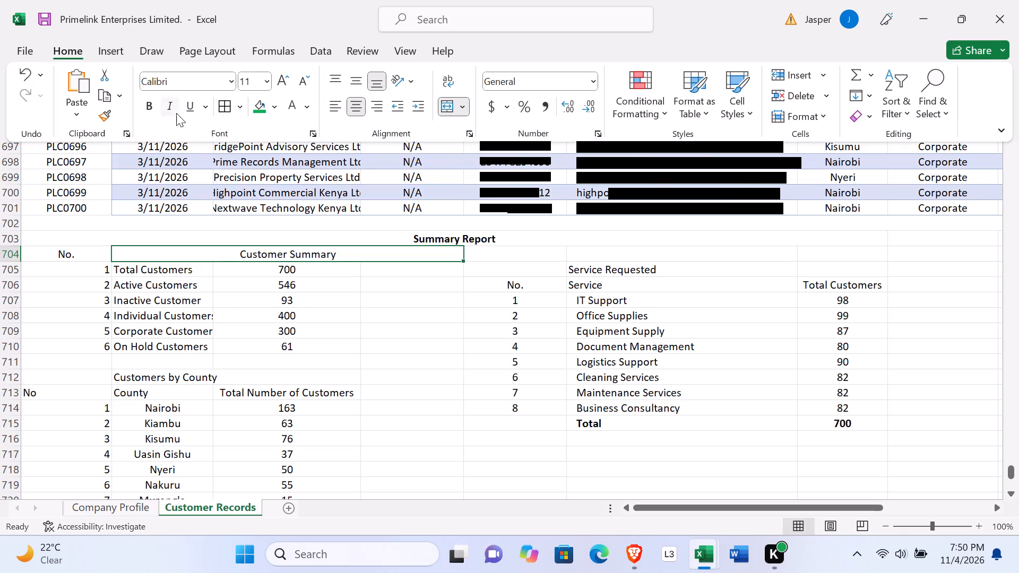
click(152, 107)
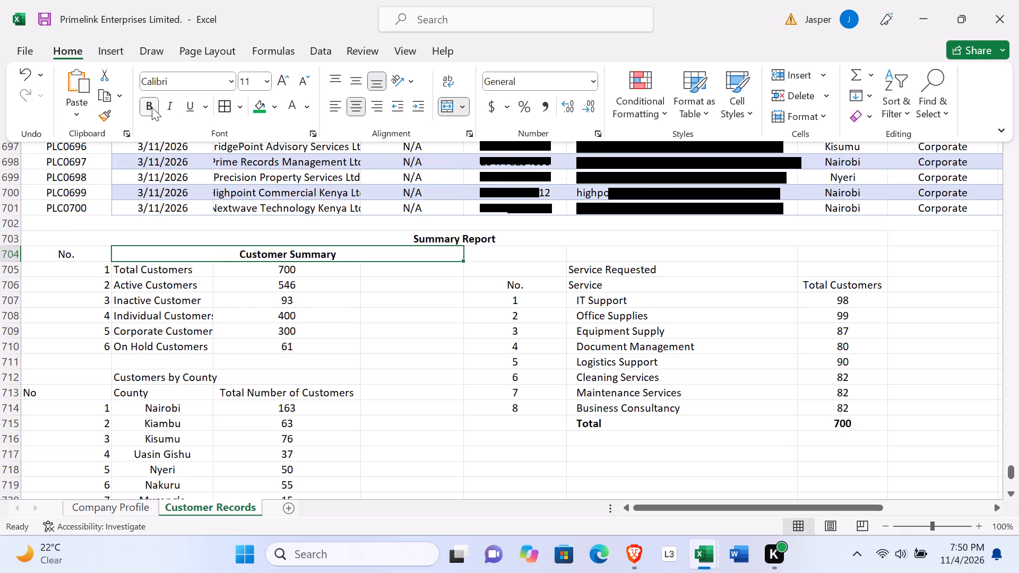
click(170, 102)
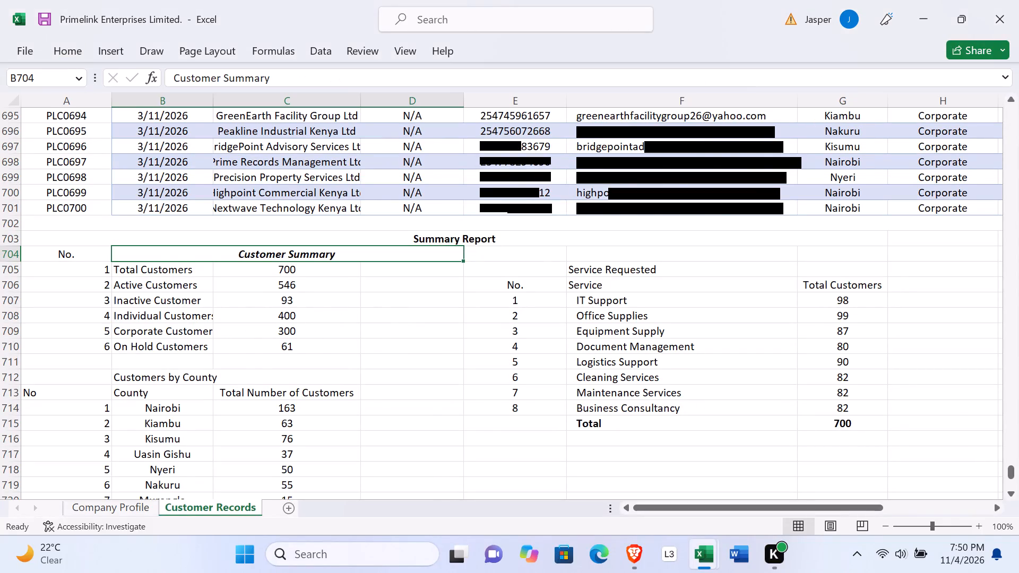
Center the "No." header and its numbers 1 to 6 in A704:A710 and make them bold and italic.
click(47, 251)
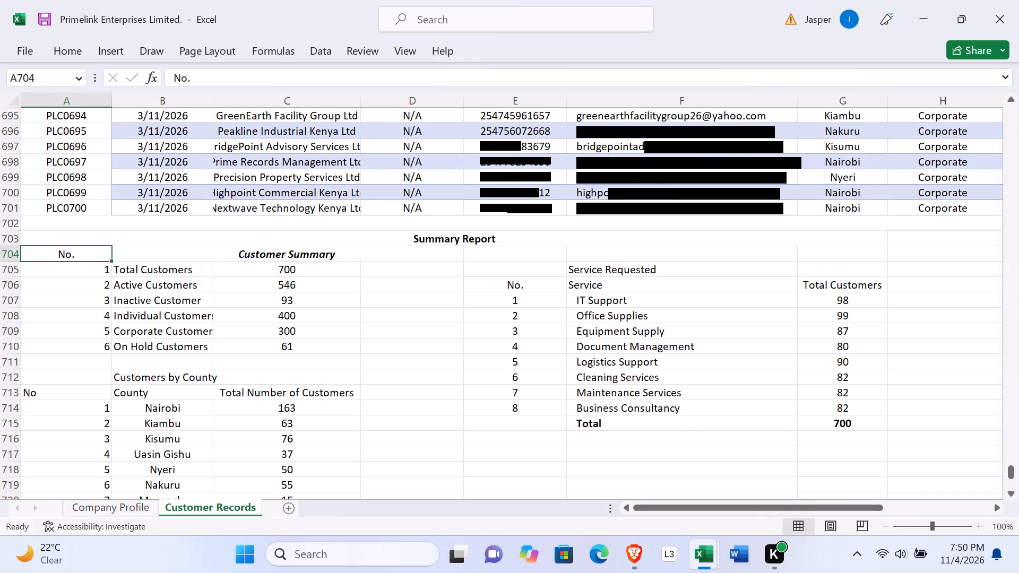
drag(47, 250, 102, 334)
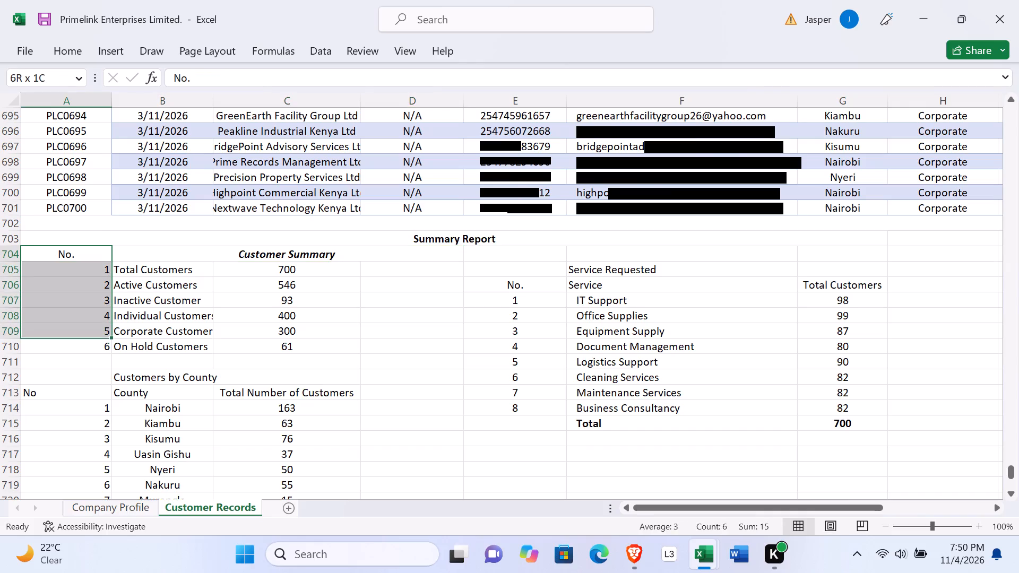
drag(102, 334, 101, 342)
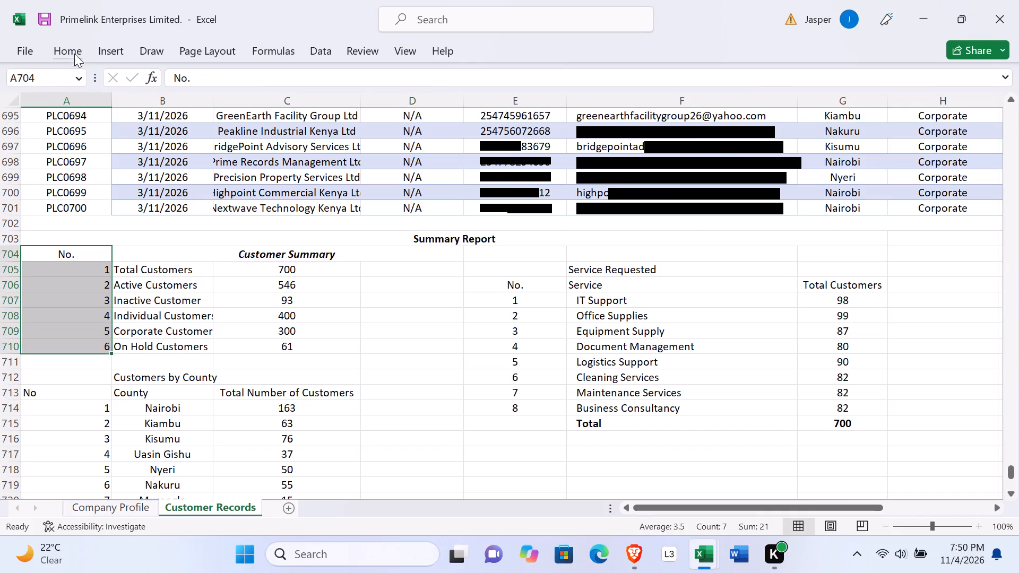
click(72, 46)
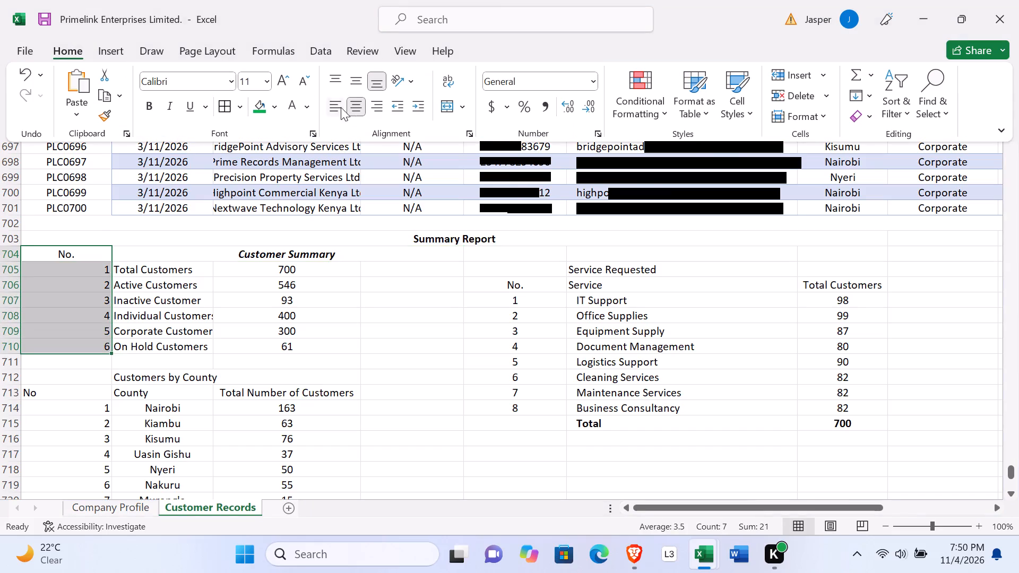
click(351, 105)
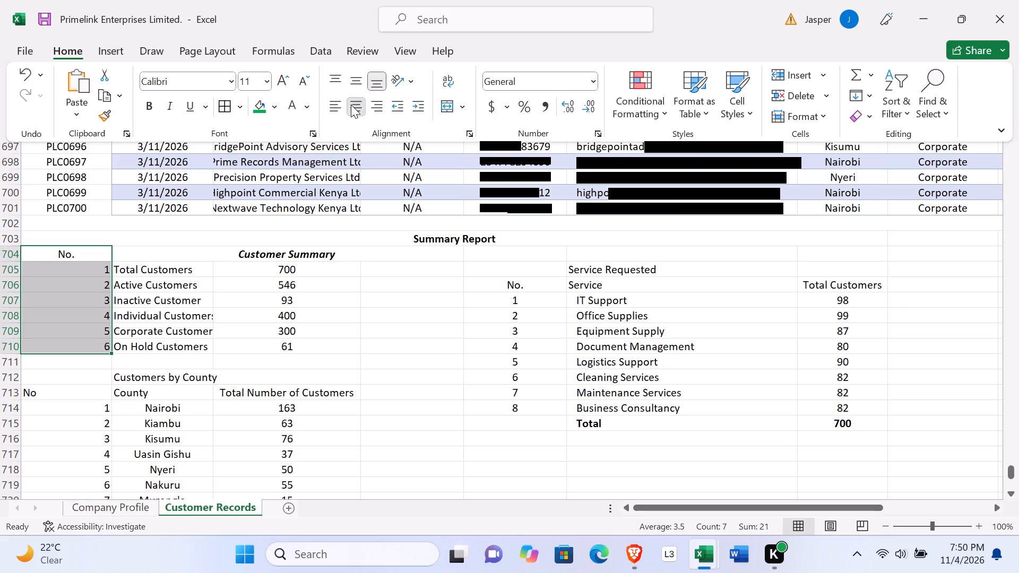
double_click(351, 105)
click(351, 105)
click(146, 105)
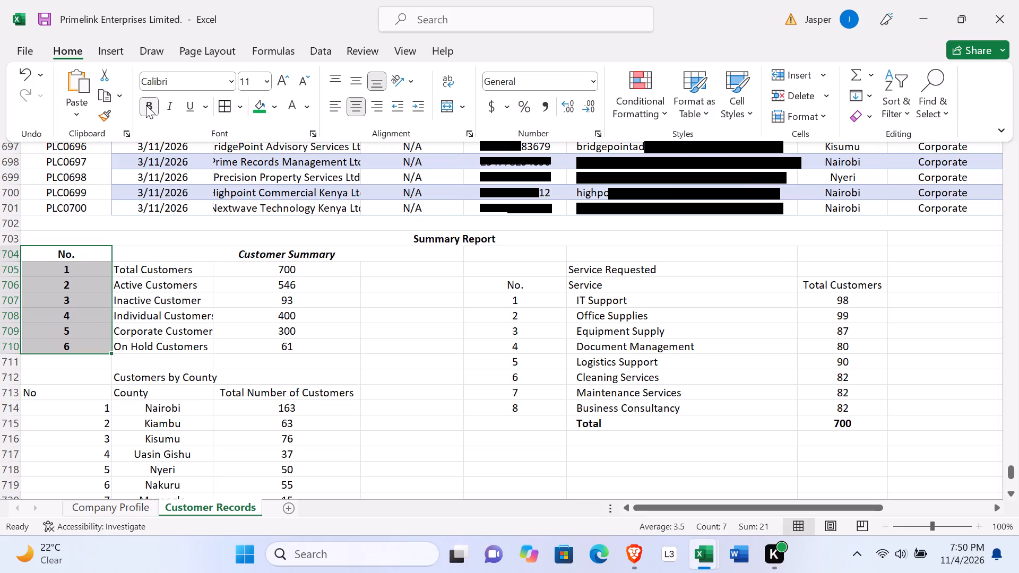
click(164, 102)
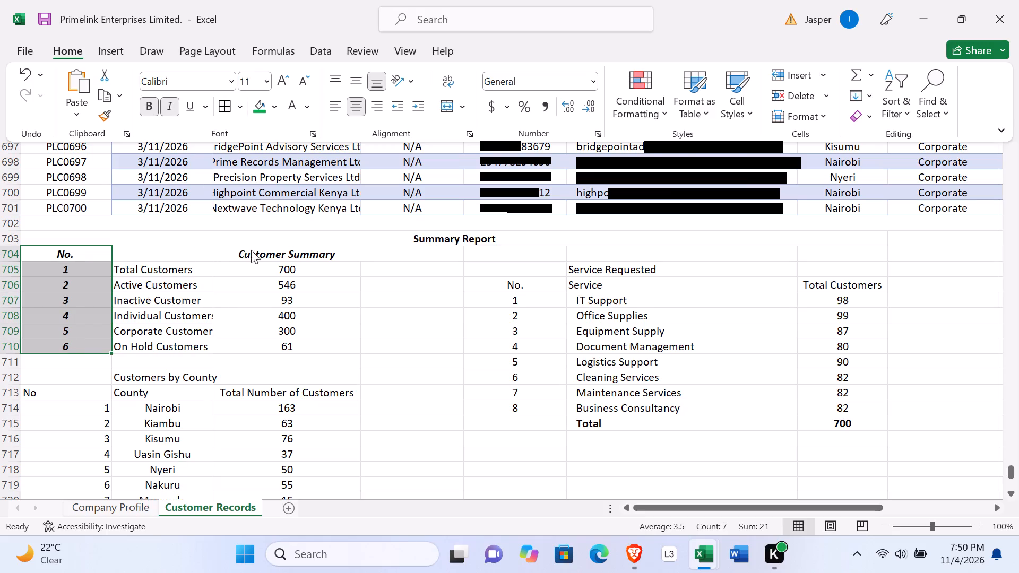
Widen column B so the Customer Summary labels fit within their cells.
scroll(299, 264, down, 2)
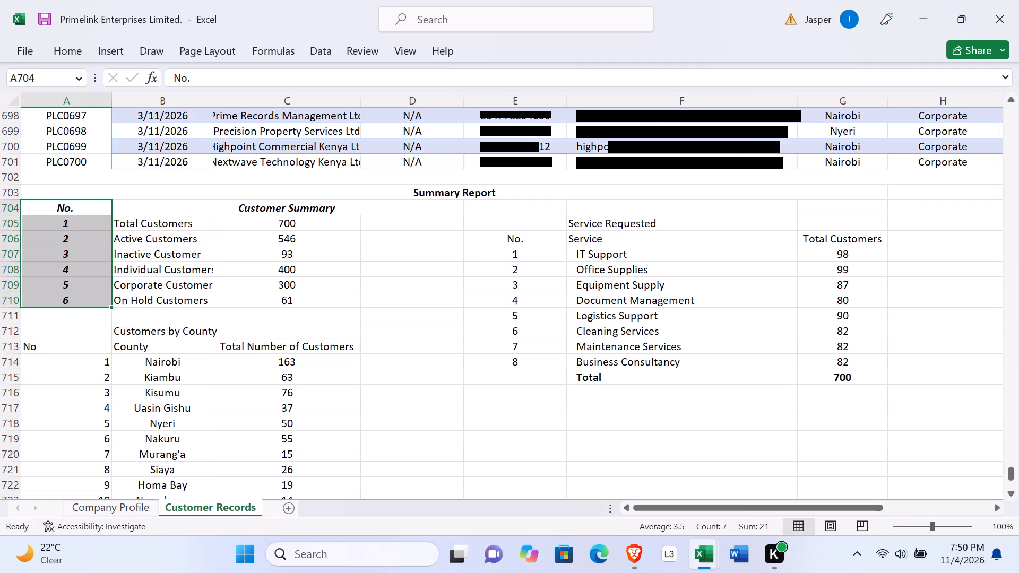
drag(211, 95, 226, 94)
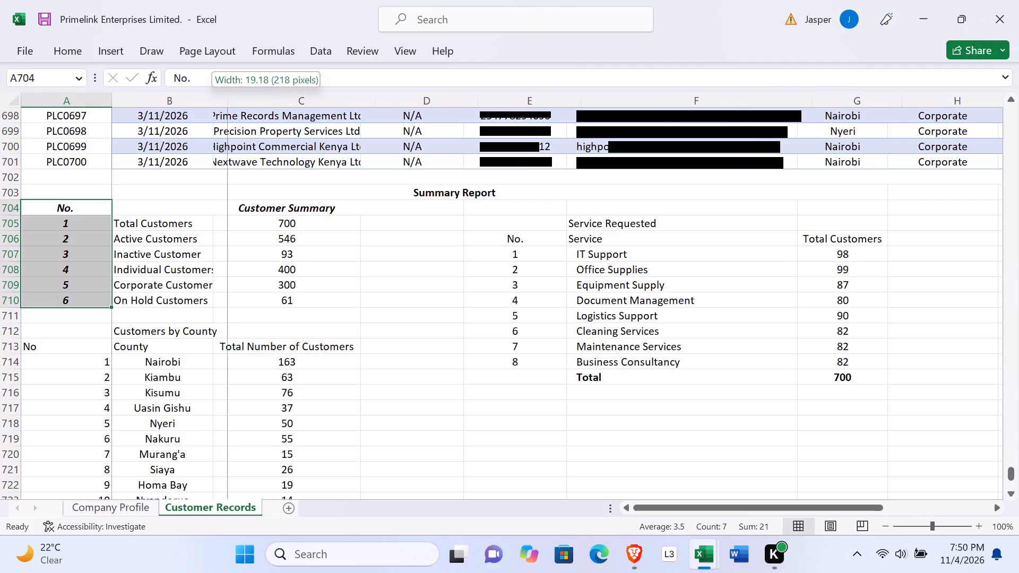
drag(226, 94, 220, 94)
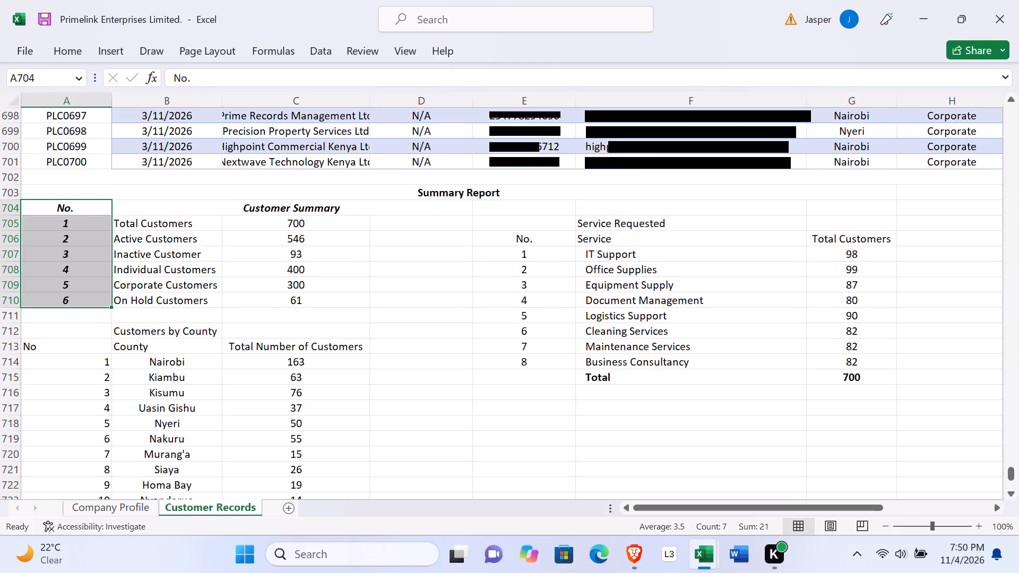
drag(223, 97, 229, 95)
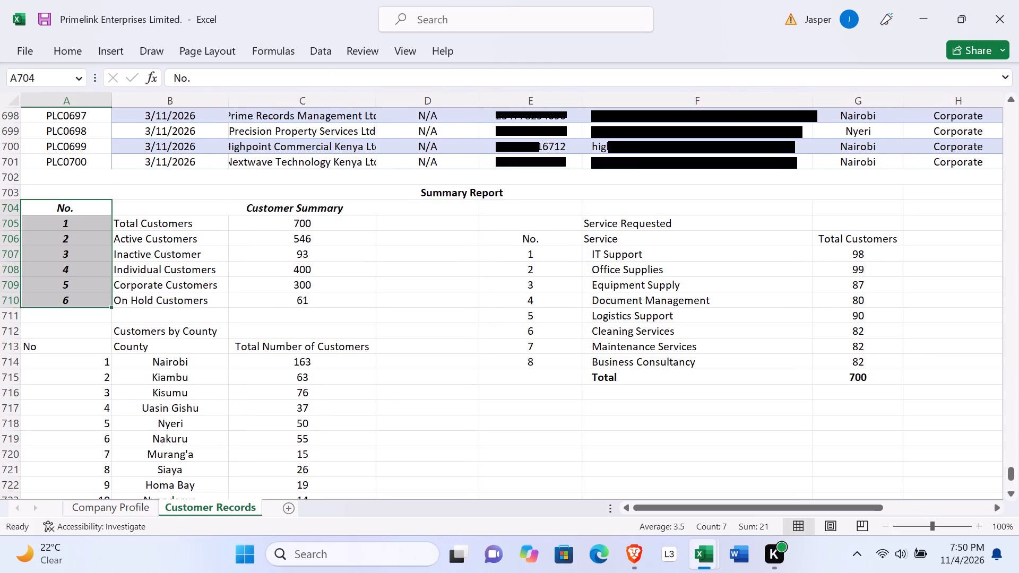
Merge the Customer Summary count cells C705:D710 across columns C and D, row by row.
scroll(253, 285, up, 1)
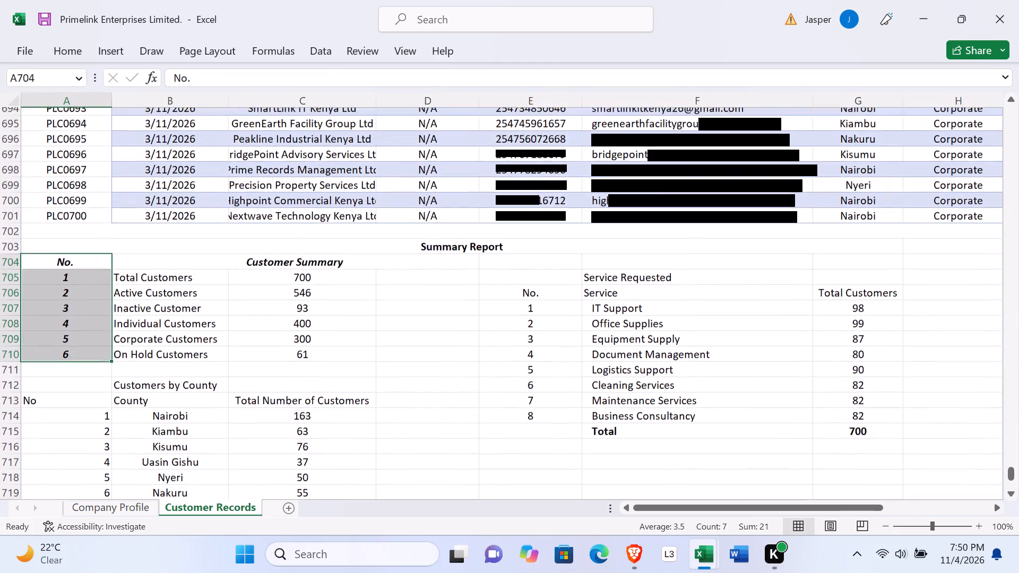
drag(273, 282, 409, 303)
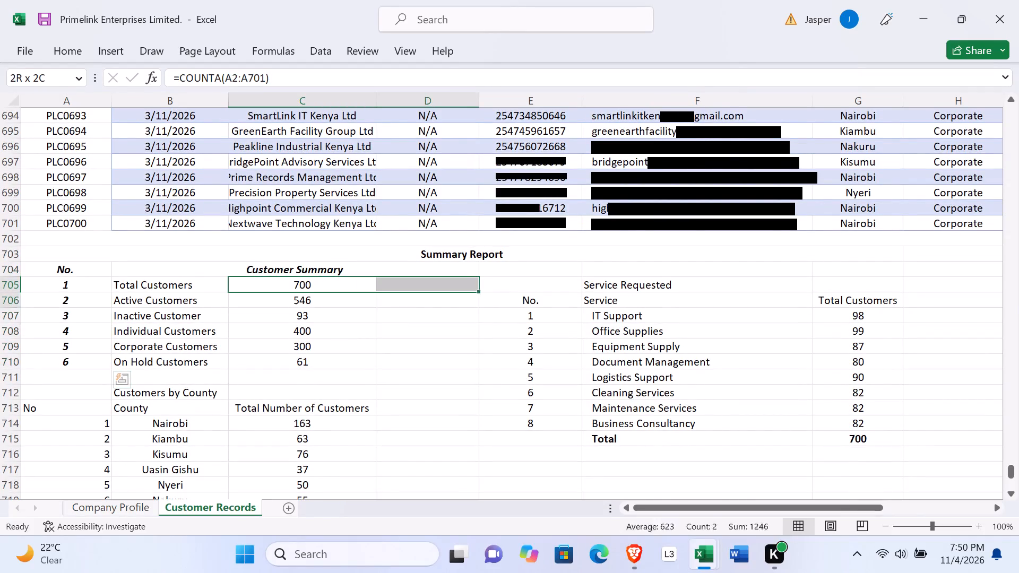
drag(409, 303, 425, 357)
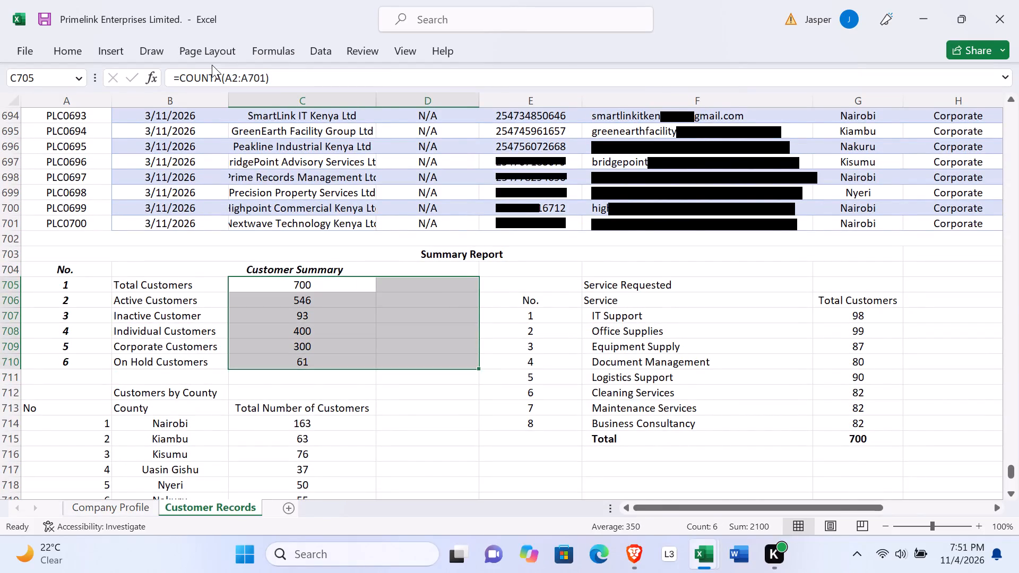
click(71, 47)
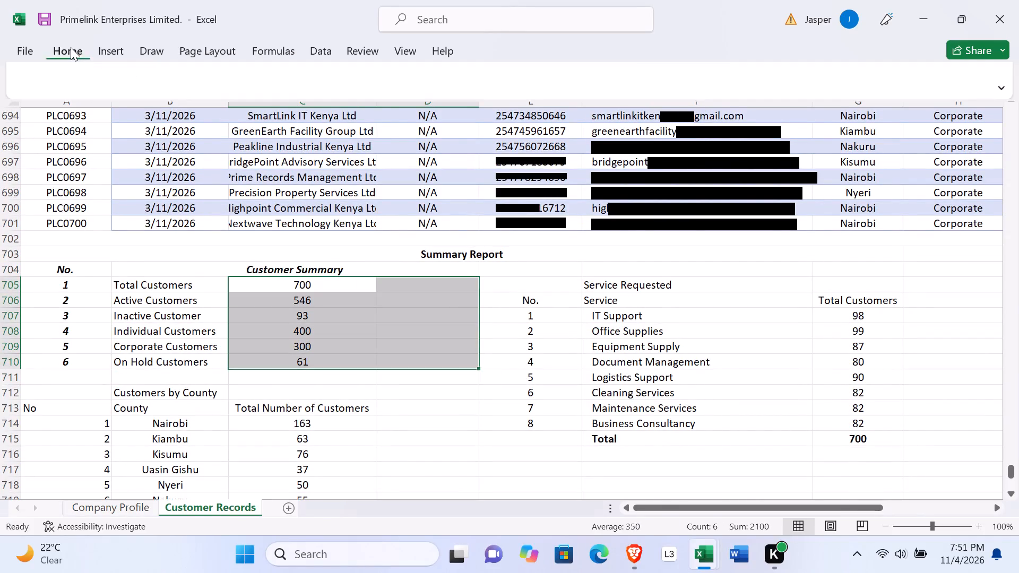
click(459, 109)
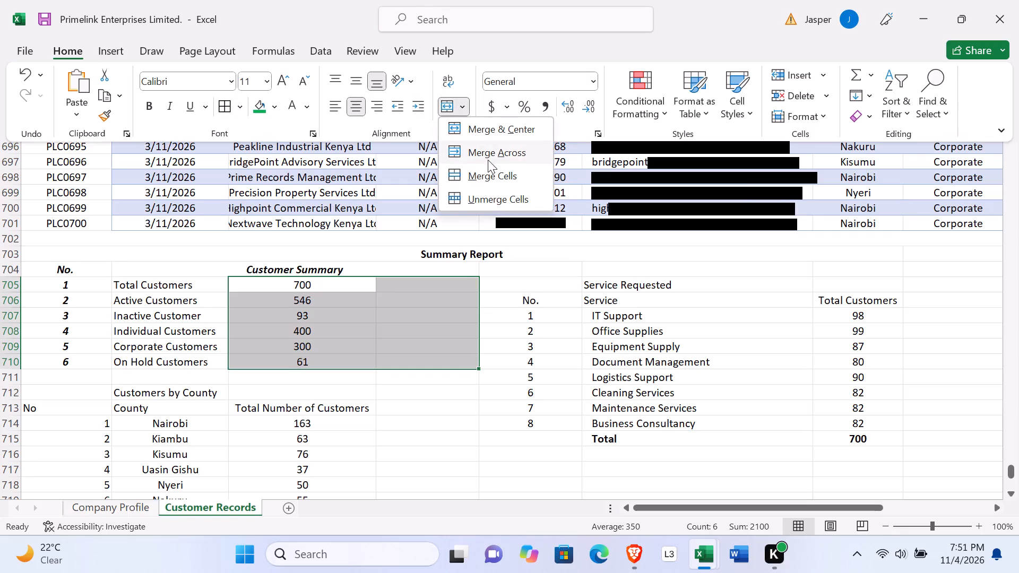
click(495, 152)
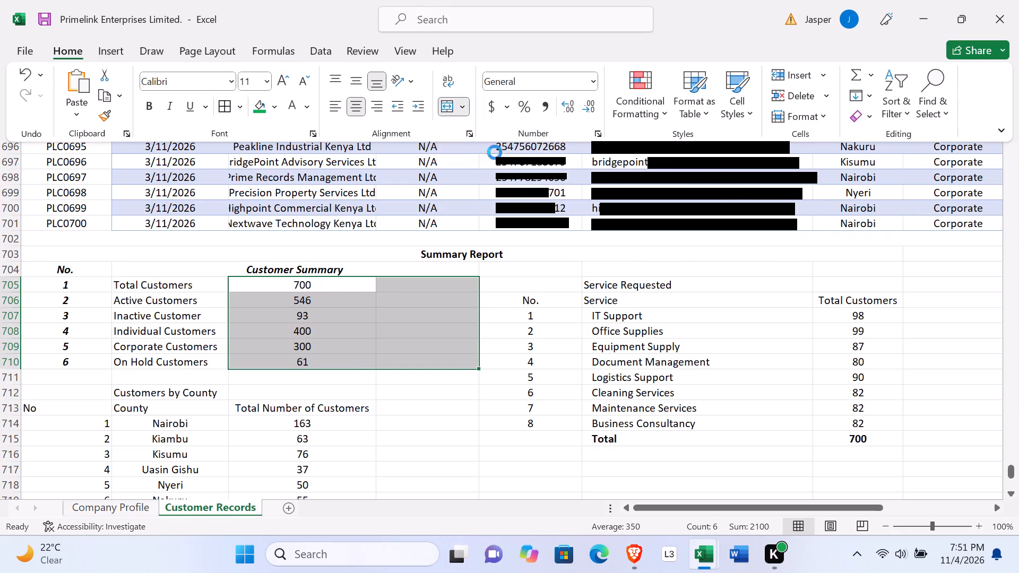
click(422, 312)
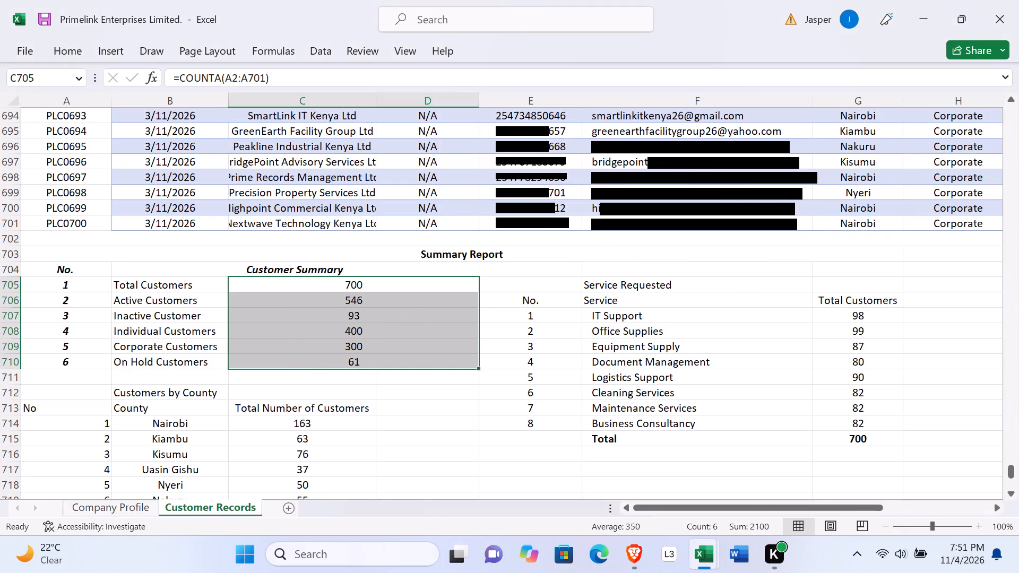
click(376, 412)
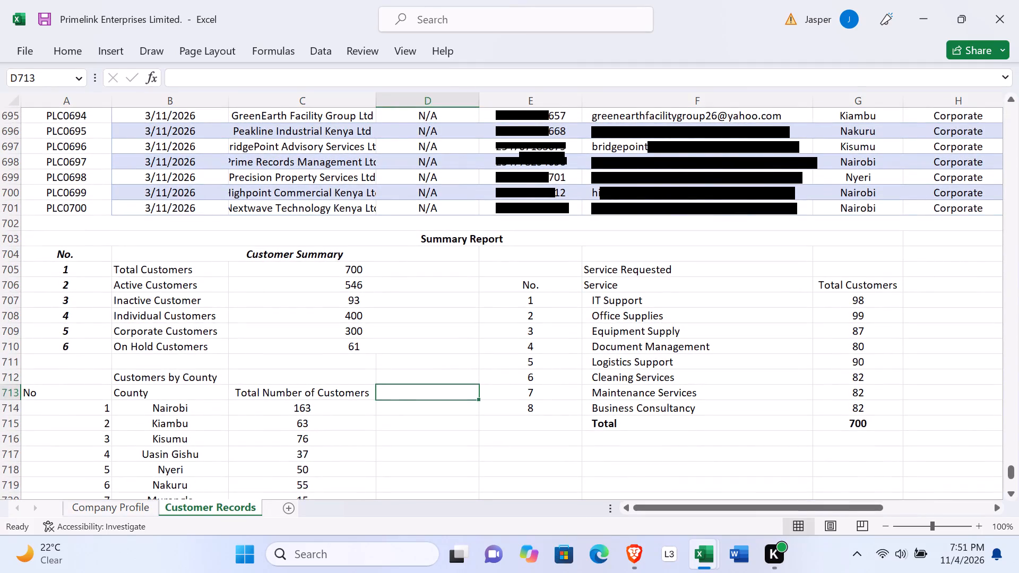
Fill the Customer Summary header row A704:D704 with the orange theme color.
drag(37, 254, 184, 253)
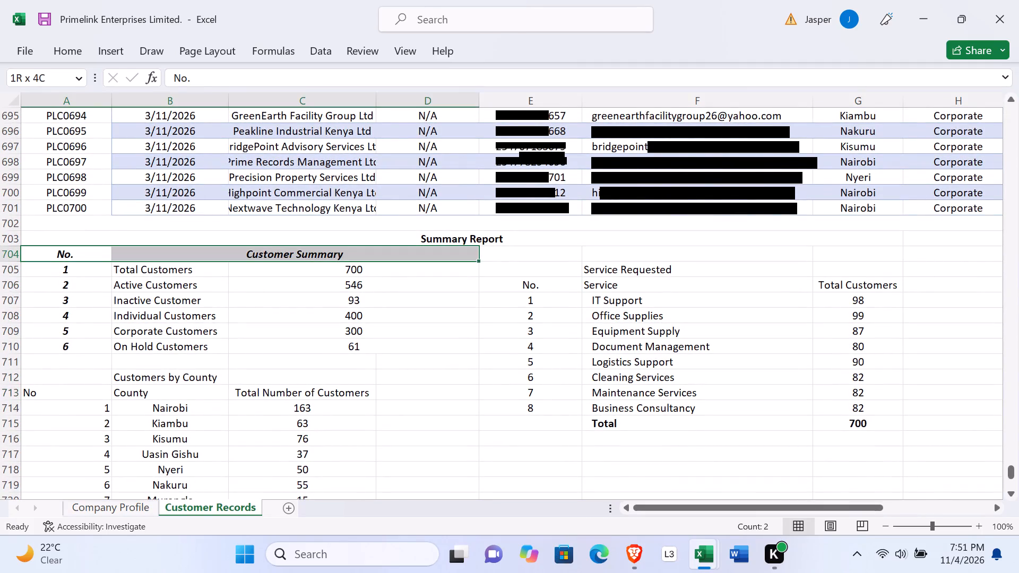
drag(184, 253, 241, 253)
drag(266, 253, 184, 251)
click(273, 300)
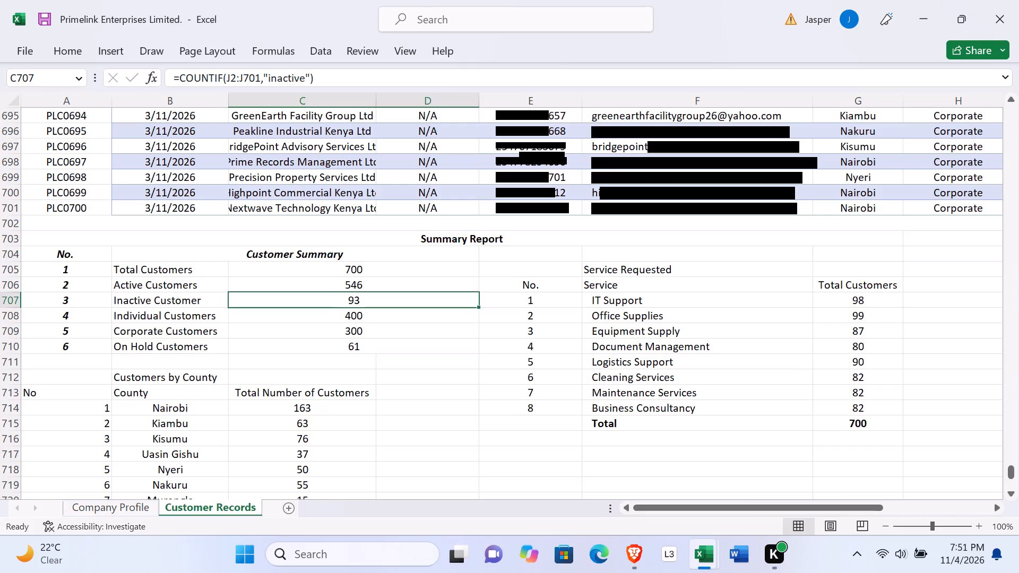
drag(69, 252, 238, 254)
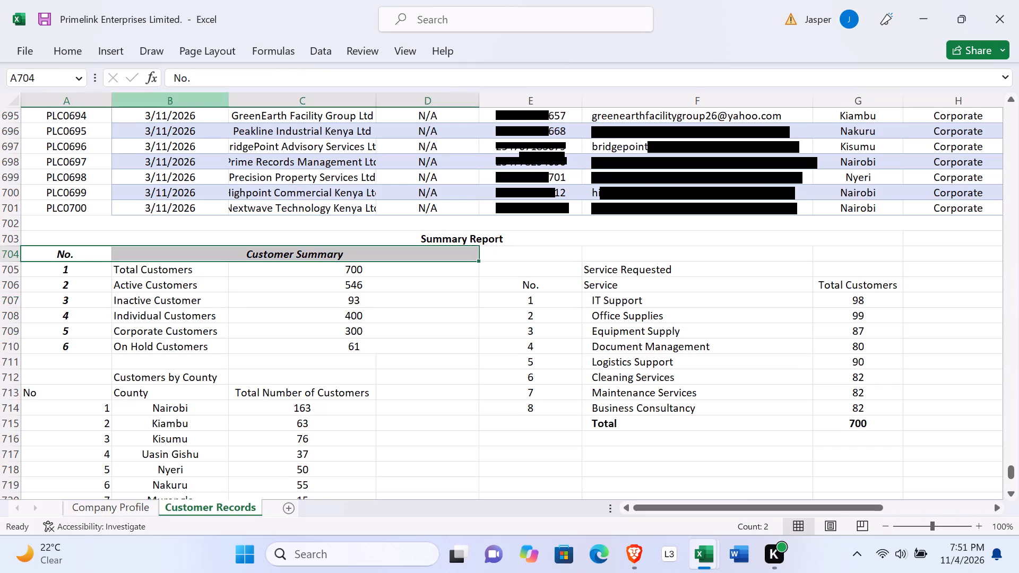
click(76, 49)
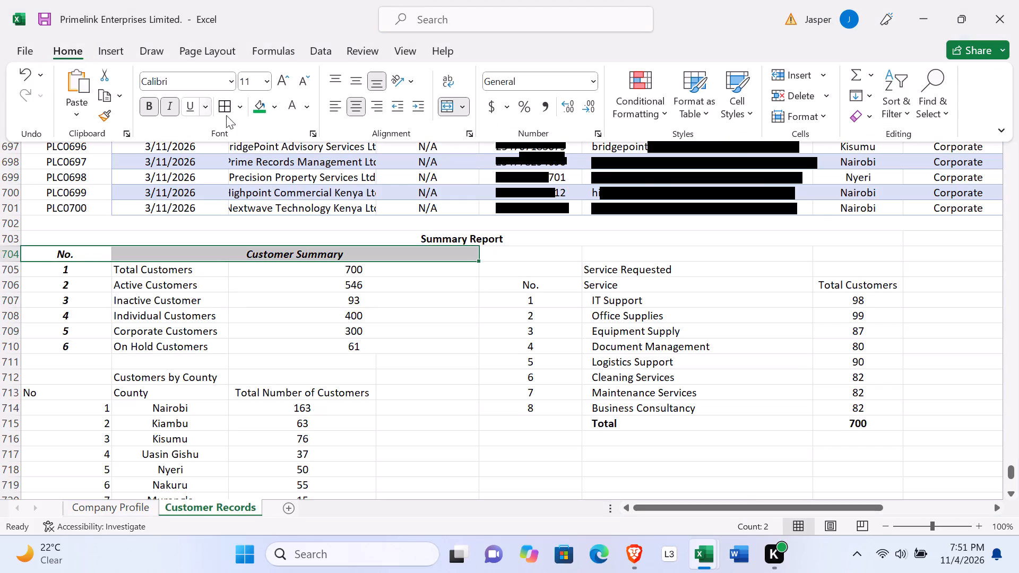
click(274, 106)
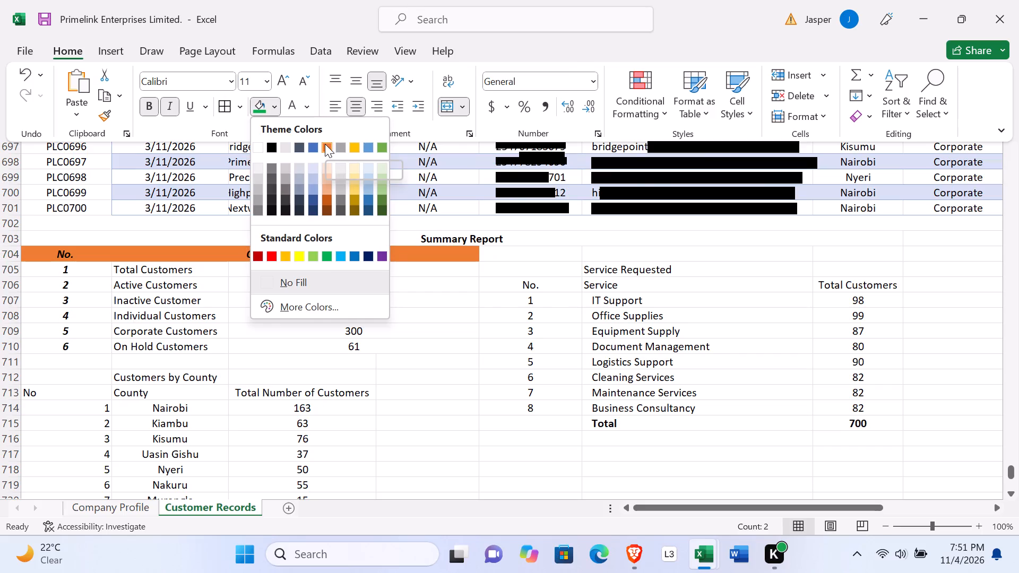
click(325, 144)
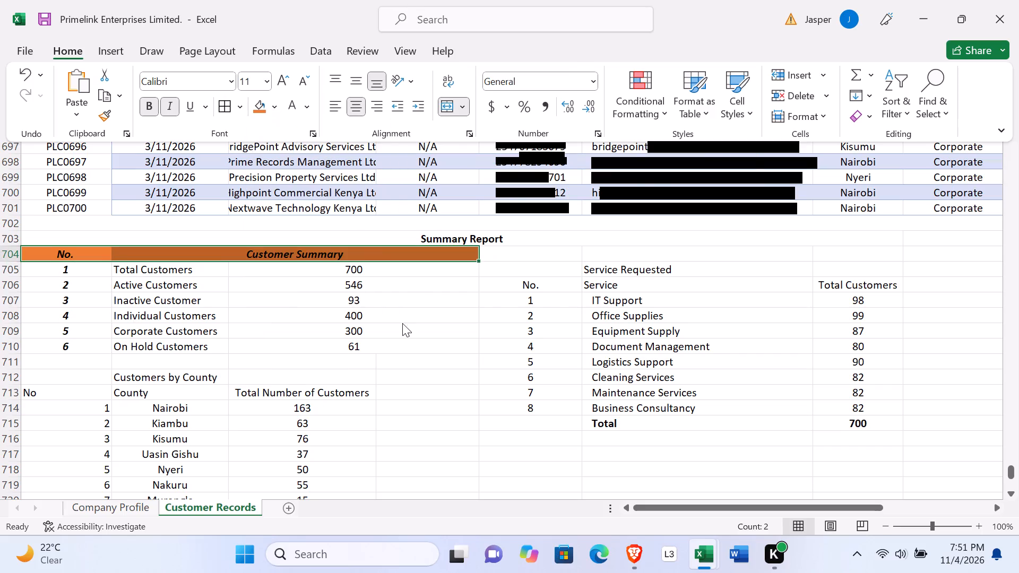
click(405, 331)
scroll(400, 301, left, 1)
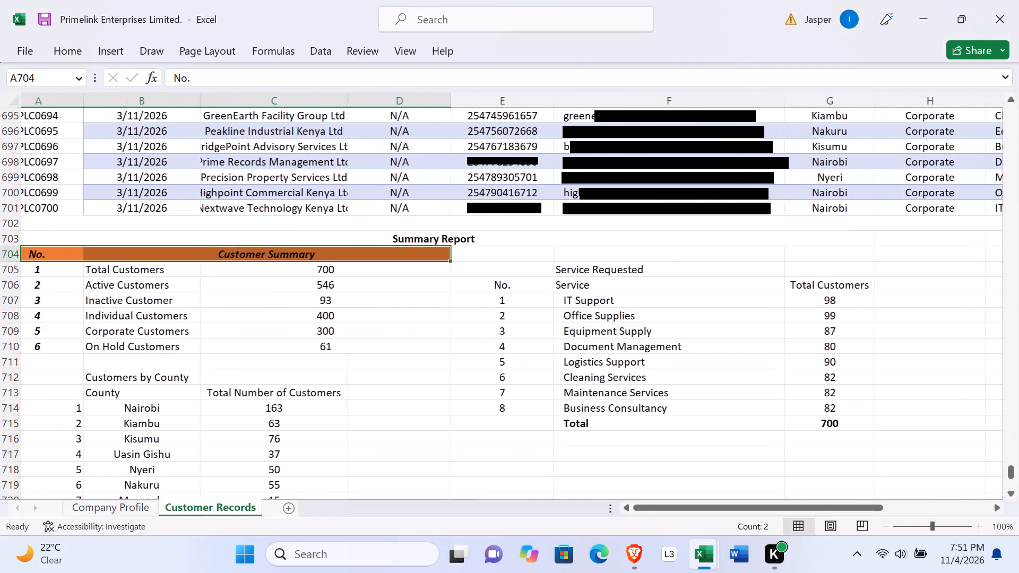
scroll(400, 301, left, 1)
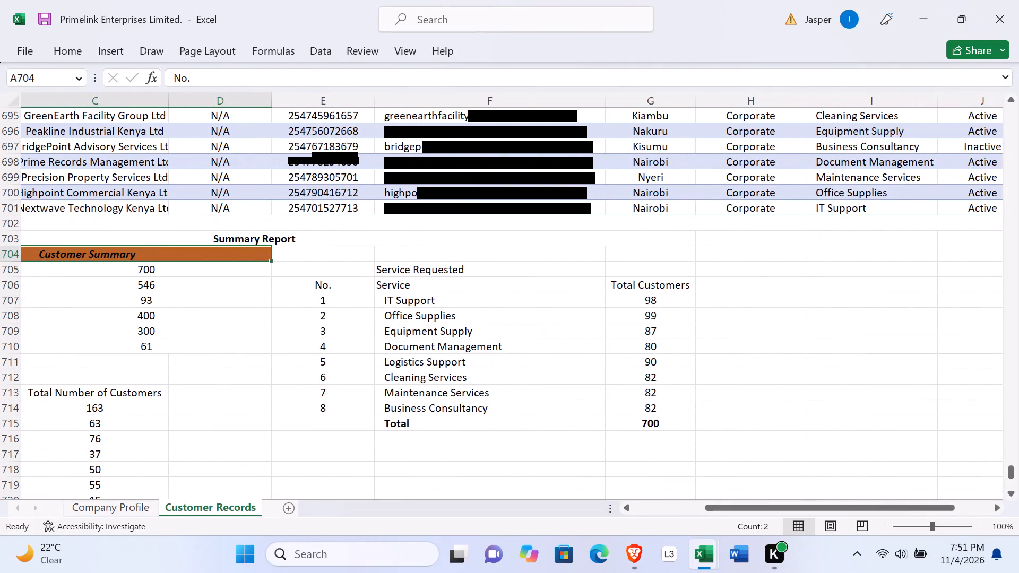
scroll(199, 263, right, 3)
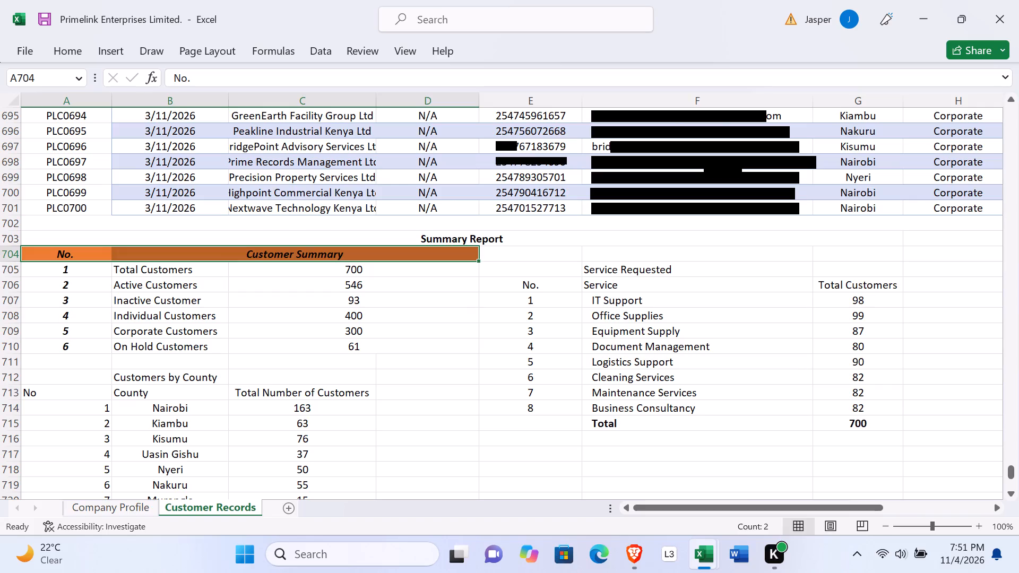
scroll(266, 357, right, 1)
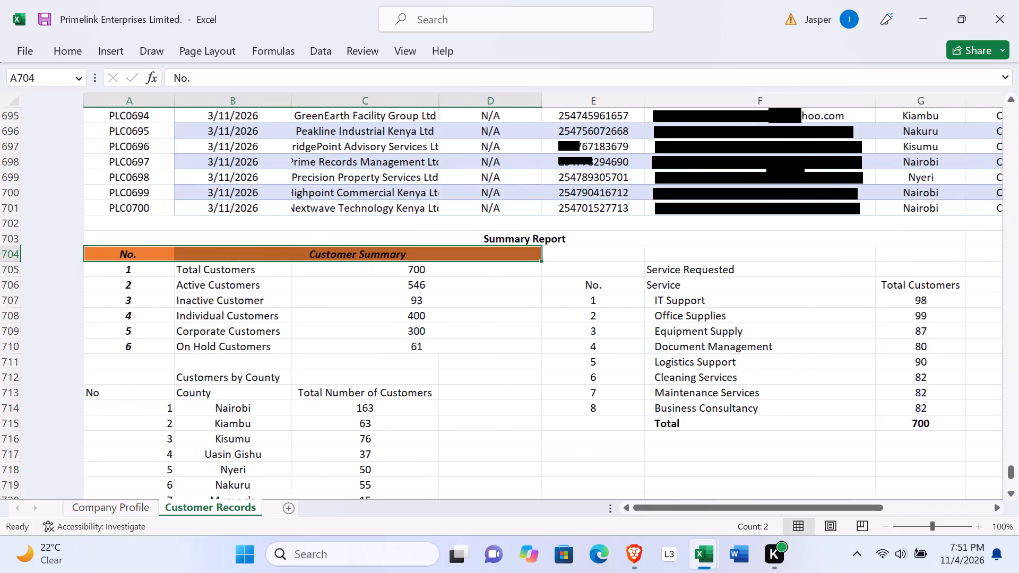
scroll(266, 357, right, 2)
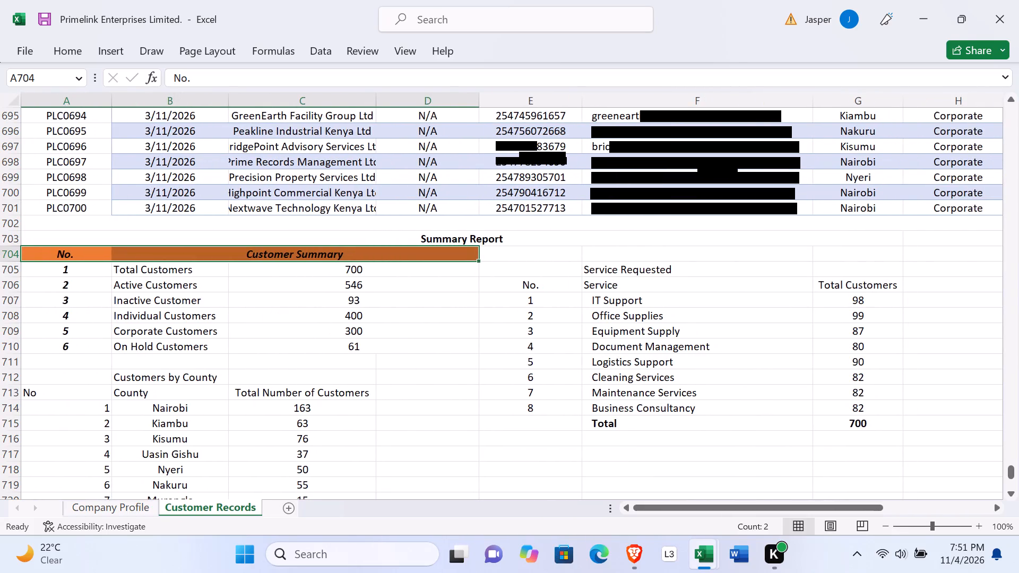
Merge and center the blank cells A711:D711 between the Customer Summary and Customers by County tables.
drag(53, 363, 443, 360)
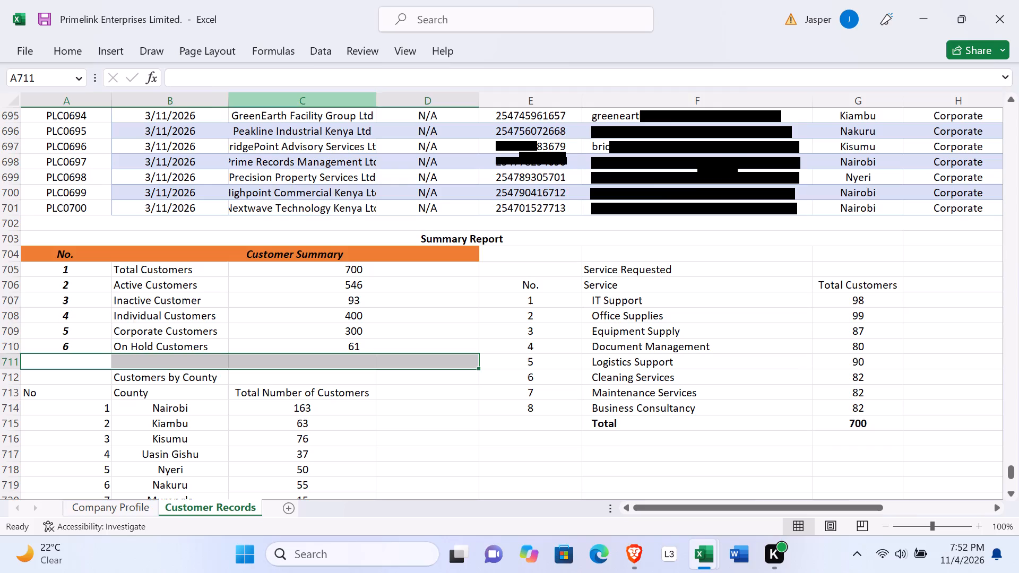
click(64, 47)
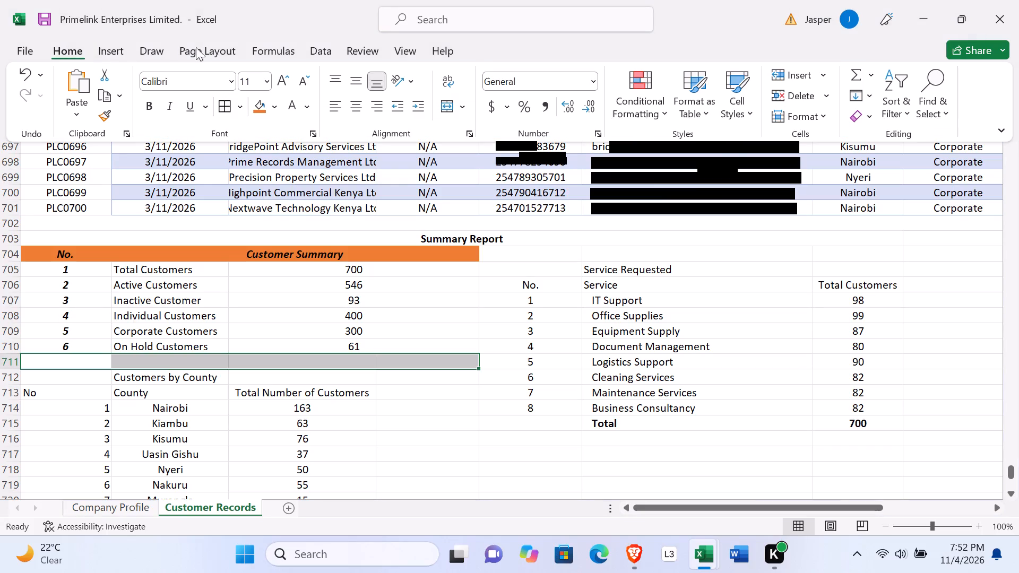
click(446, 107)
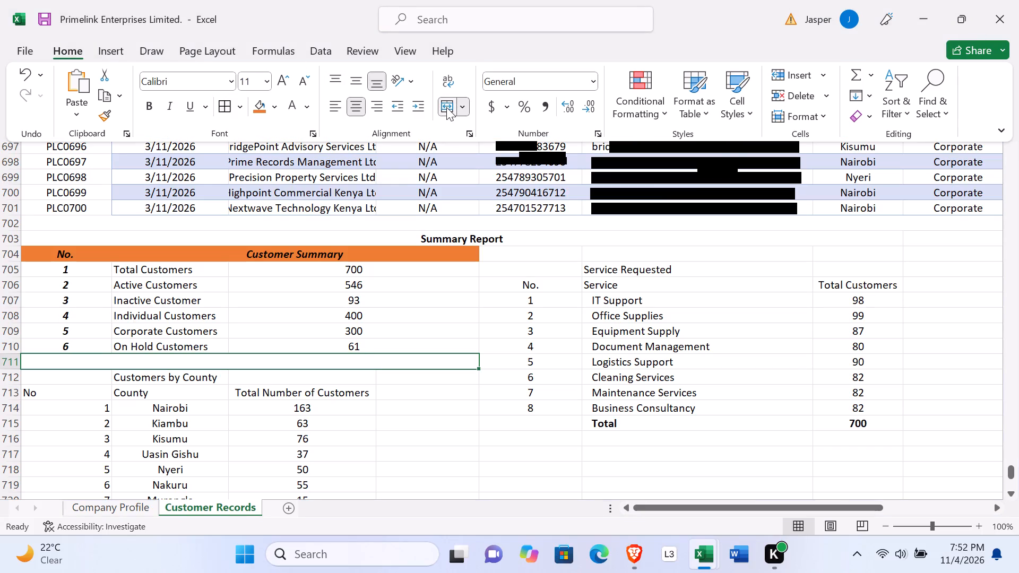
right_click(432, 323)
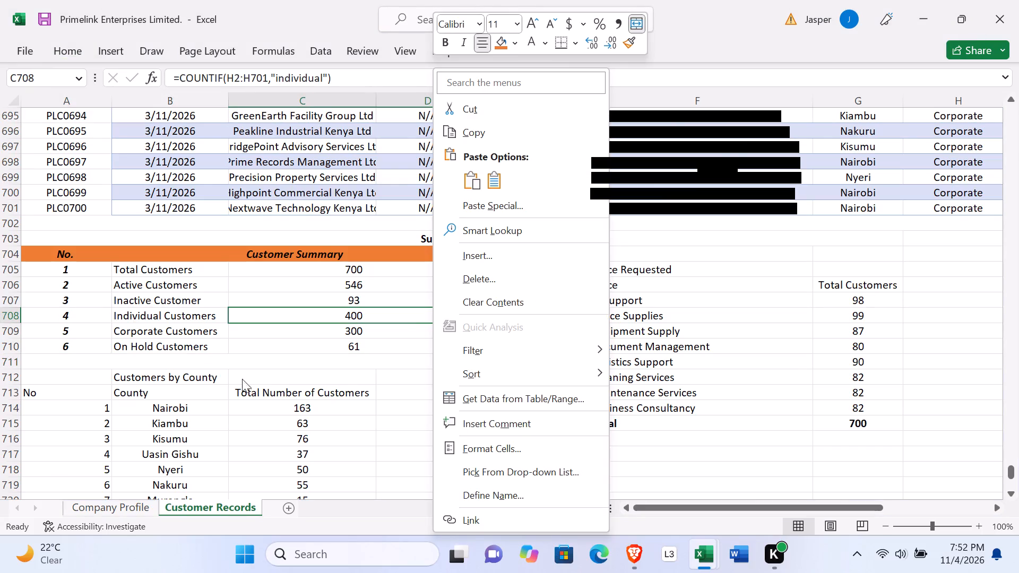
Merge and center the Customers by County title across A712:D712 and make it bold and italic.
click(281, 391)
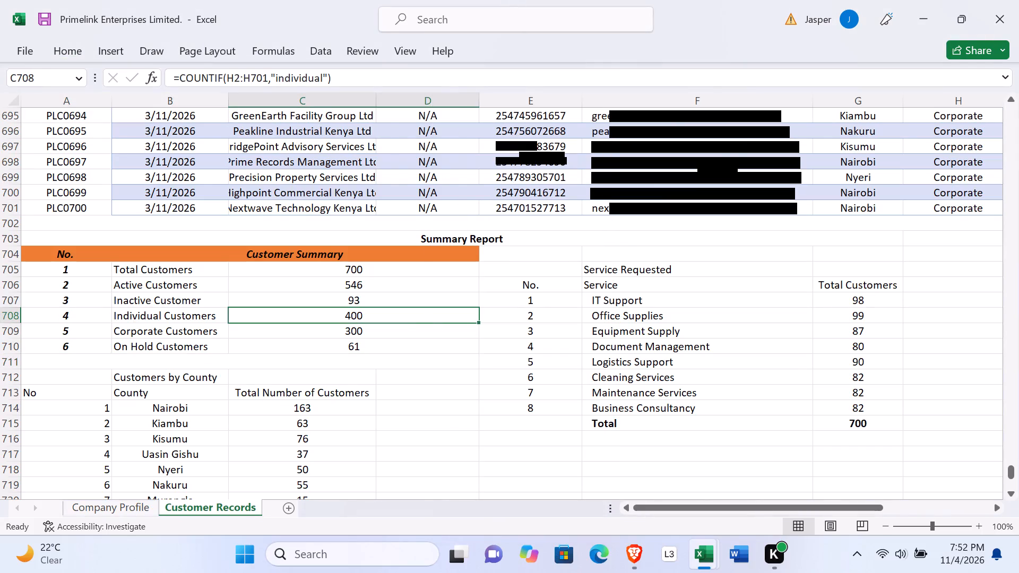
drag(54, 379, 281, 374)
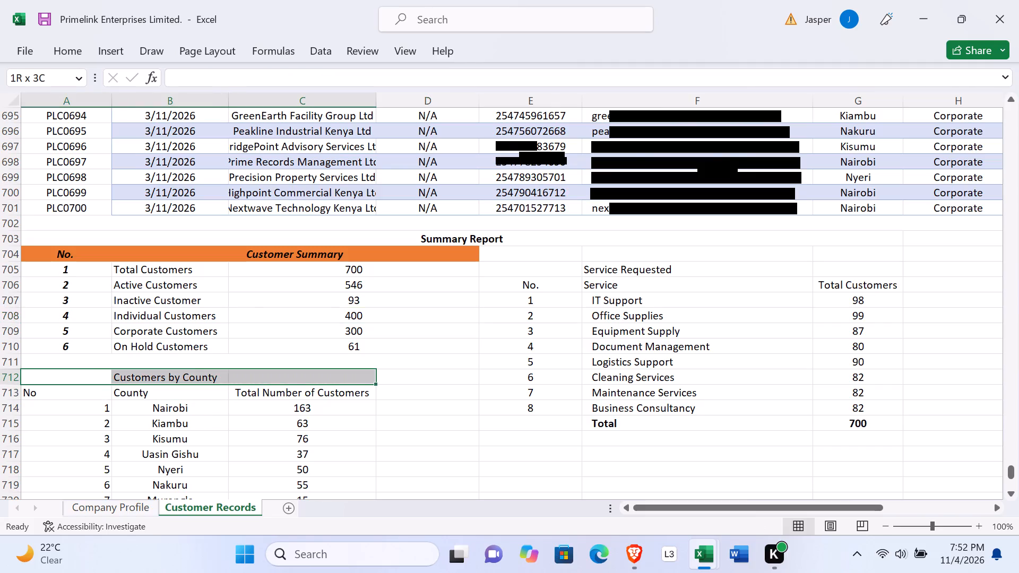
drag(281, 374, 384, 376)
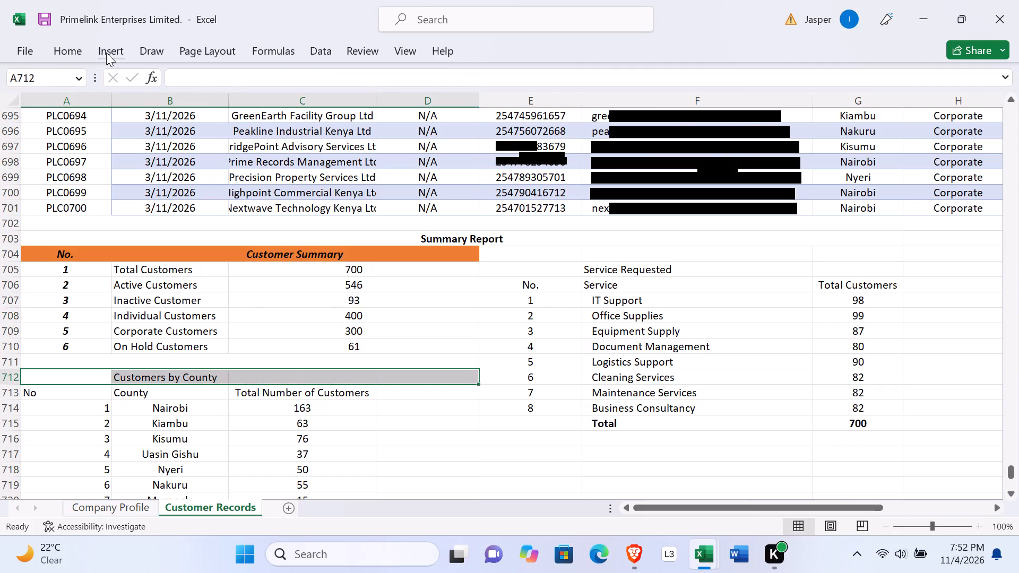
click(72, 44)
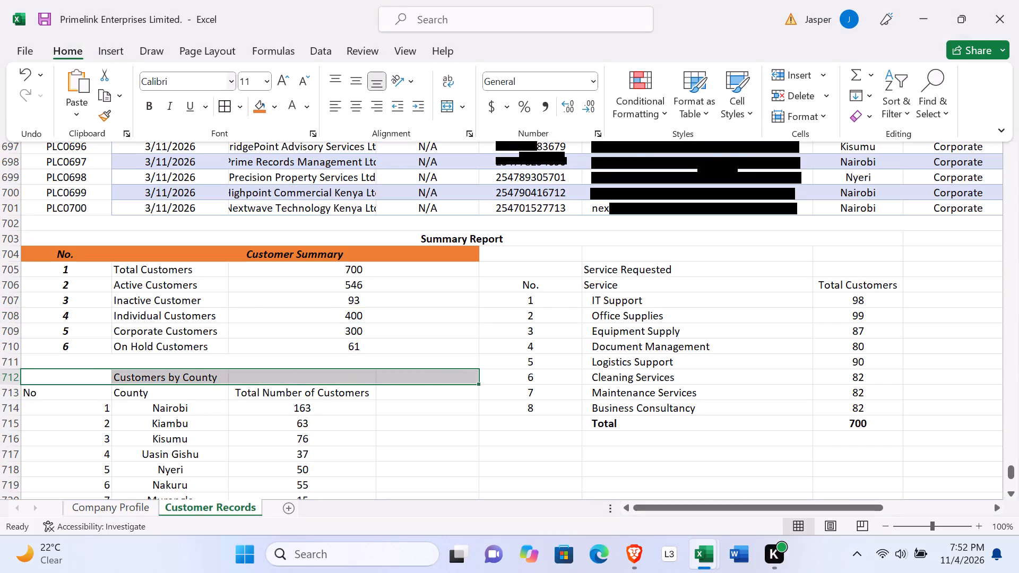
click(446, 102)
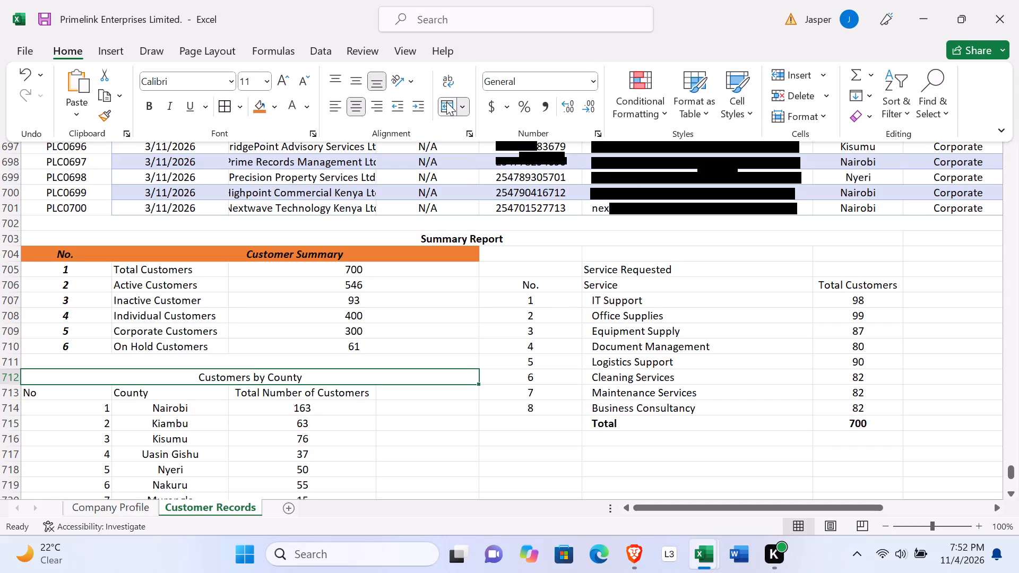
click(170, 106)
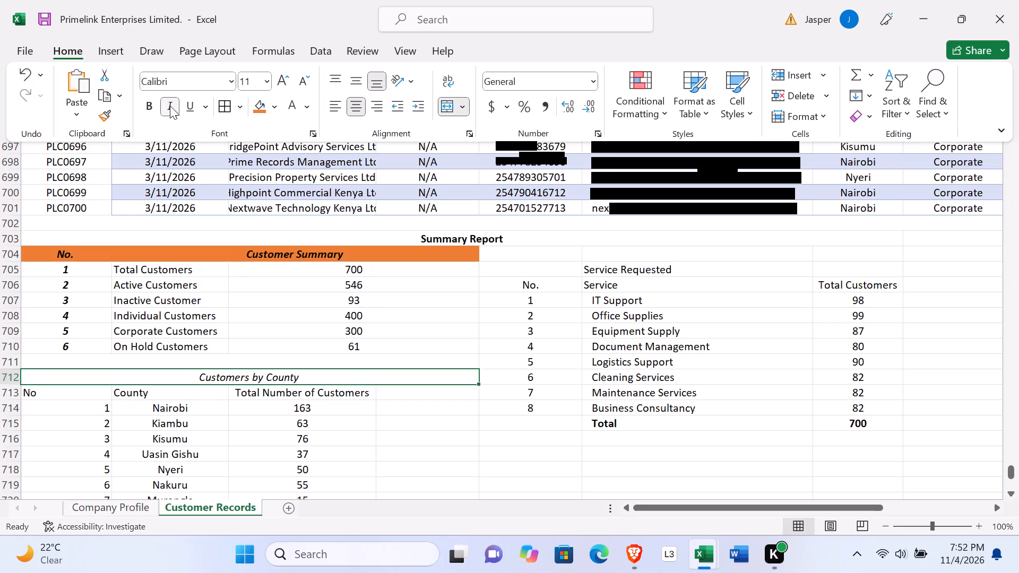
click(157, 106)
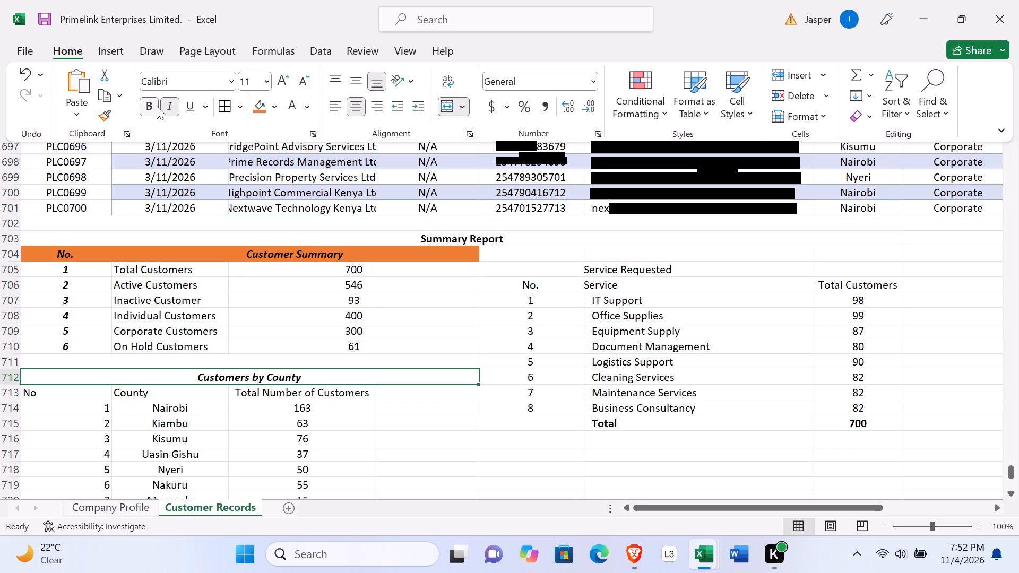
Format the Customers by County column headers A713:C713 as bold and italic with the orange fill.
scroll(295, 351, down, 1)
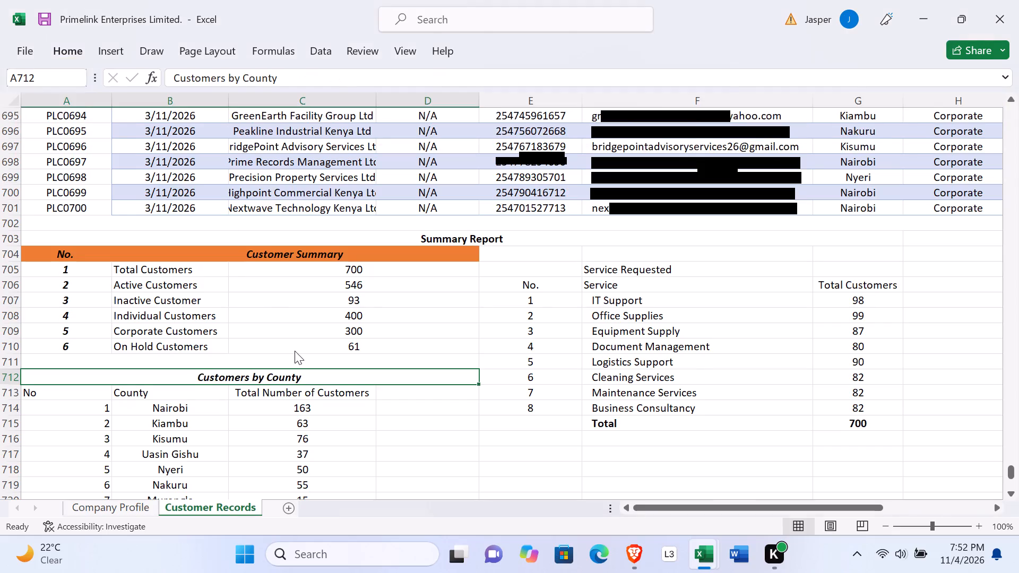
scroll(295, 351, down, 2)
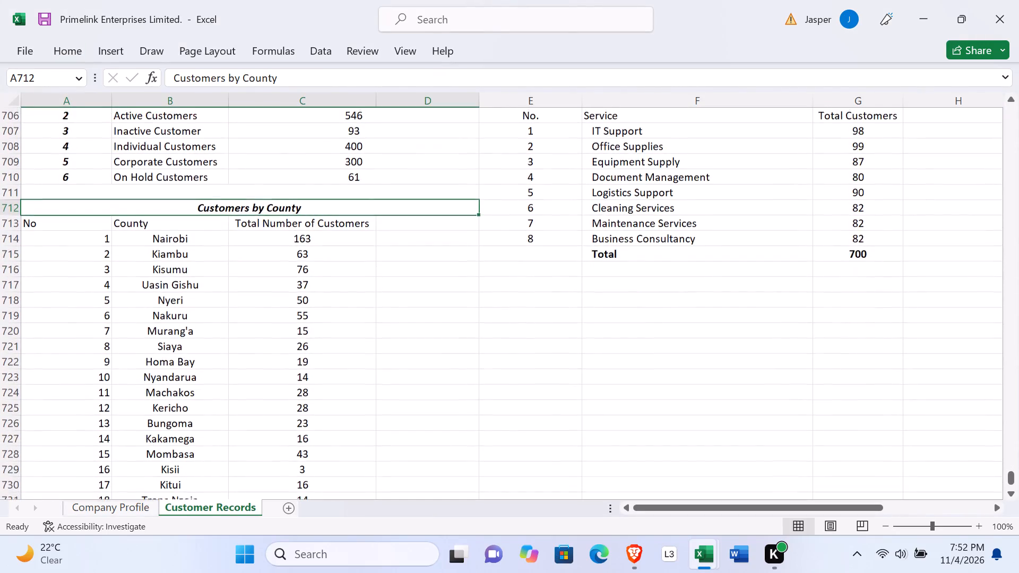
scroll(323, 358, down, 1)
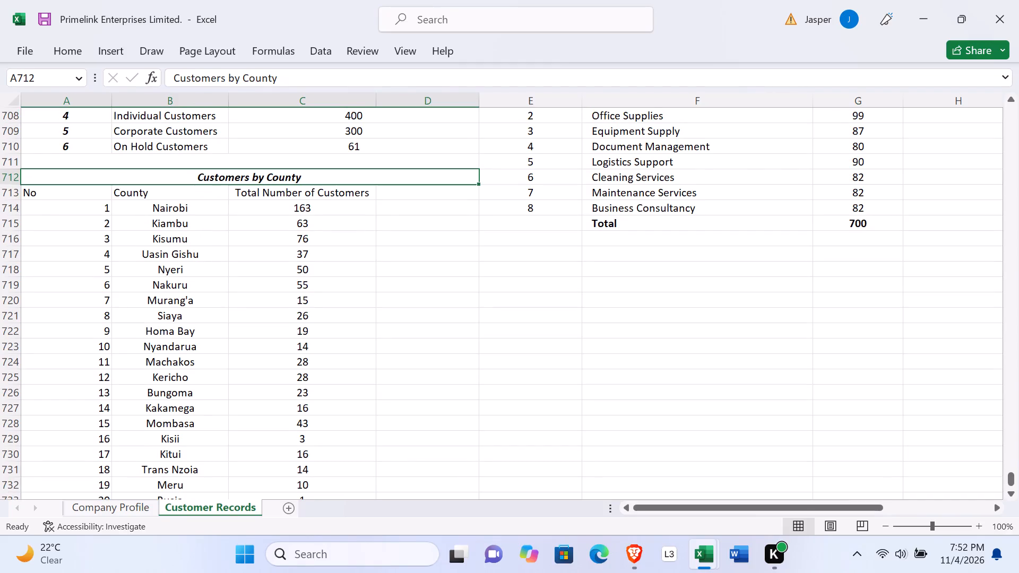
scroll(220, 256, up, 1)
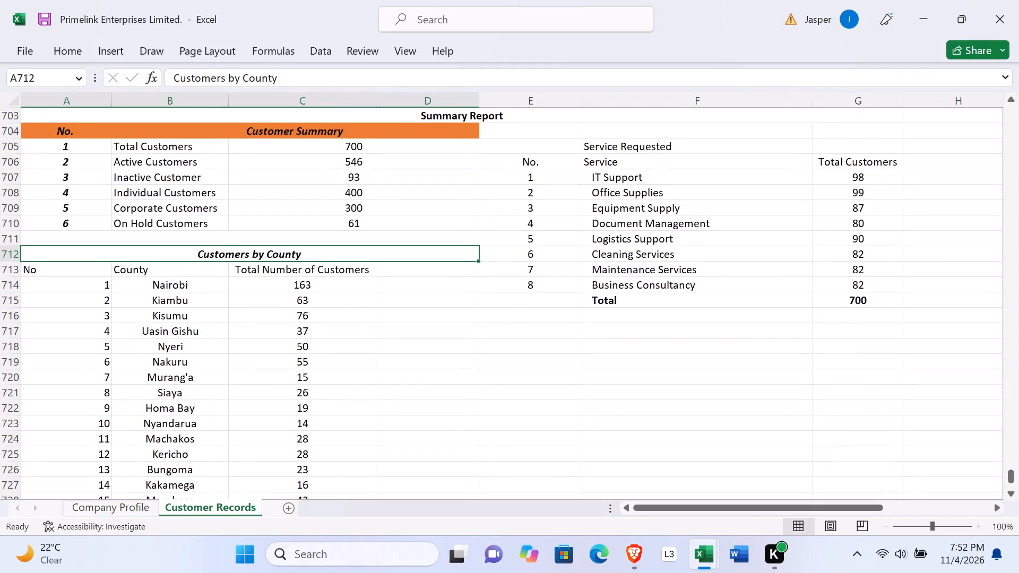
drag(25, 271, 208, 270)
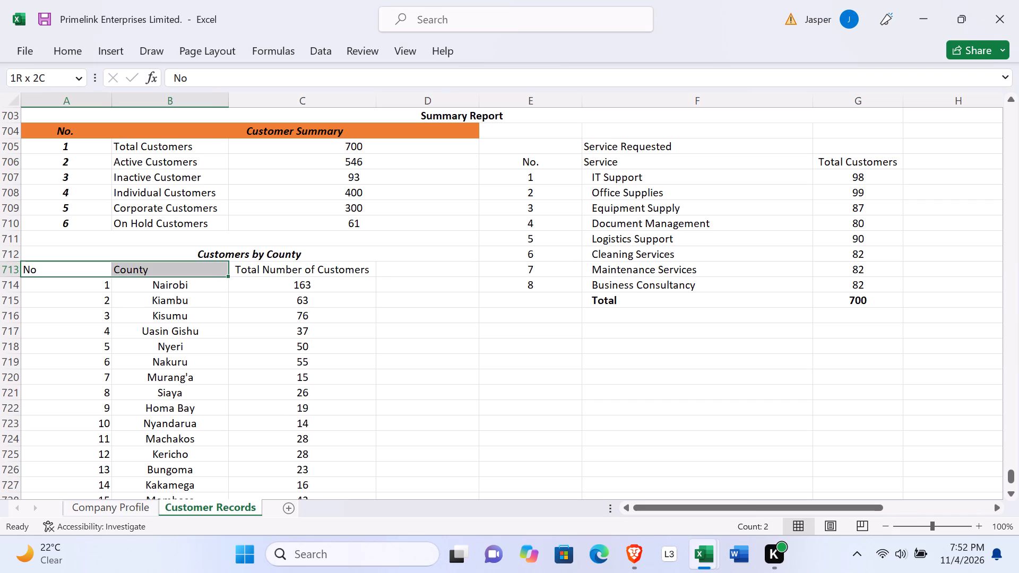
drag(208, 270, 381, 270)
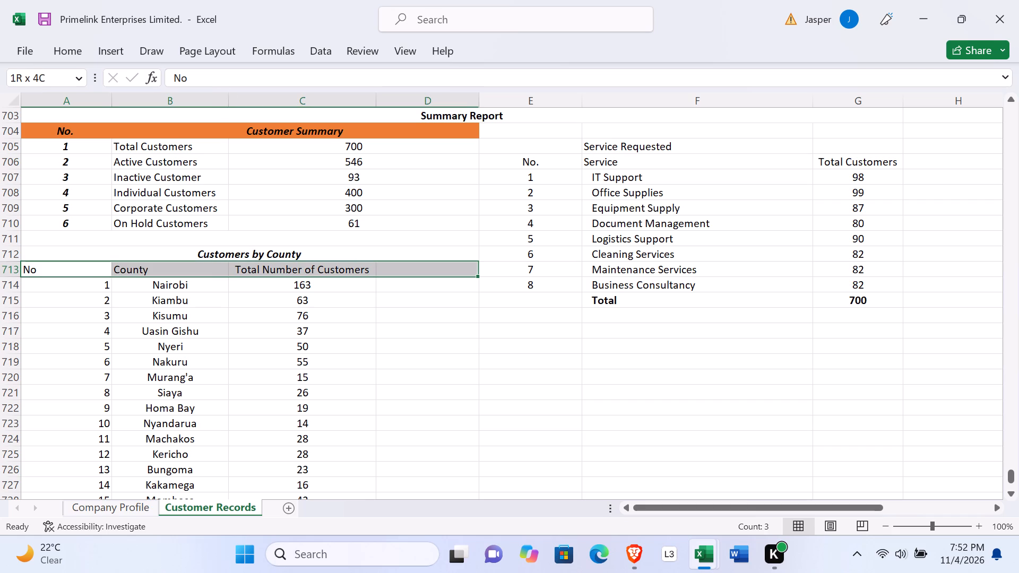
drag(381, 270, 352, 274)
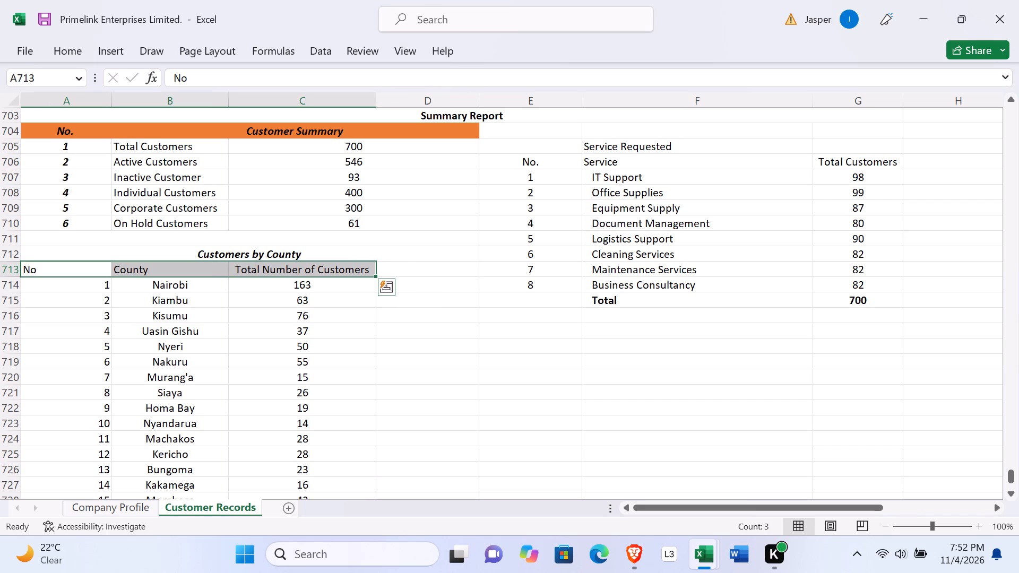
click(362, 316)
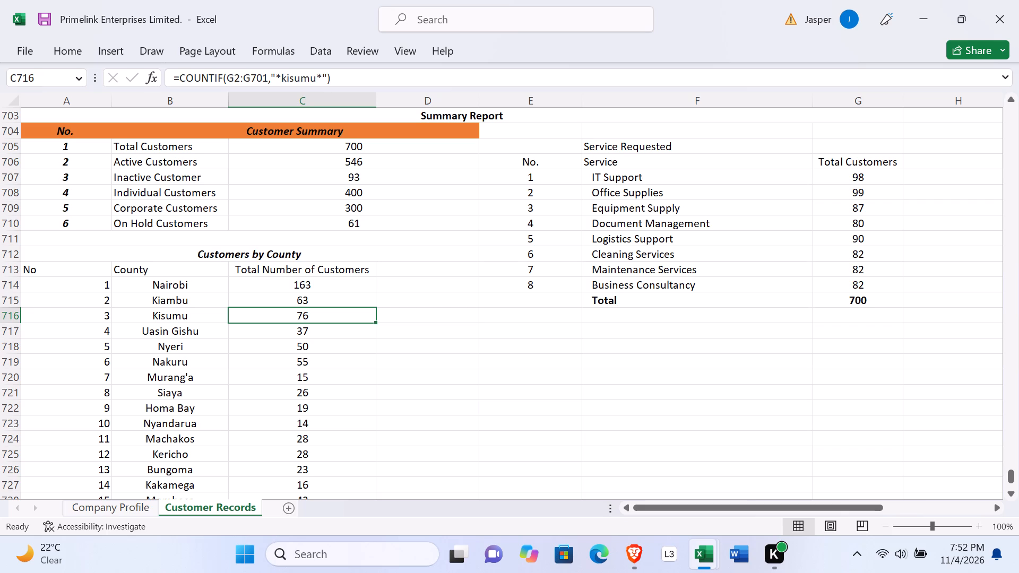
drag(303, 263, 367, 266)
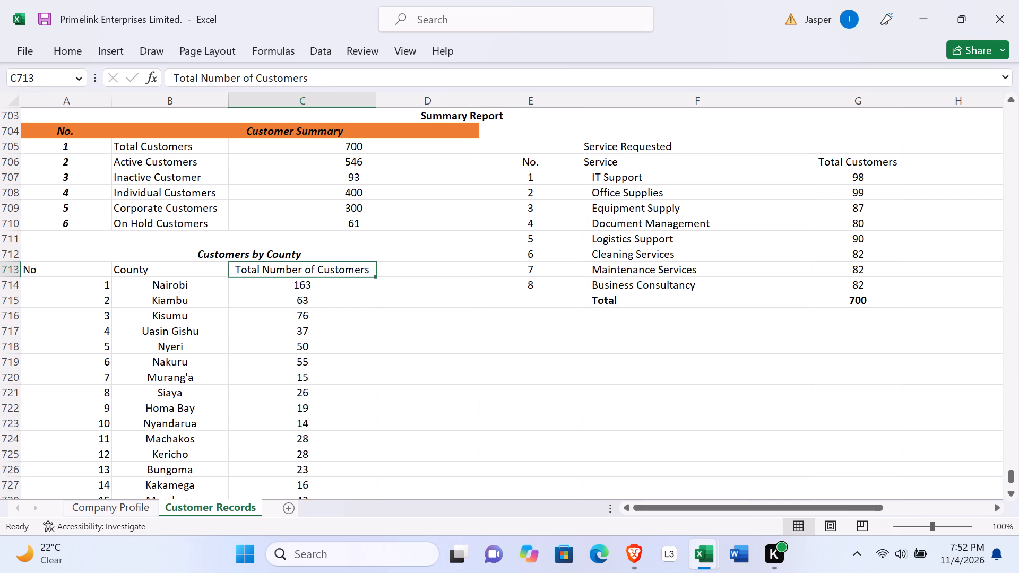
drag(367, 266, 373, 267)
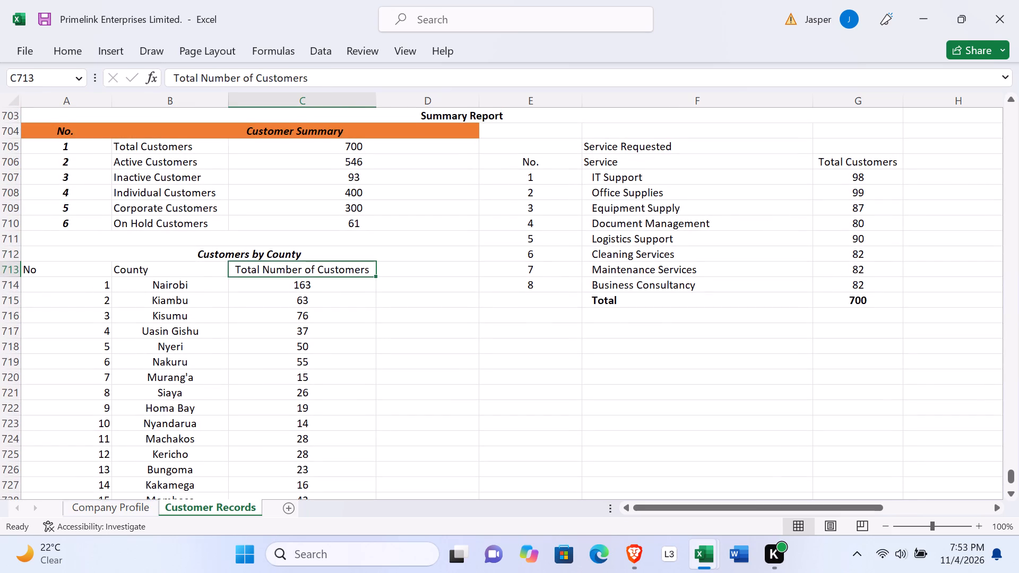
drag(26, 271, 166, 273)
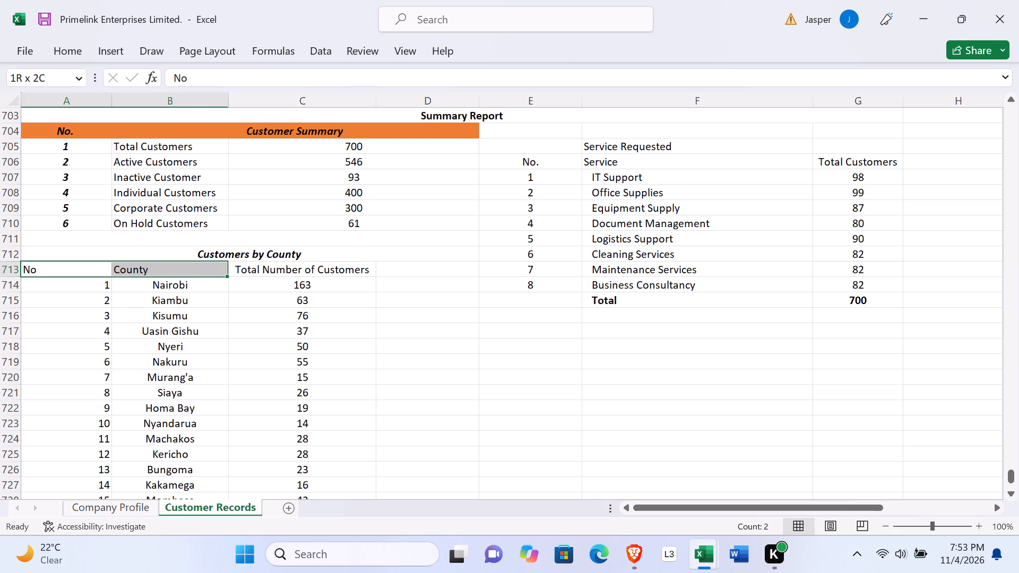
drag(166, 273, 292, 269)
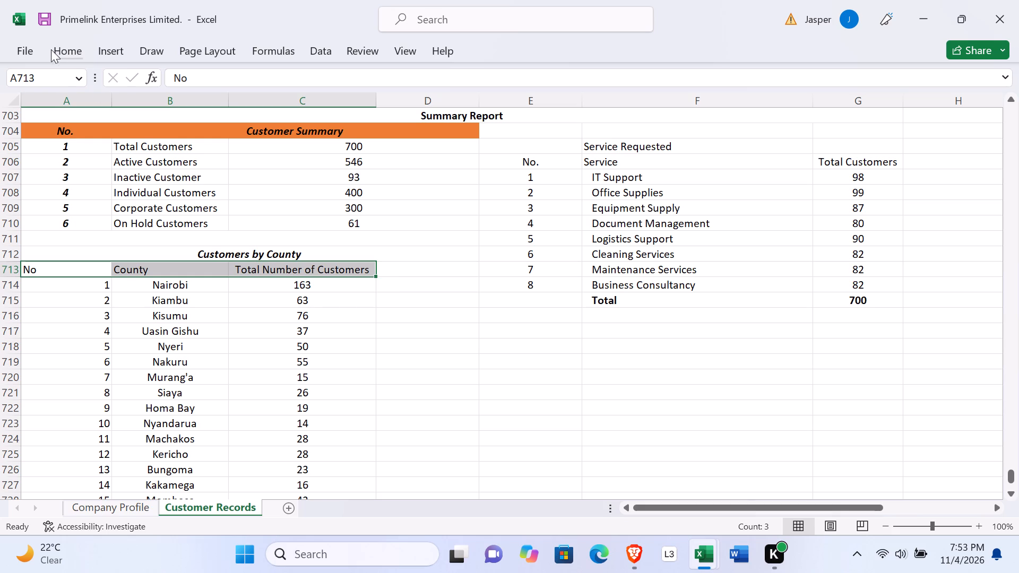
click(76, 47)
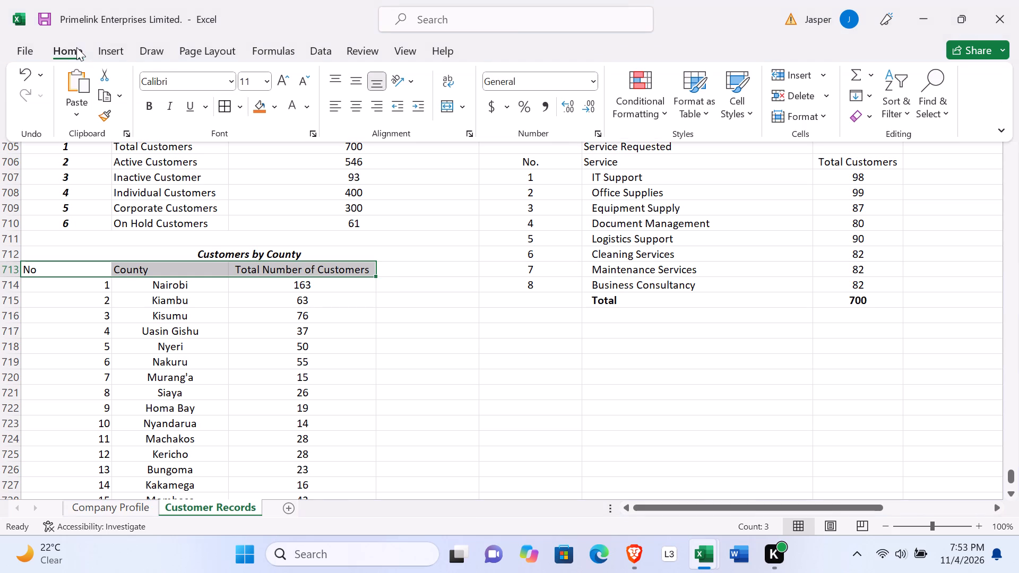
click(158, 108)
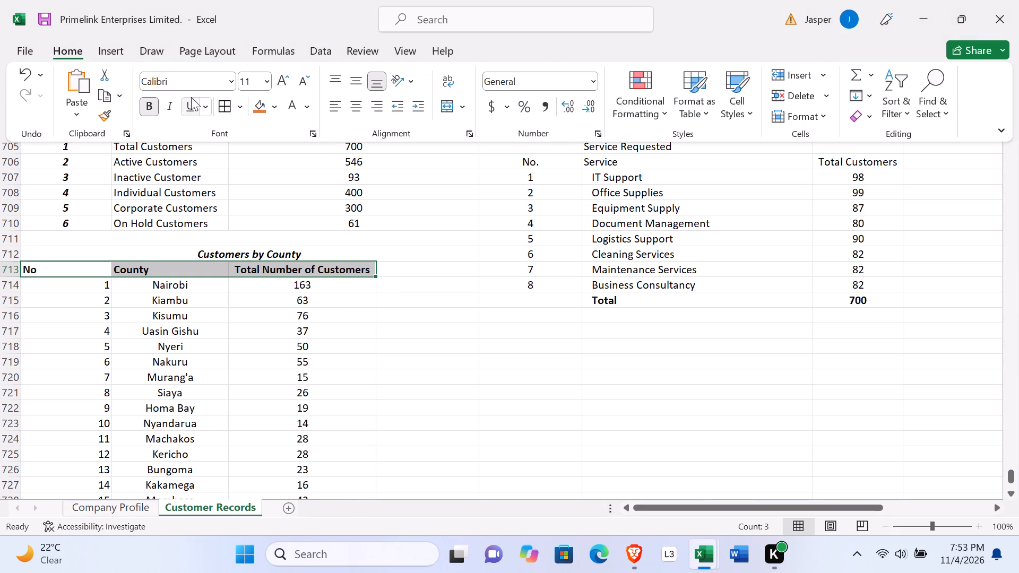
click(173, 101)
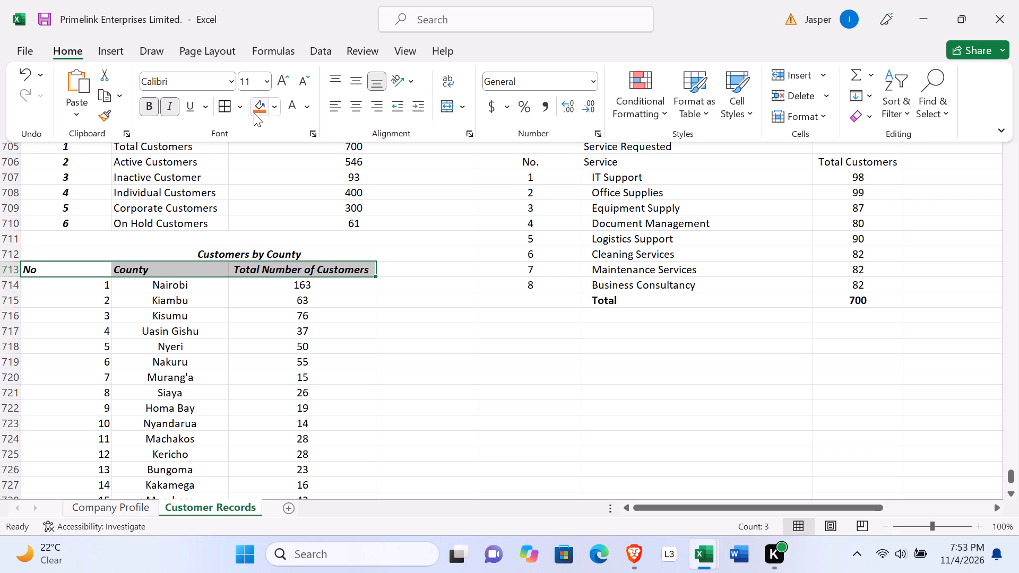
click(254, 113)
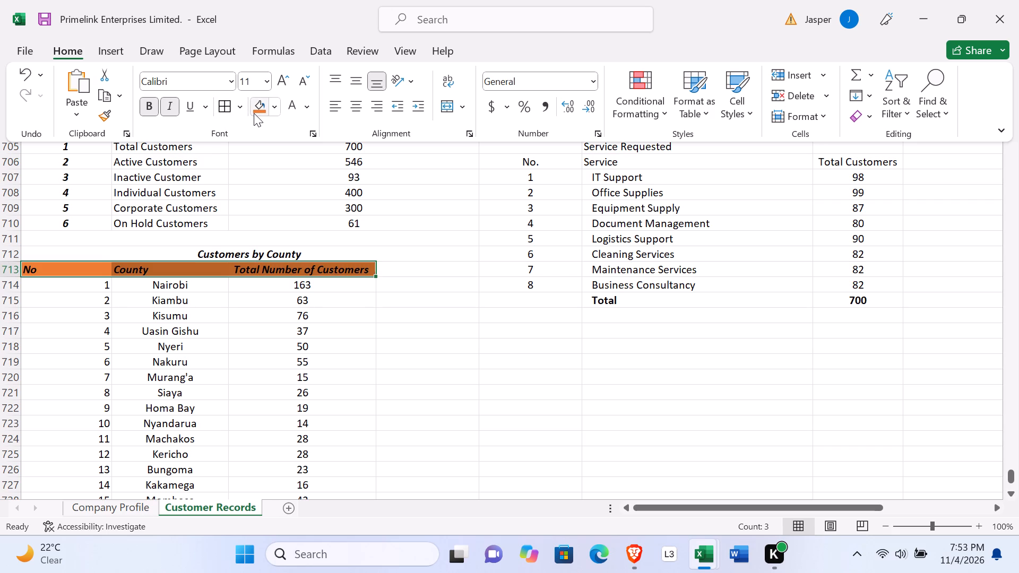
Center the No header and the row numbers 1 to 20 in A713:A733 of the Customers by County table.
scroll(258, 207, down, 1)
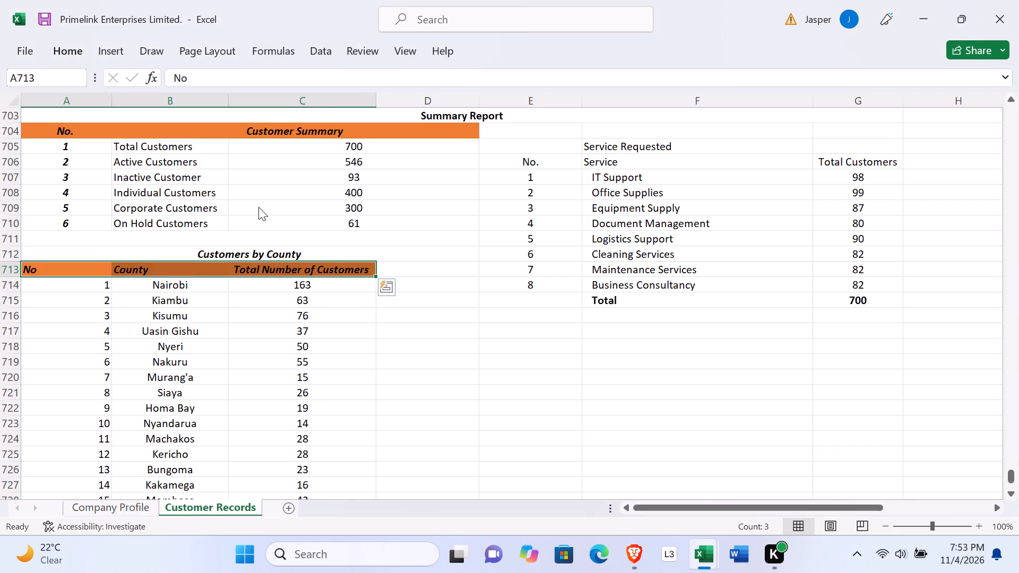
scroll(258, 207, down, 1)
scroll(260, 316, down, 1)
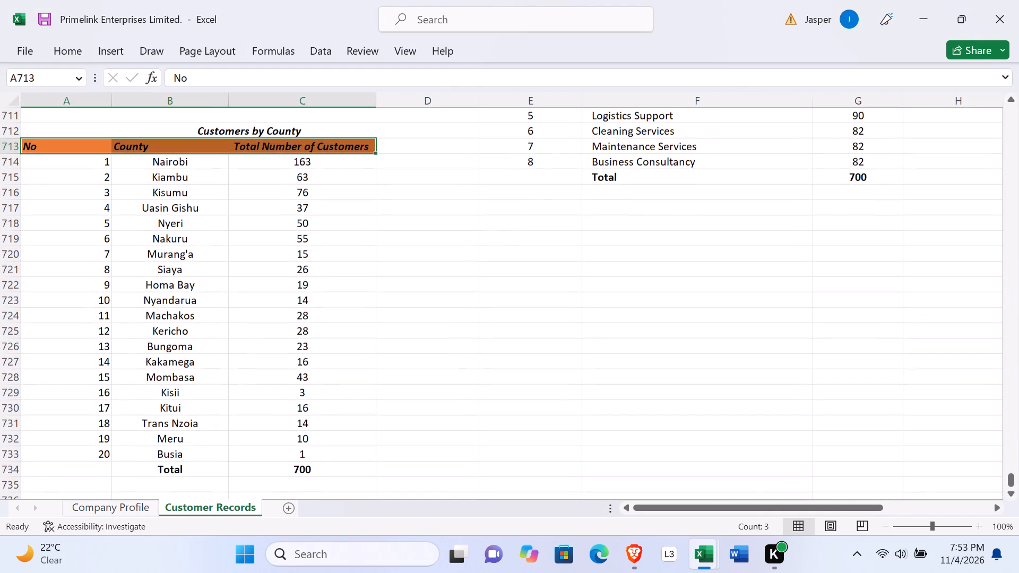
click(73, 141)
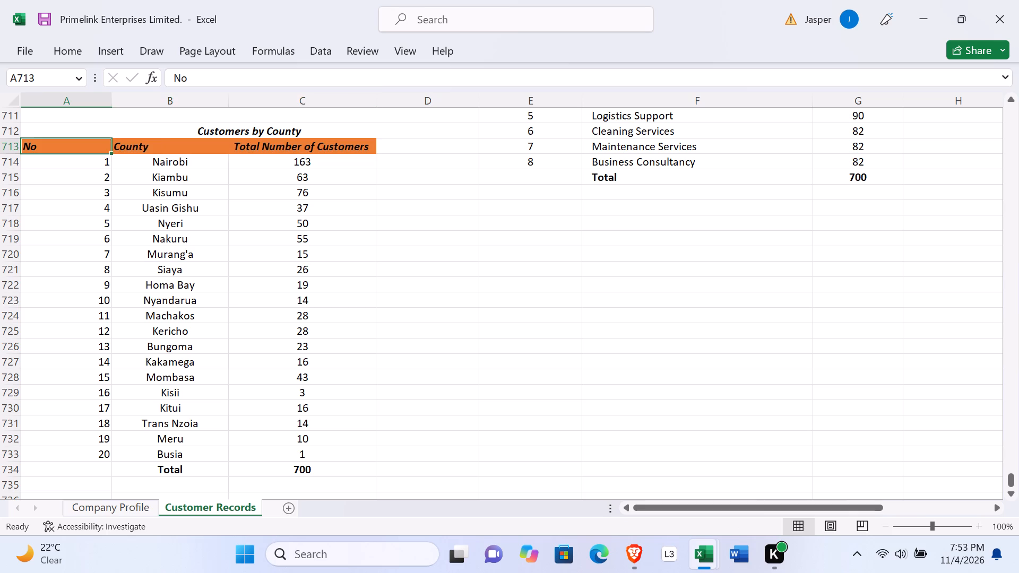
click(74, 158)
drag(53, 141, 79, 151)
drag(79, 151, 95, 444)
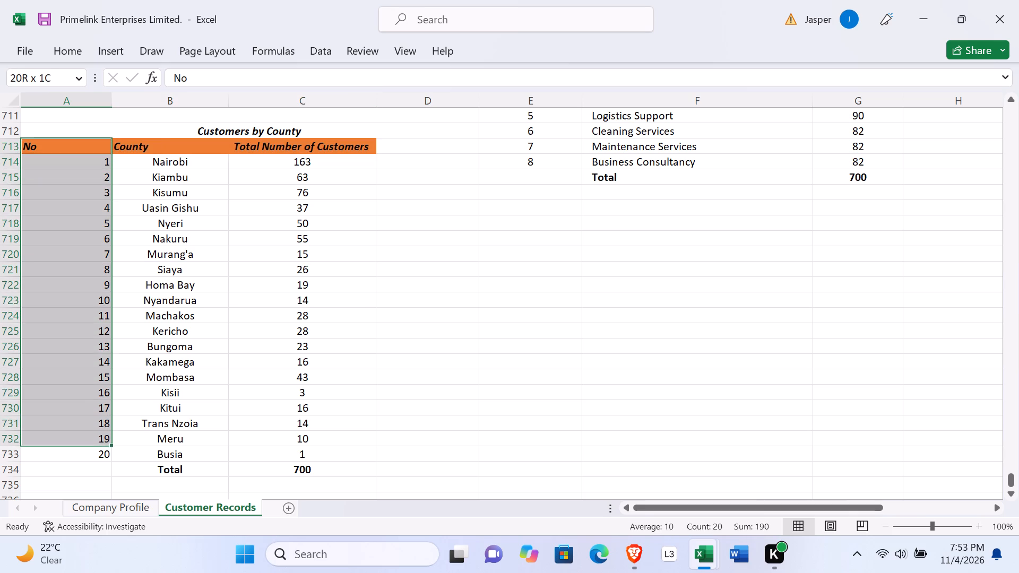
drag(95, 444, 96, 447)
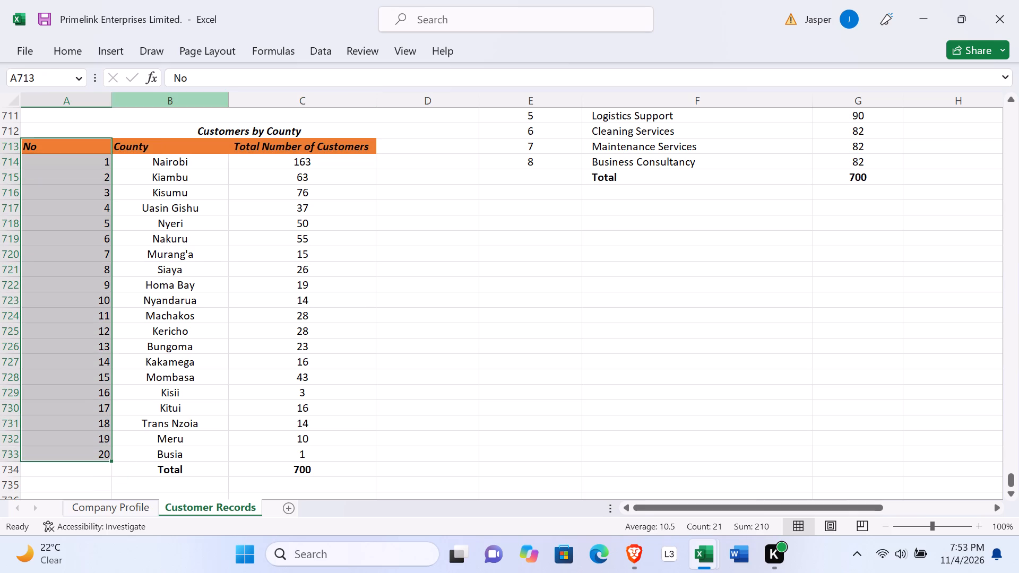
click(78, 52)
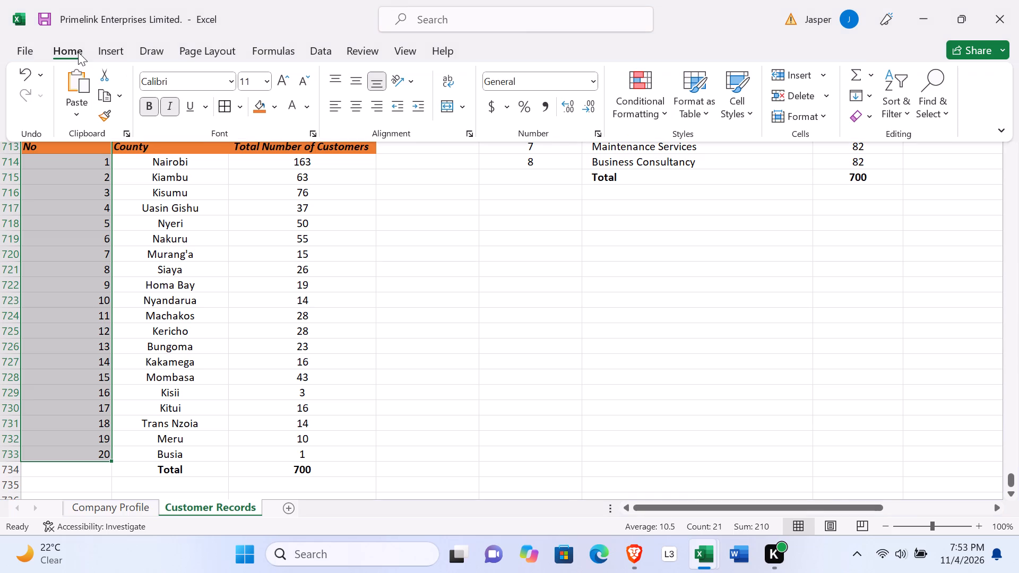
click(358, 112)
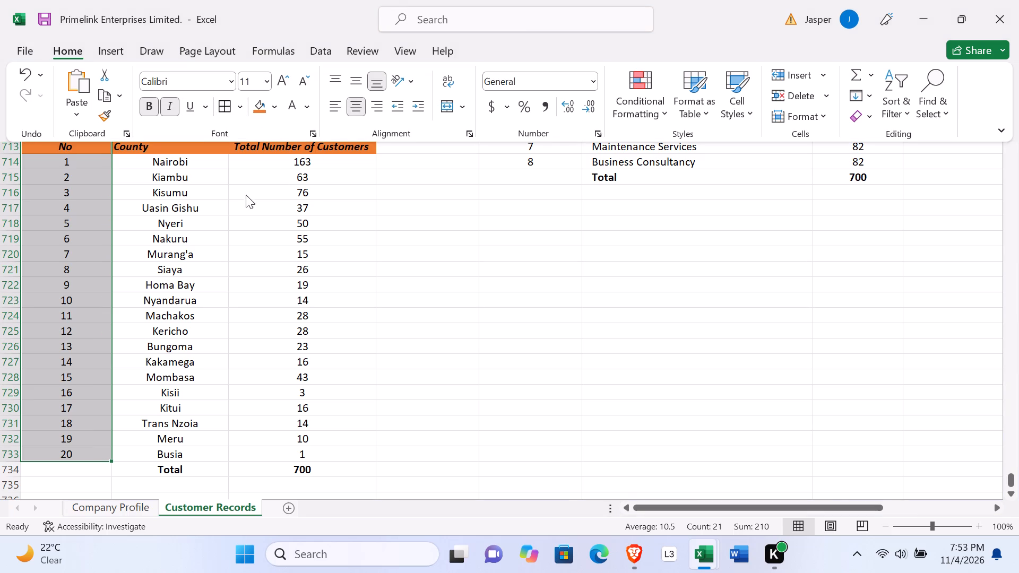
click(260, 215)
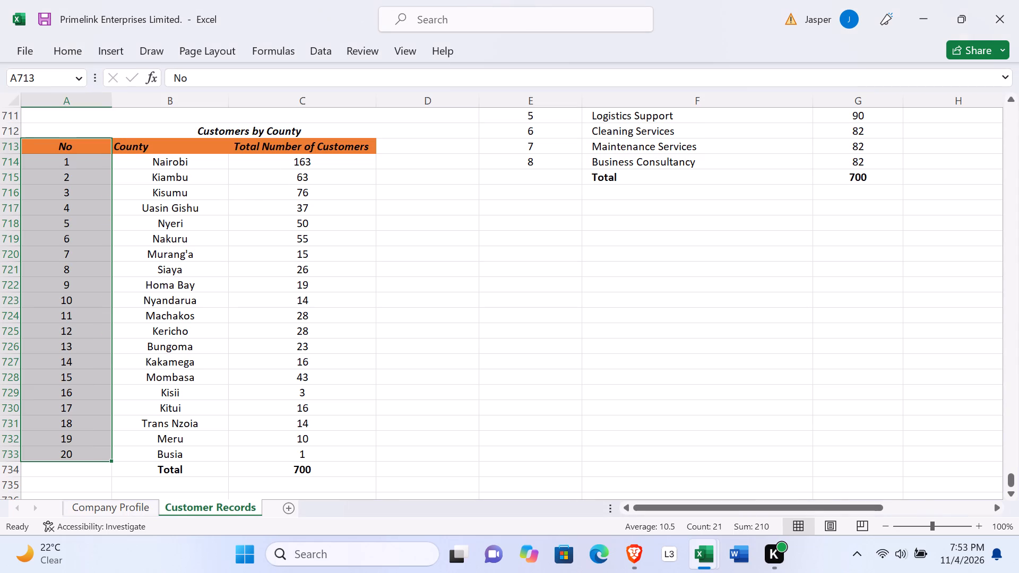
Center the County and Total Number of Customers columns, headers included, in B713:C733 of the Customers by County table.
drag(196, 145, 318, 507)
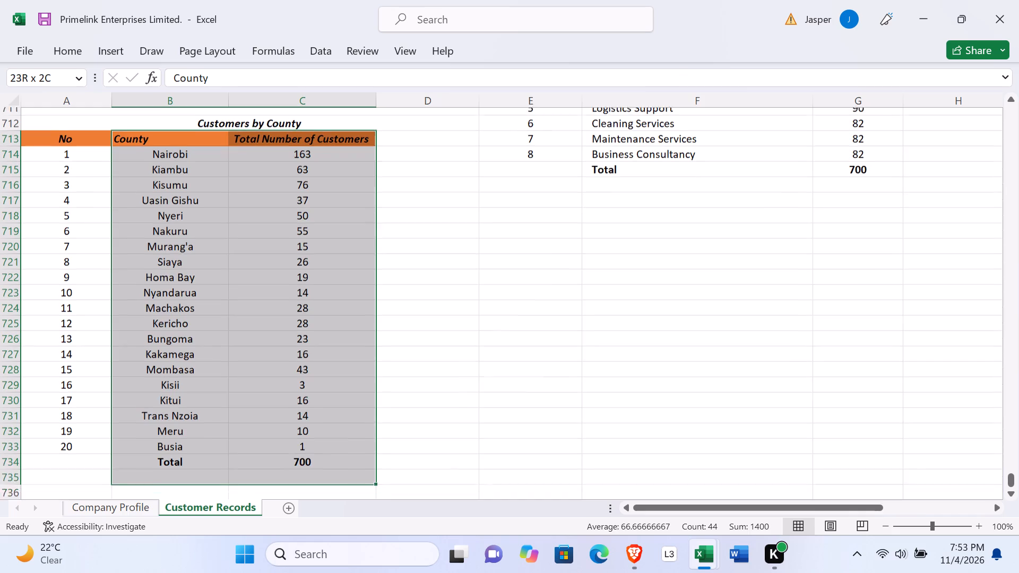
drag(318, 507, 321, 422)
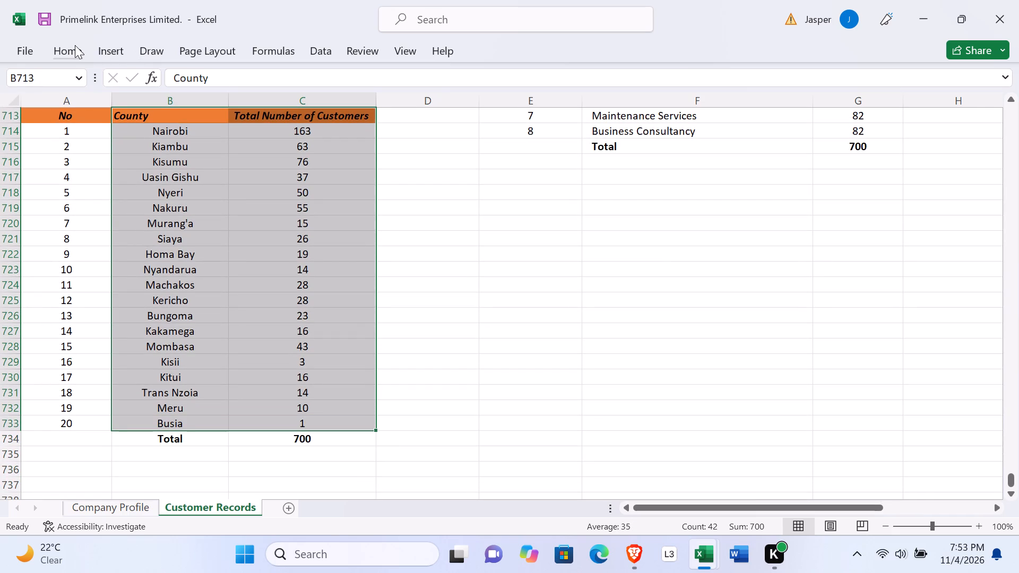
click(75, 45)
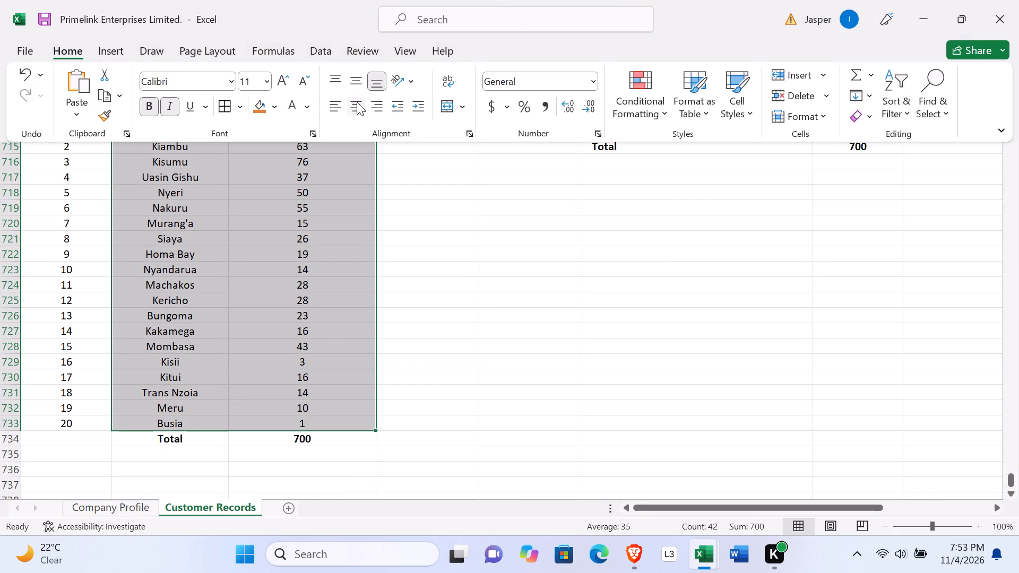
click(357, 102)
click(357, 102)
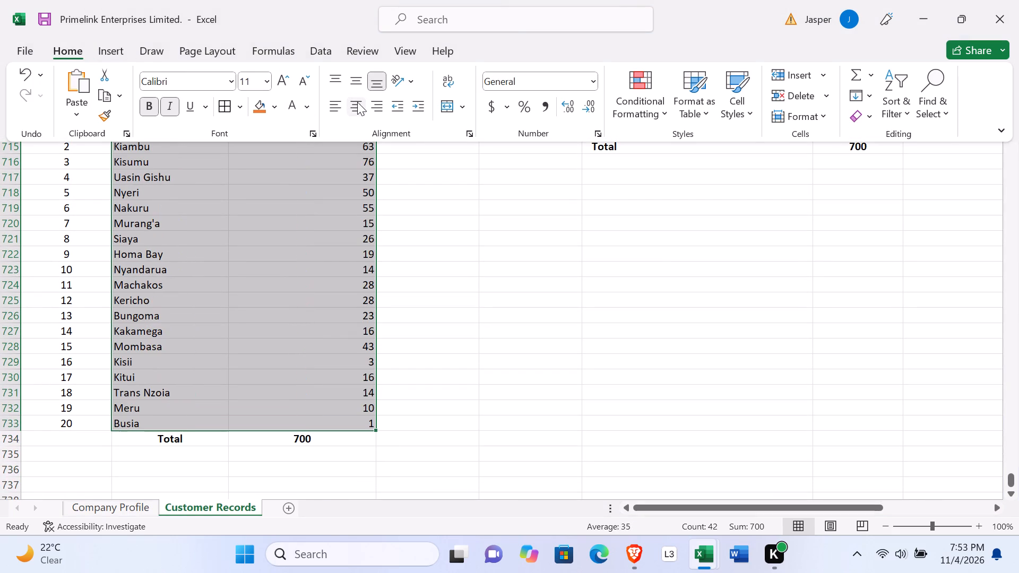
click(357, 102)
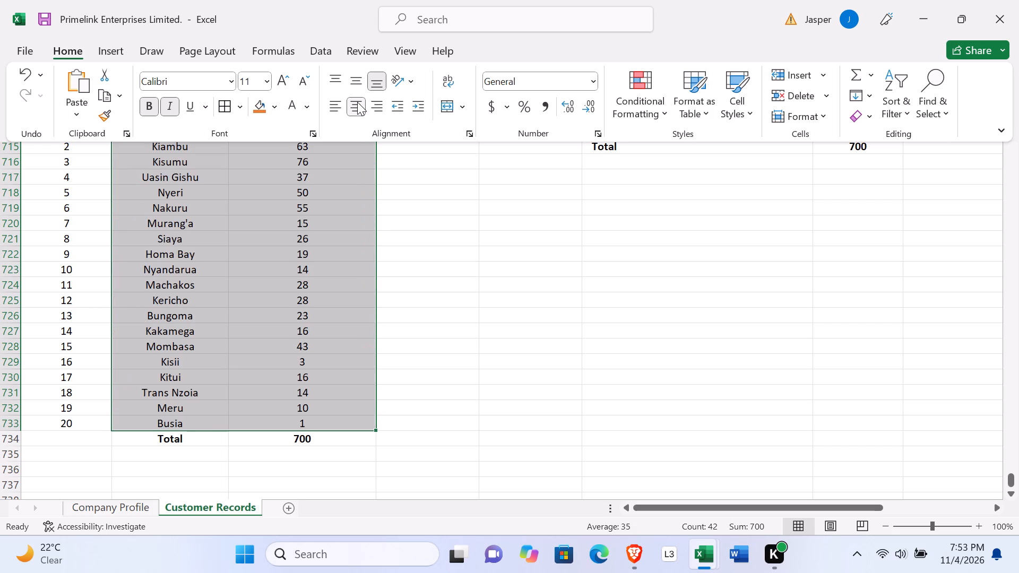
click(422, 243)
scroll(378, 241, up, 1)
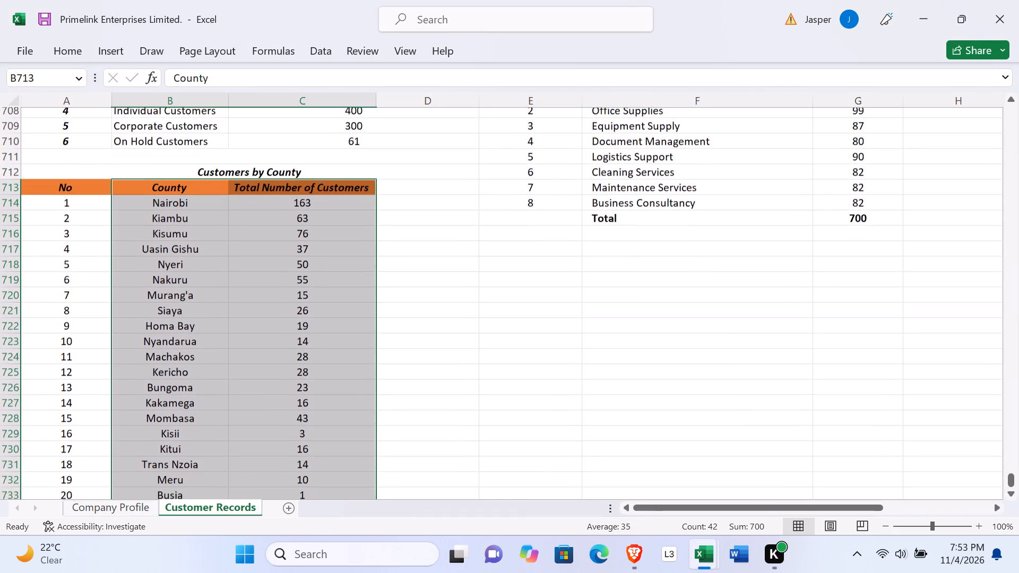
scroll(378, 241, up, 1)
click(420, 292)
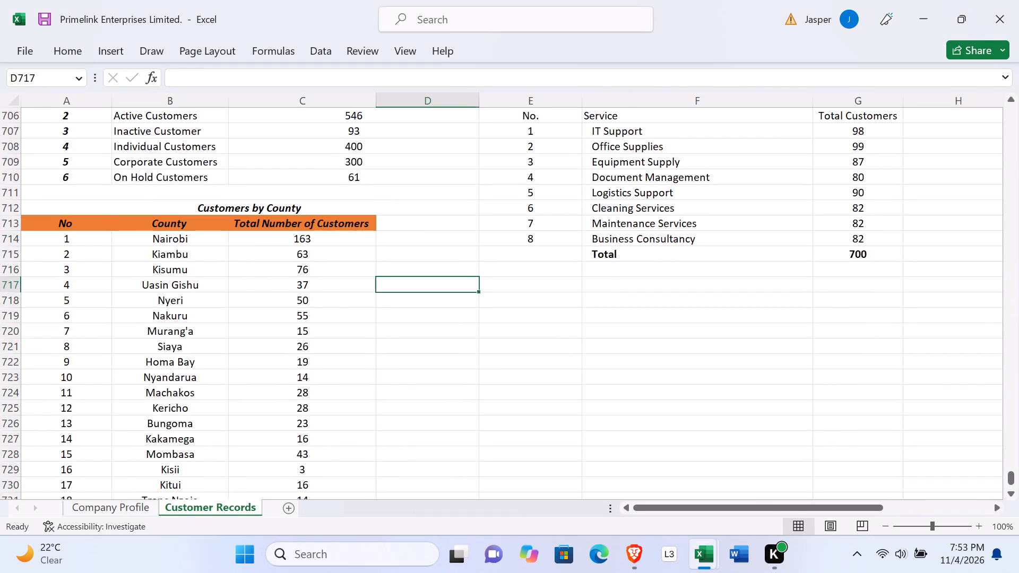
Review the layout of the three Summary Report tables, comparing the Service Requested table's position with the Customer Summary table.
scroll(303, 256, down, 1)
scroll(303, 256, up, 1)
scroll(303, 256, down, 1)
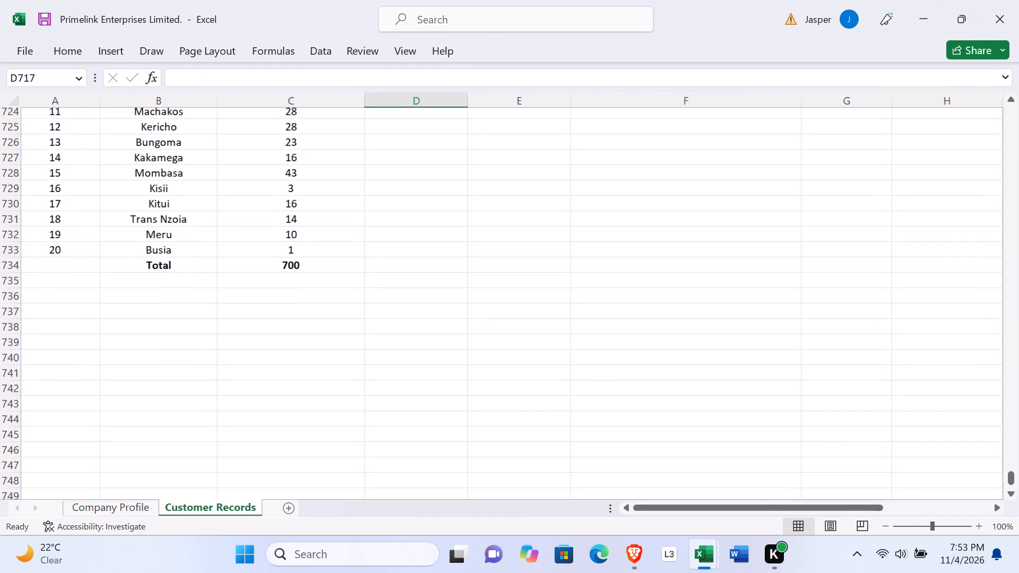
scroll(303, 256, up, 1)
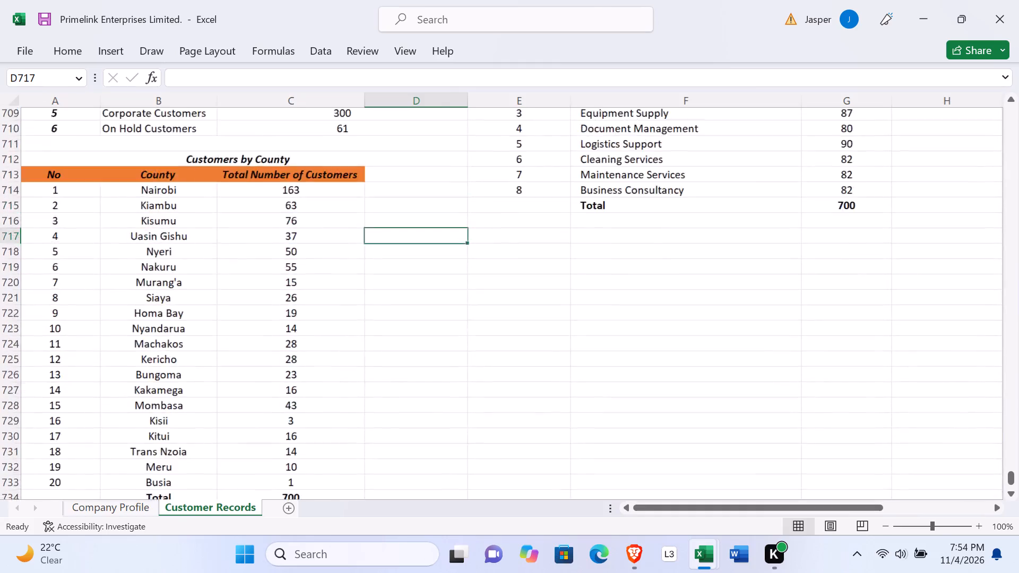
scroll(303, 256, up, 2)
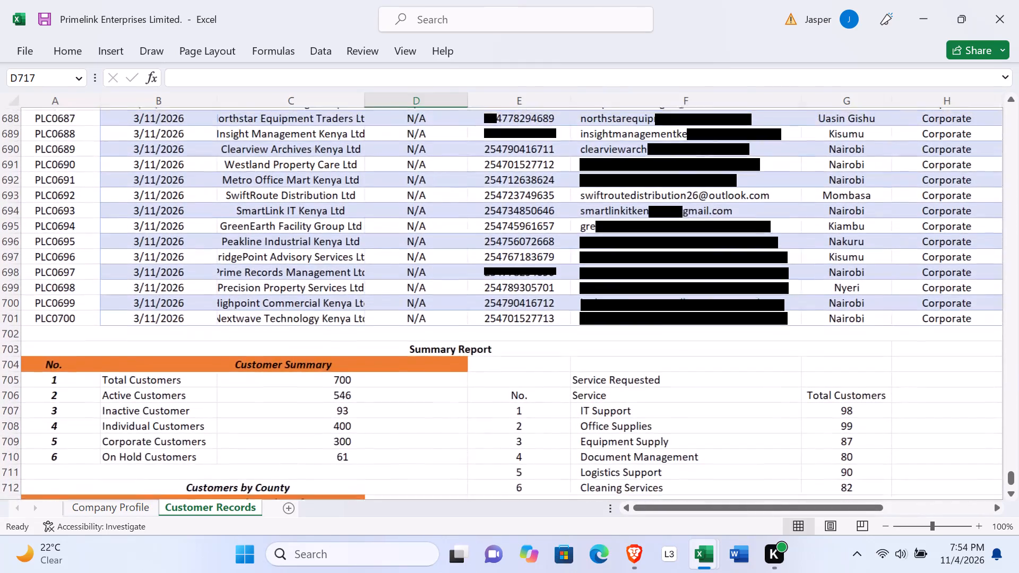
scroll(438, 358, down, 2)
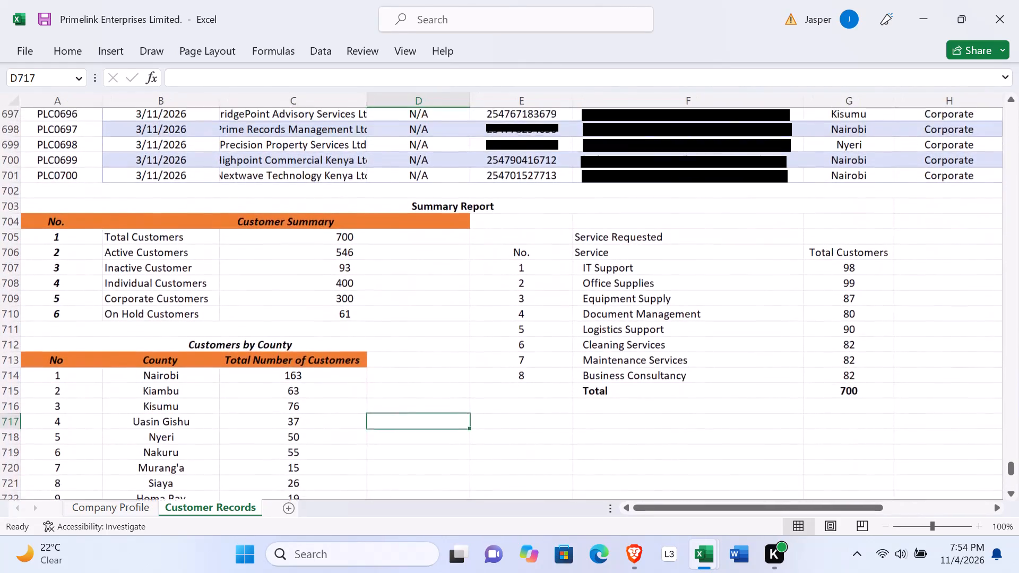
scroll(377, 352, left, 2)
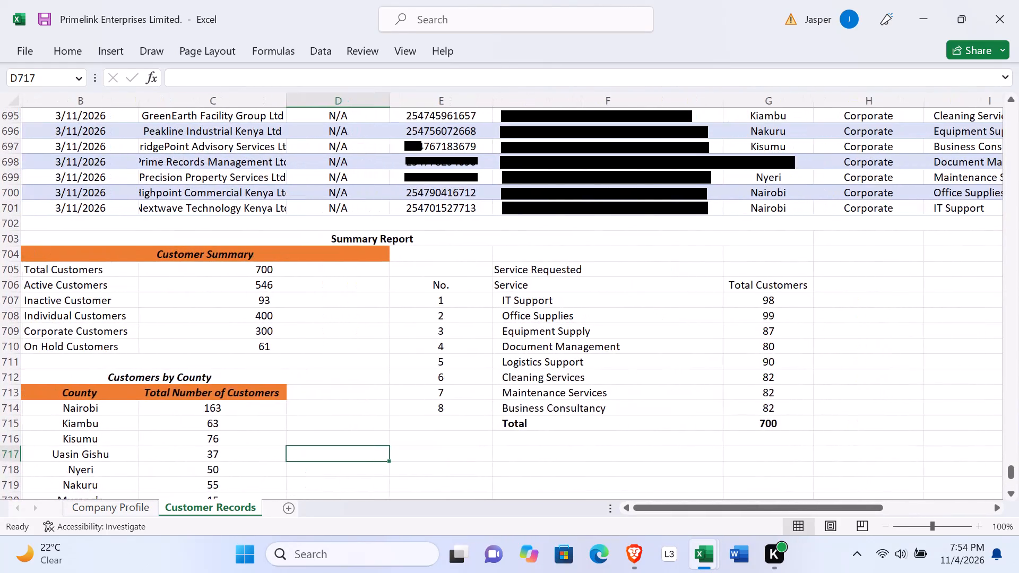
scroll(377, 352, left, 1)
scroll(468, 266, left, 1)
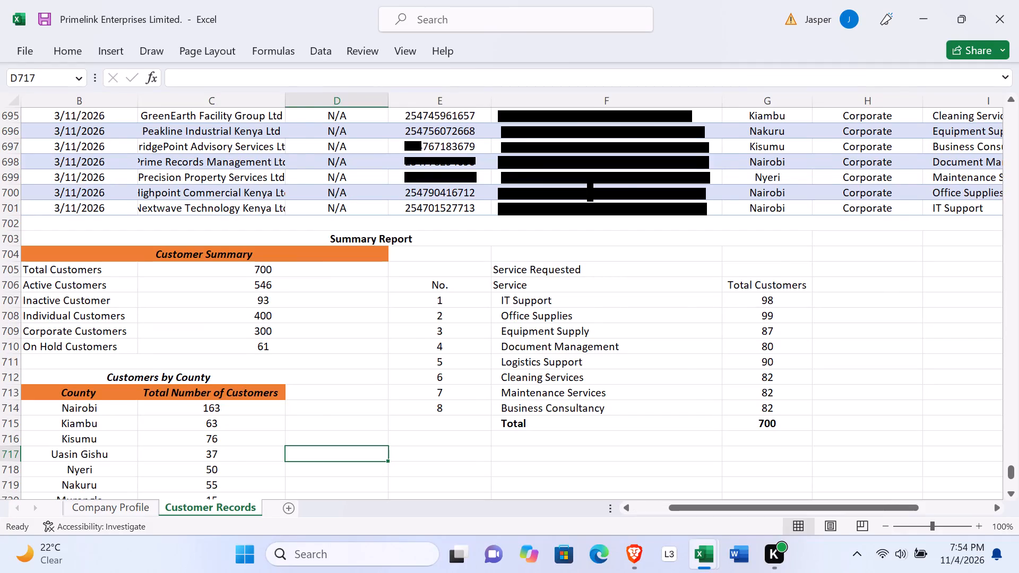
scroll(468, 266, left, 2)
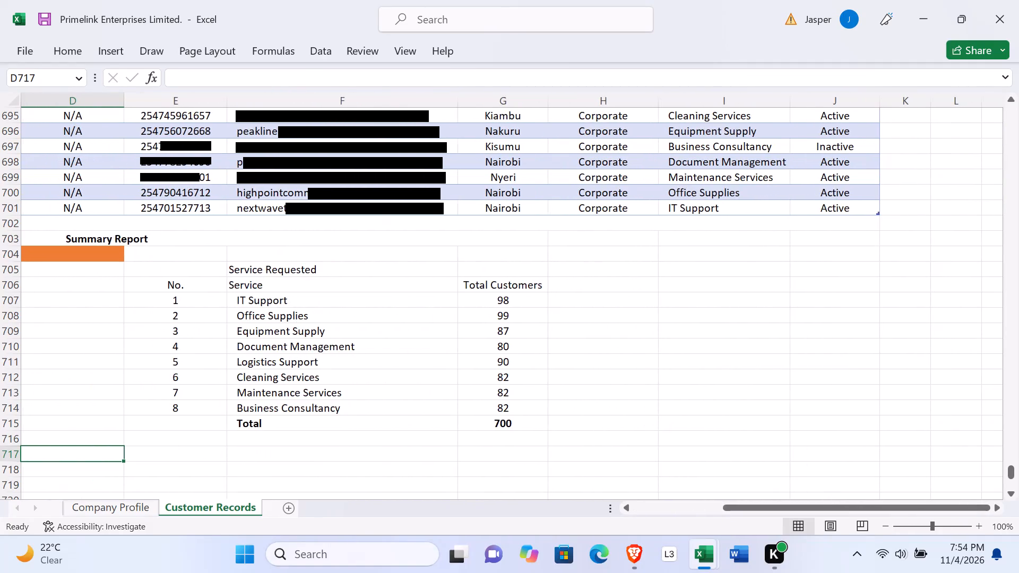
scroll(218, 244, right, 1)
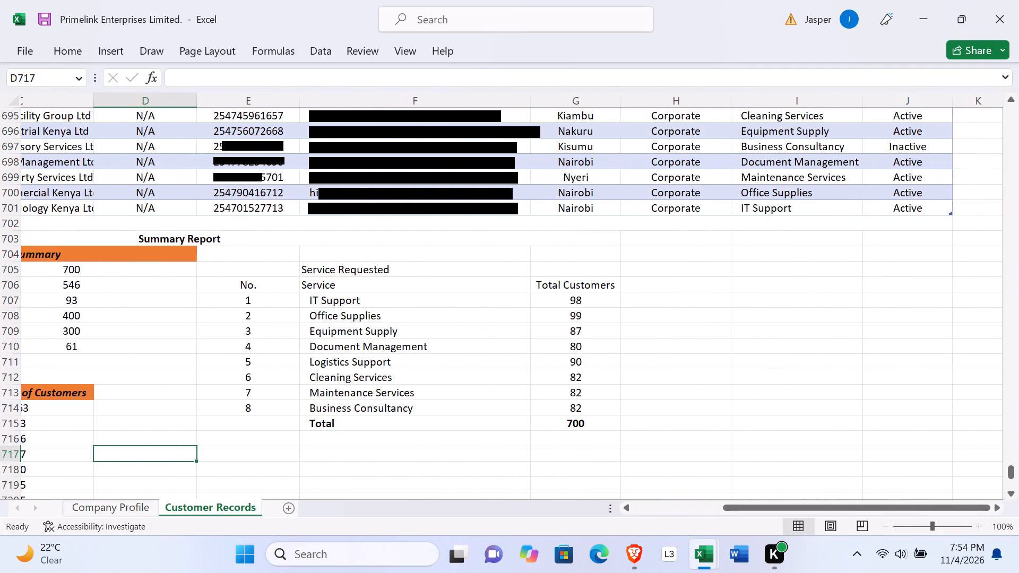
scroll(218, 244, right, 2)
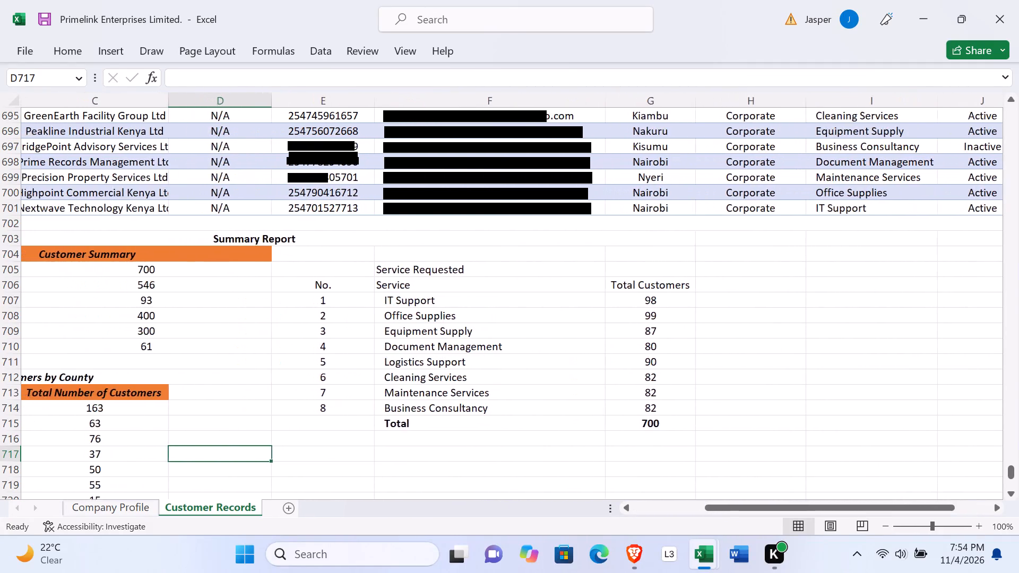
scroll(218, 244, right, 3)
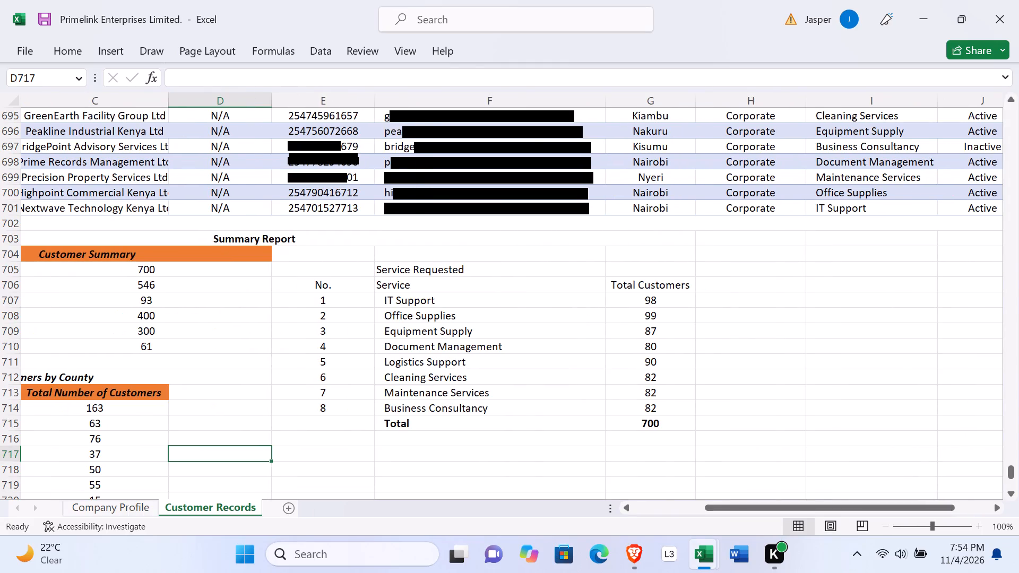
Move the Service Requested title up one row to F704, level with the Customer Summary header.
drag(378, 268, 417, 271)
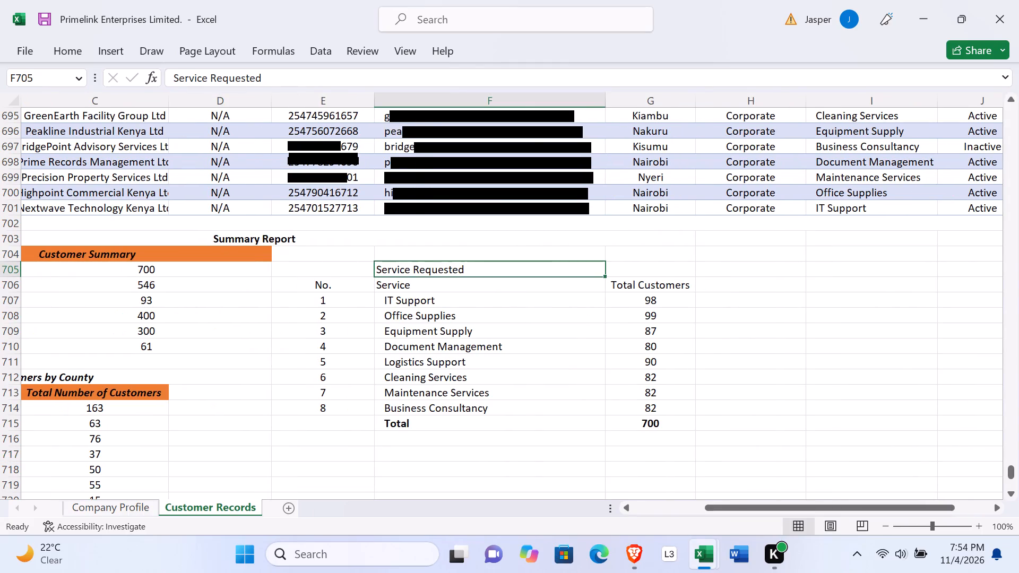
drag(417, 271, 424, 271)
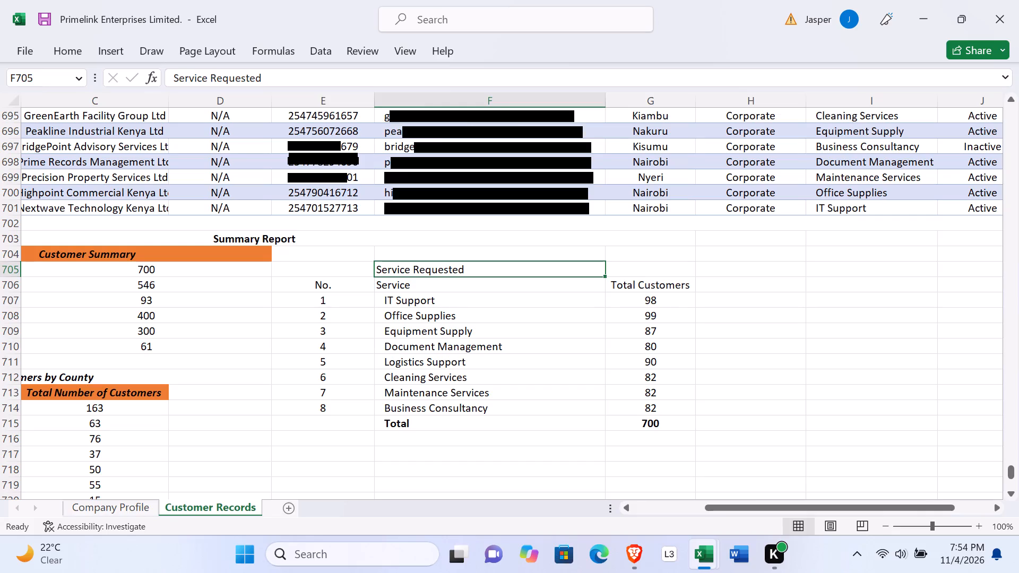
drag(377, 261, 377, 251)
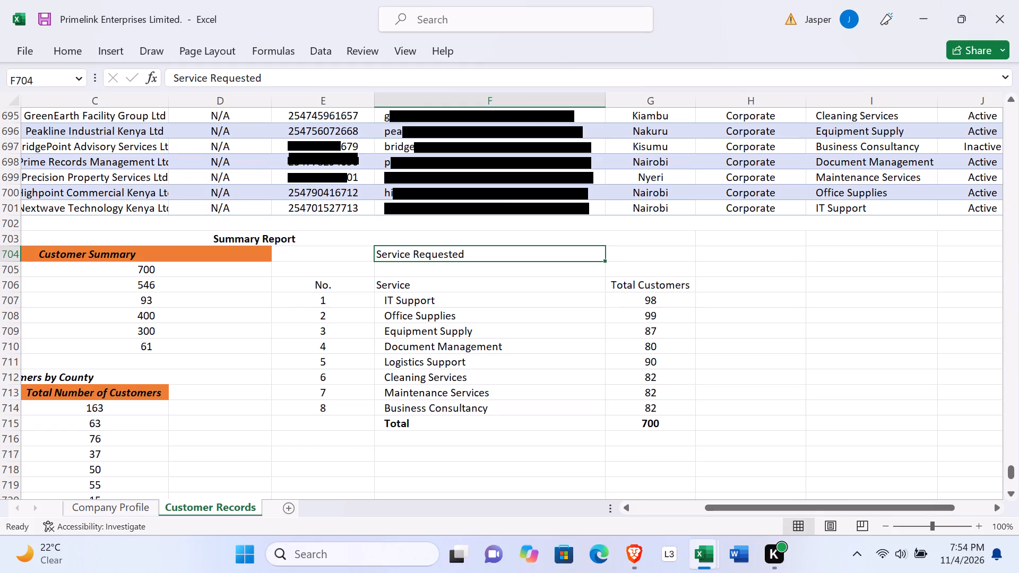
Move the Service Requested table body, from the No. header through the Total row, up one row to E705:G714.
drag(308, 286, 354, 411)
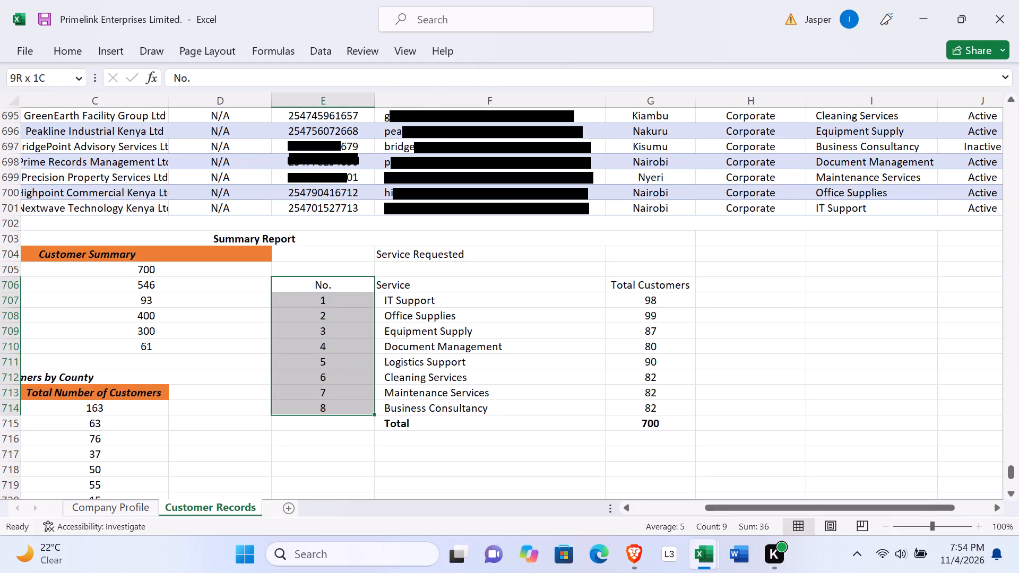
drag(354, 411, 495, 432)
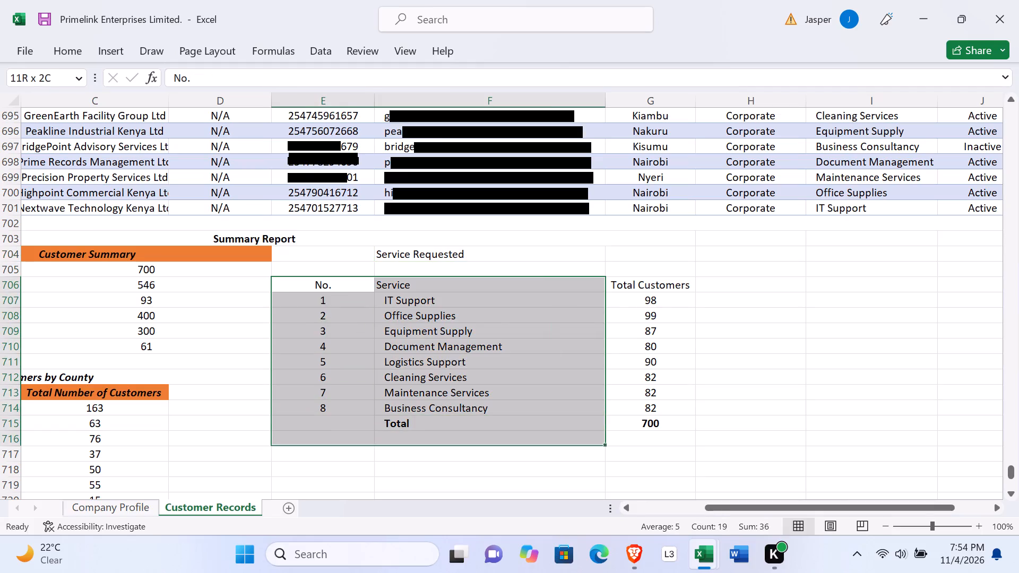
drag(495, 432, 661, 429)
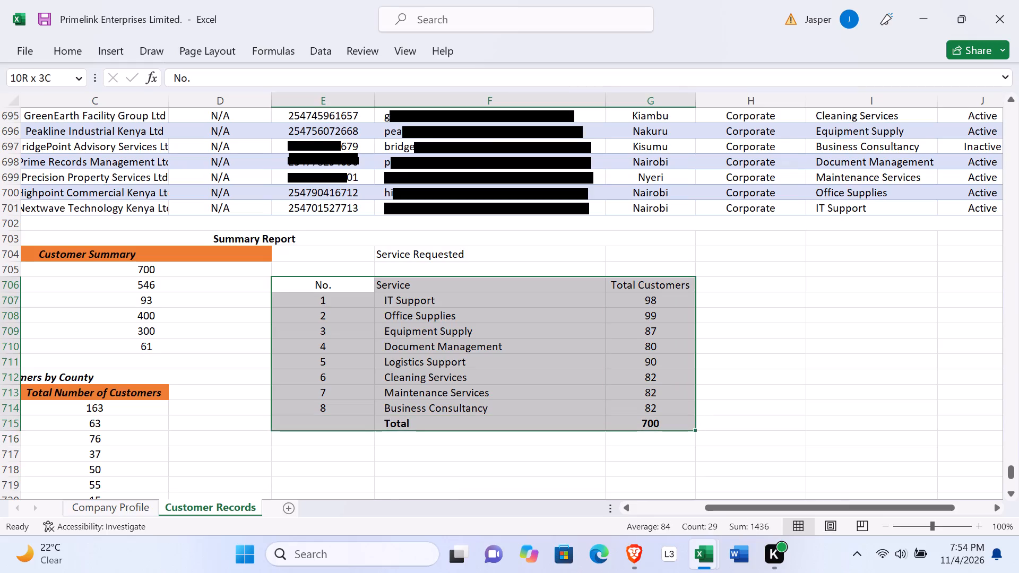
drag(661, 429, 661, 429)
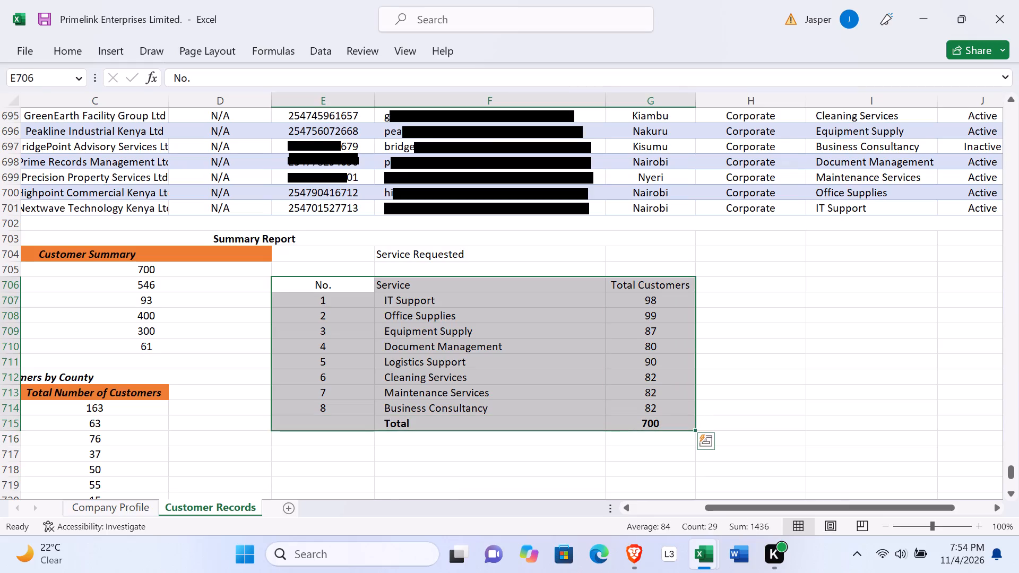
drag(694, 326, 694, 308)
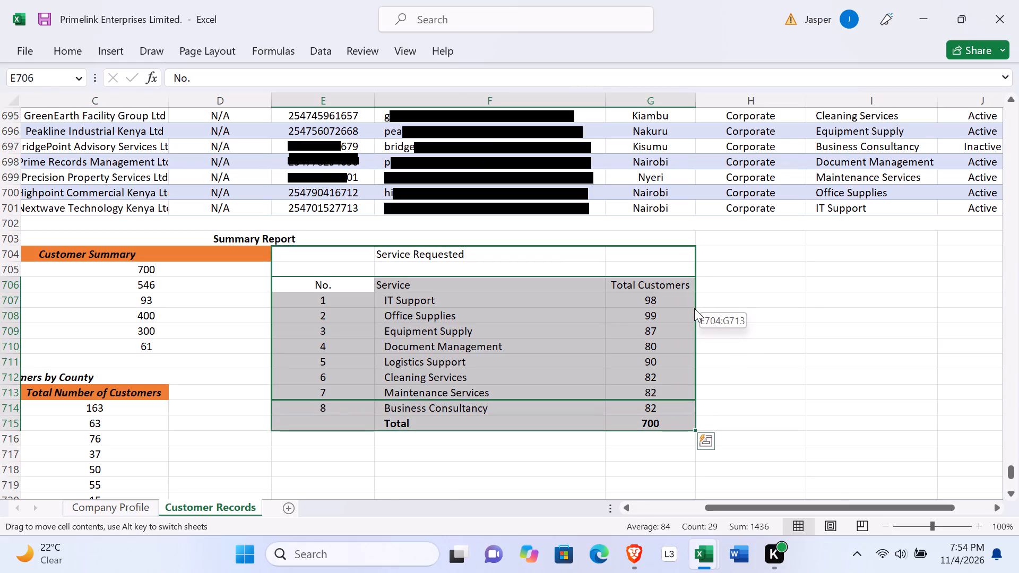
drag(694, 308, 695, 310)
double_click(697, 312)
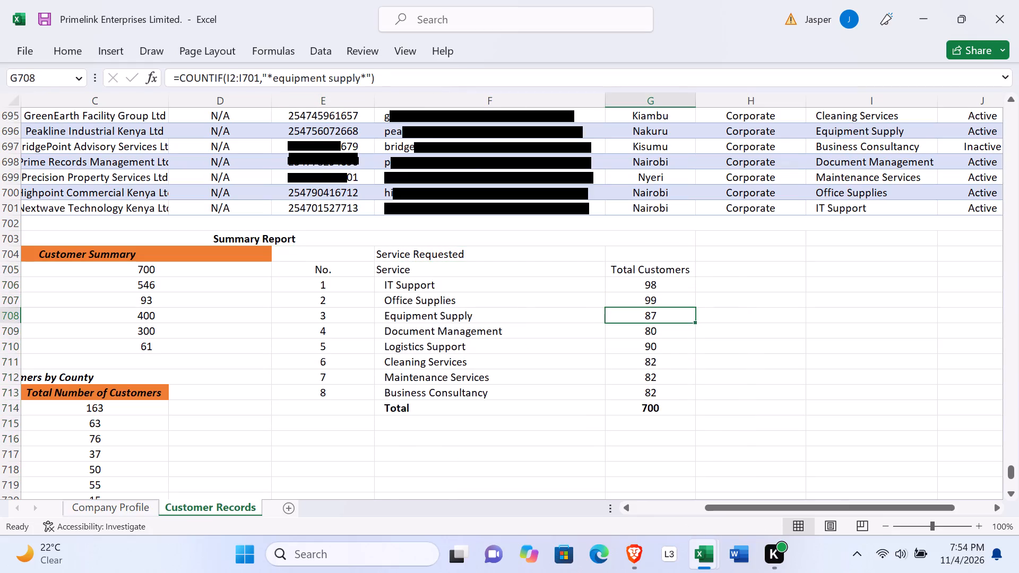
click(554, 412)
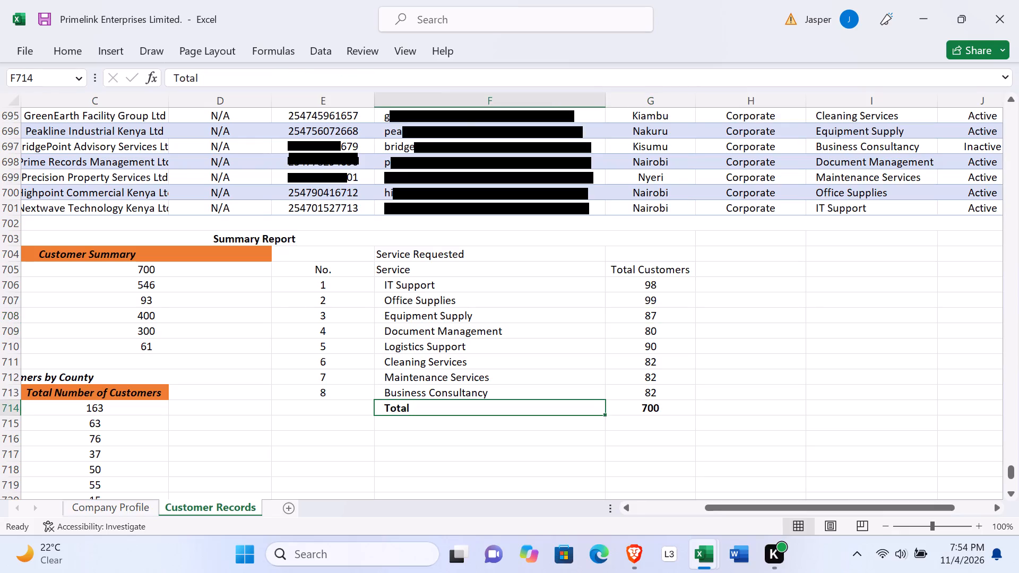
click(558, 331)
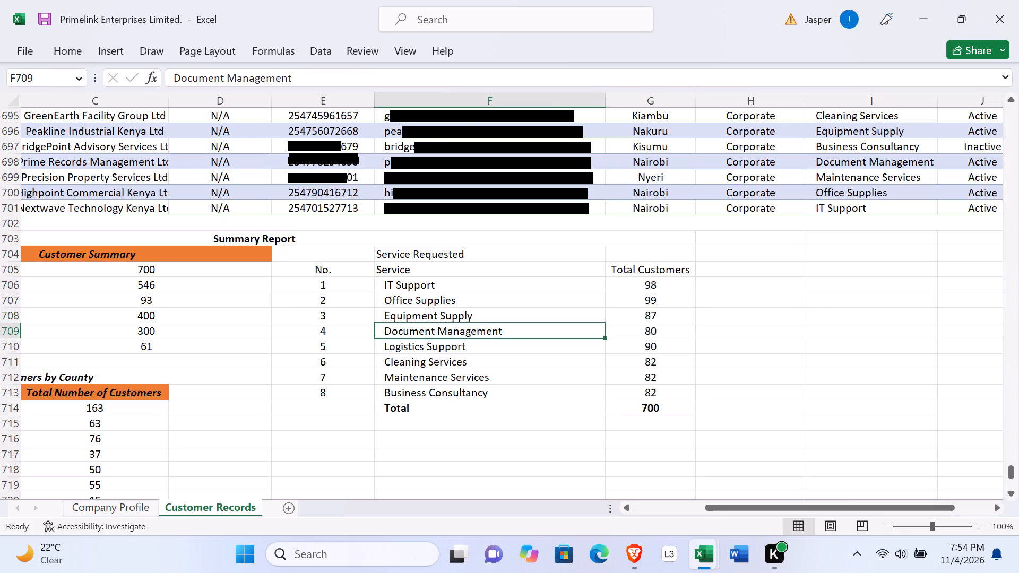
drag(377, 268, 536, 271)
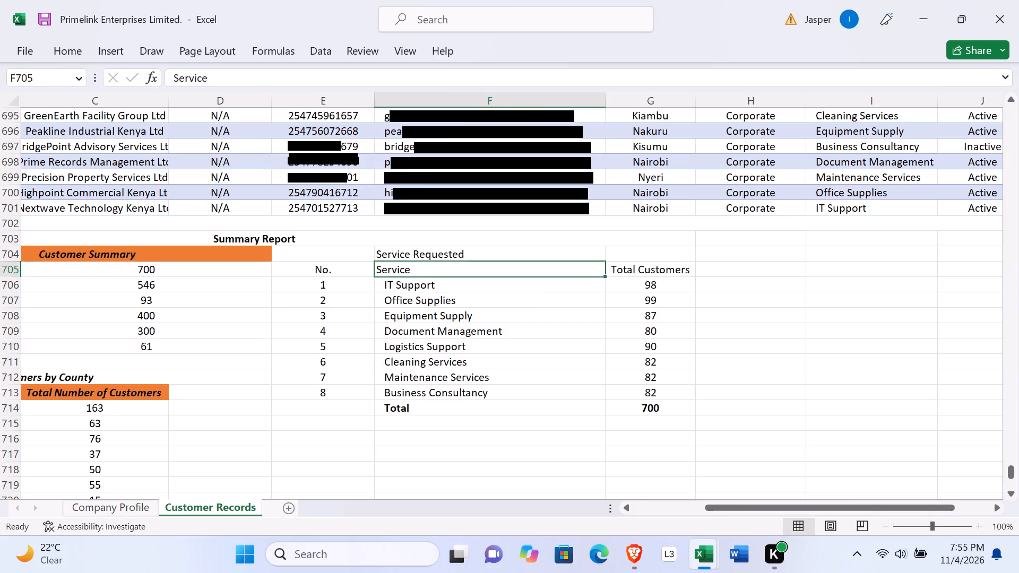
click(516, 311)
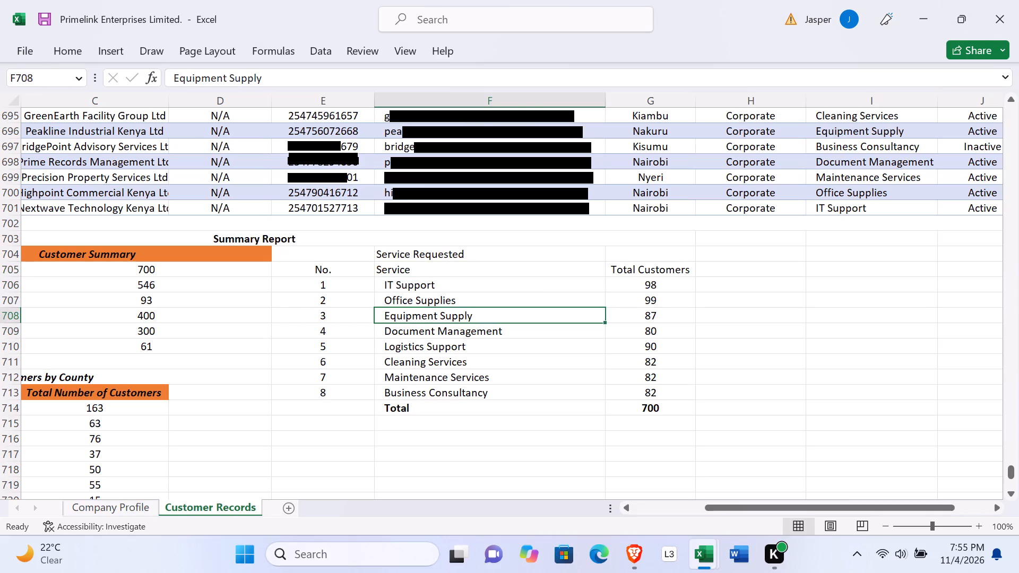
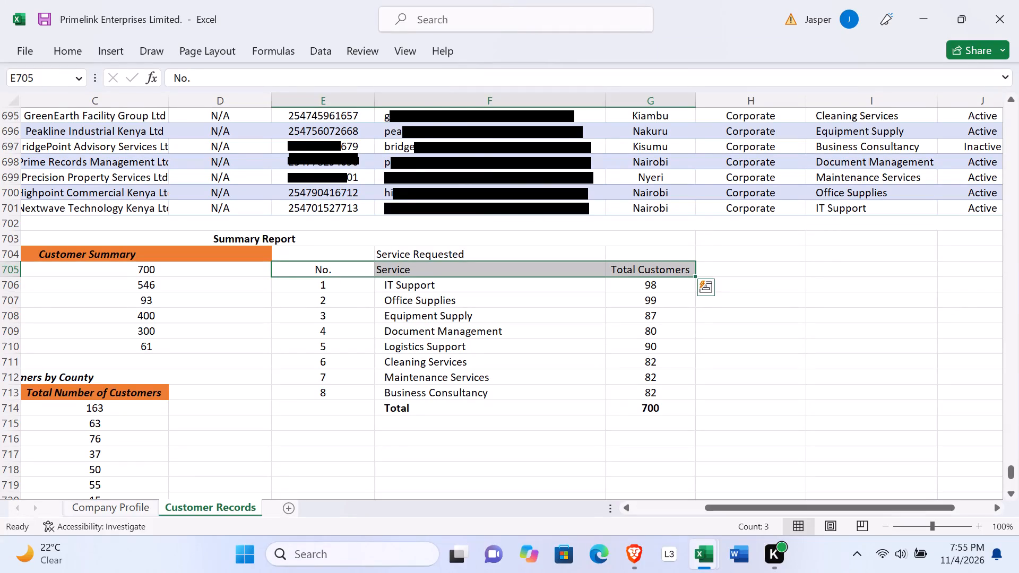
Center the Service Requested table's header row (No., Service, Total Customers) and make it bold and italic.
click(75, 50)
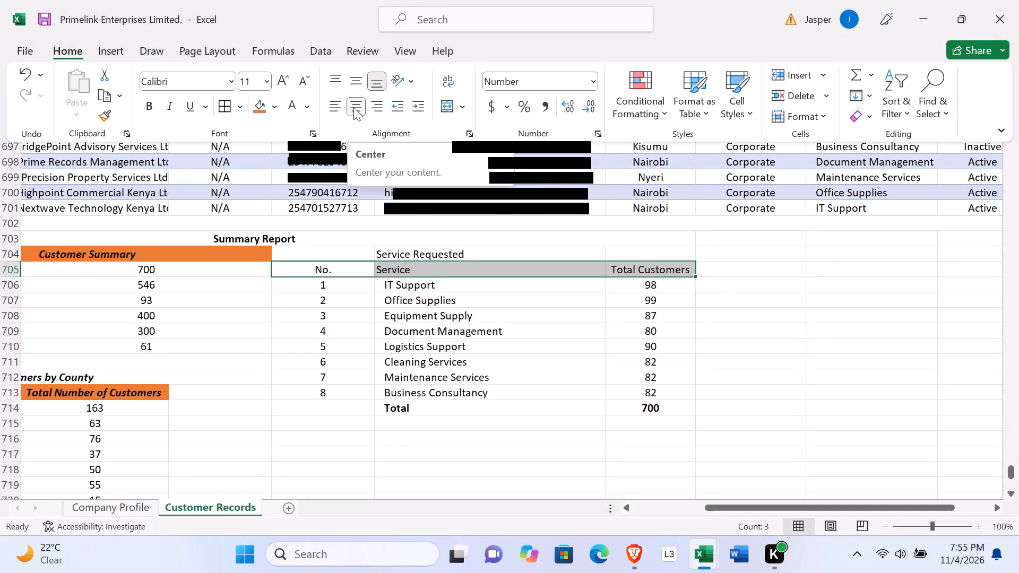
click(353, 107)
click(353, 107)
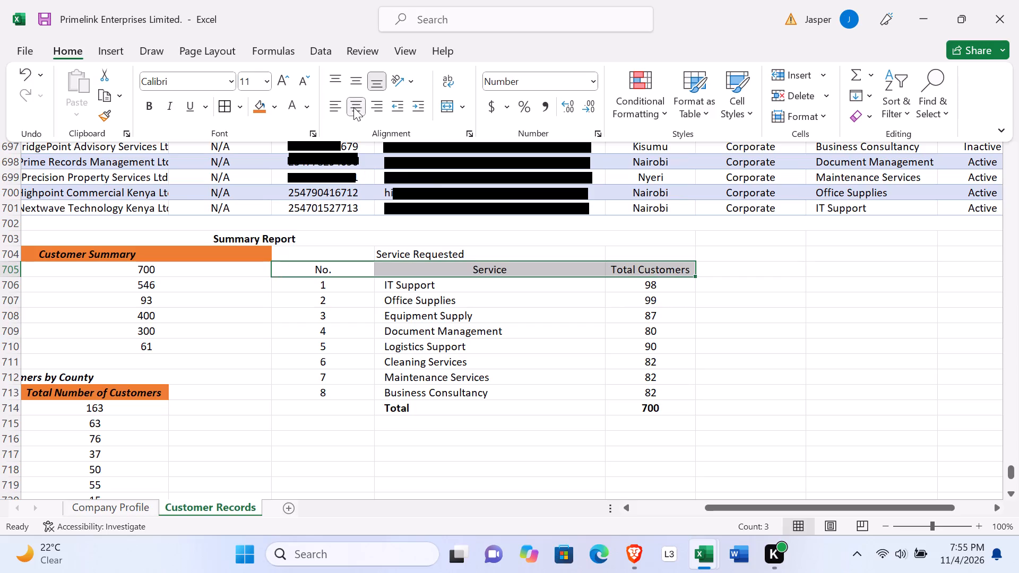
click(156, 101)
click(171, 108)
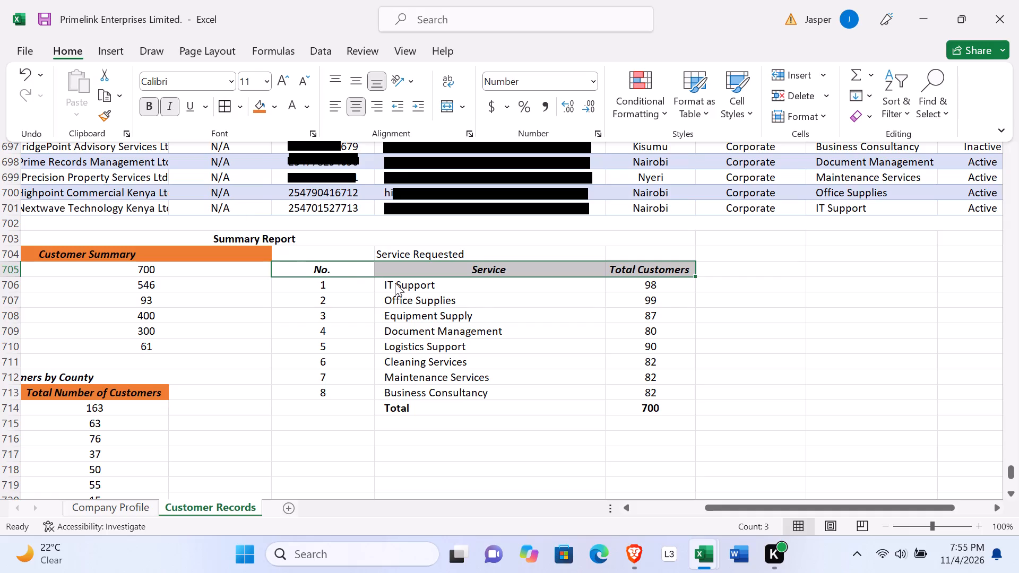
click(508, 329)
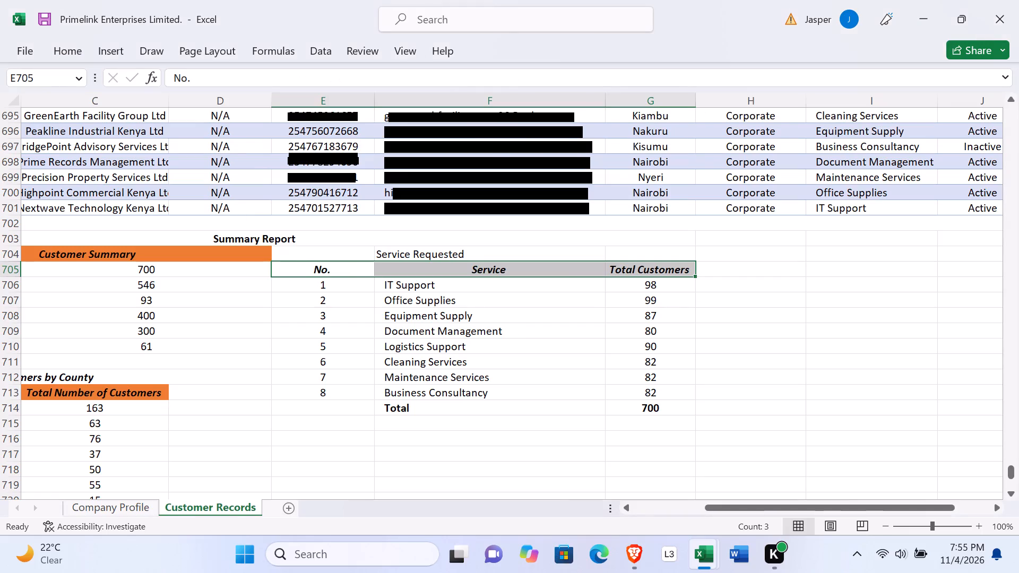
Merge and center the Service Requested title across cells E704:G704.
scroll(397, 364, right, 2)
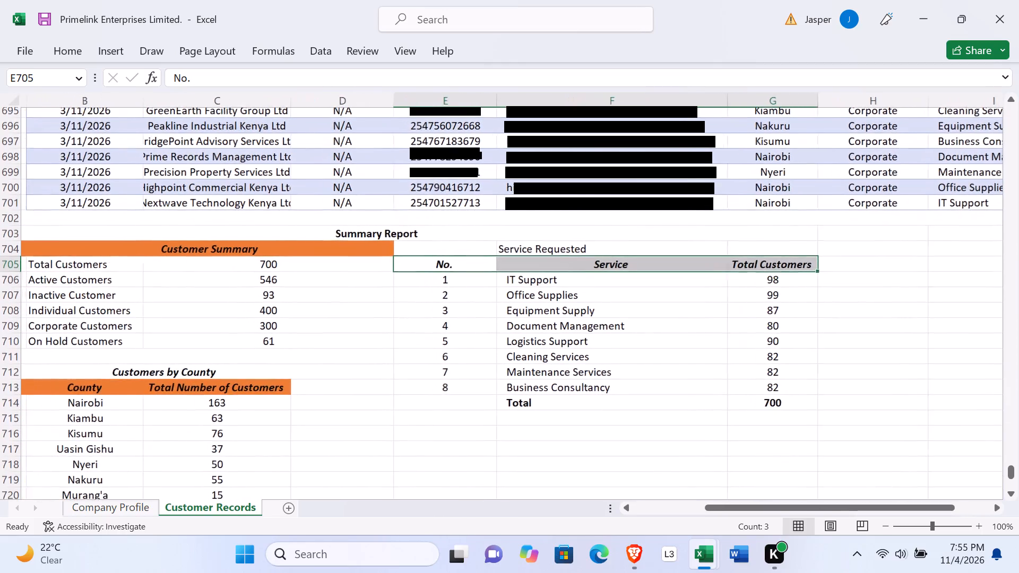
scroll(397, 364, right, 1)
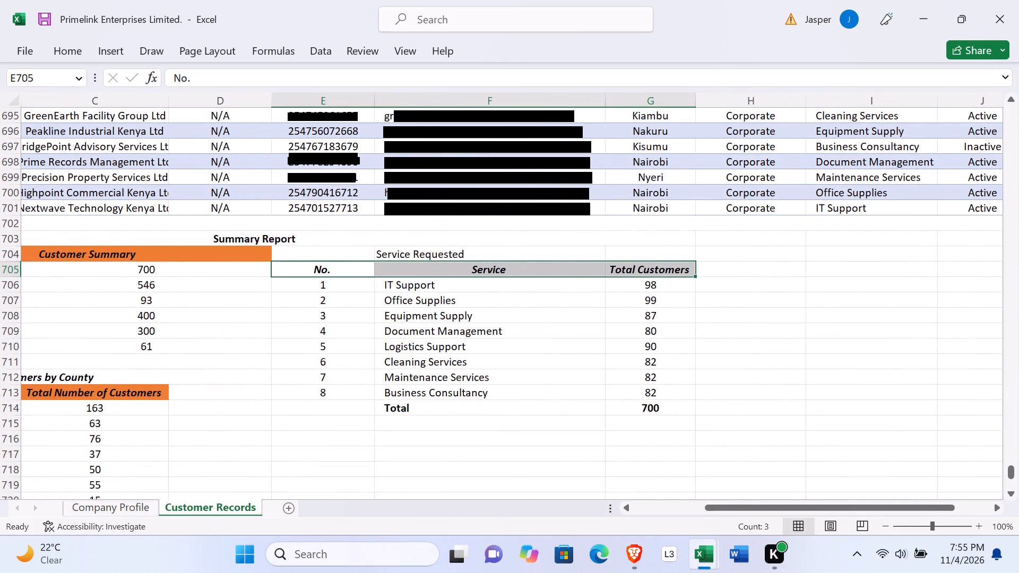
drag(304, 245, 452, 256)
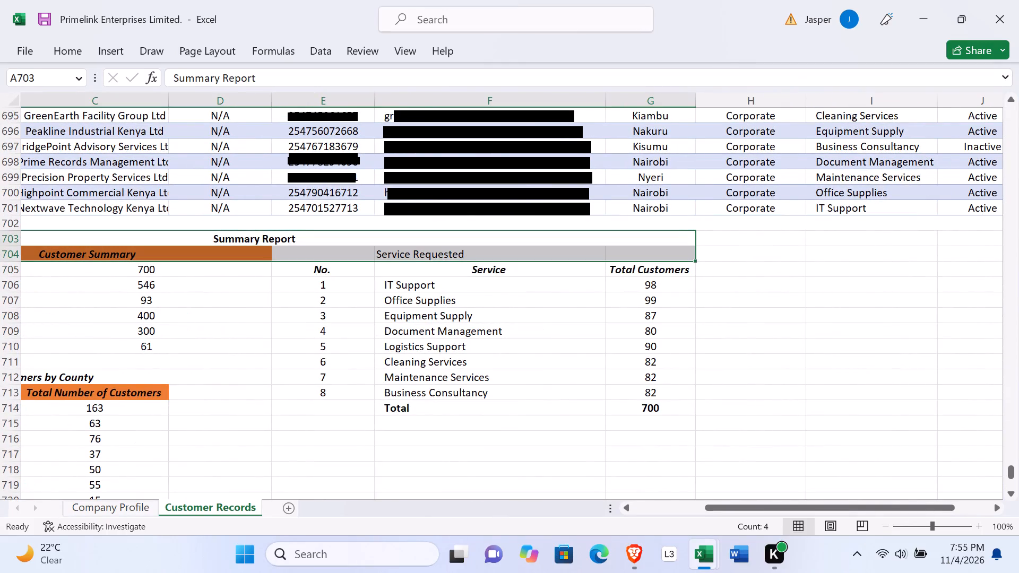
click(636, 358)
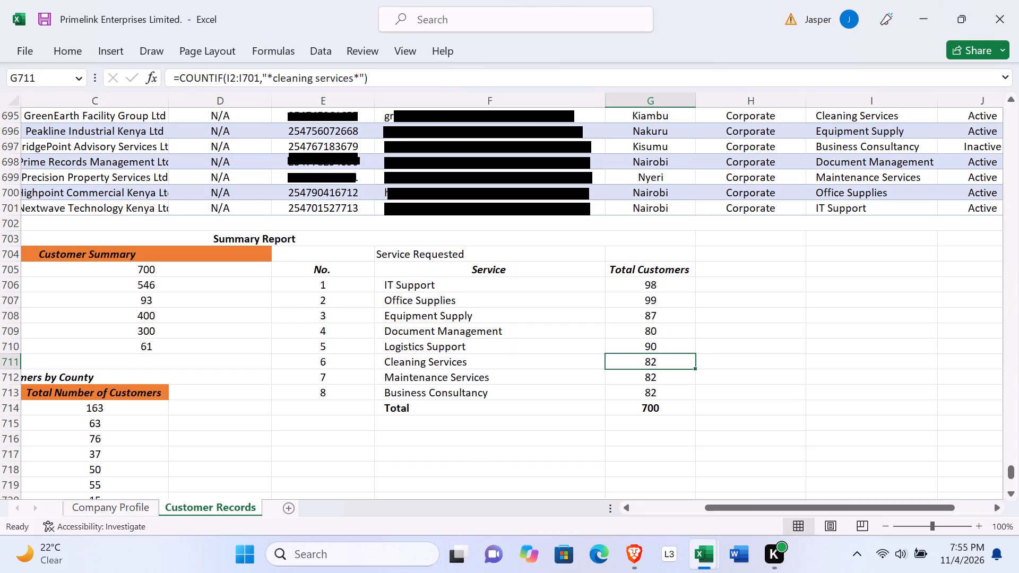
drag(289, 254, 340, 253)
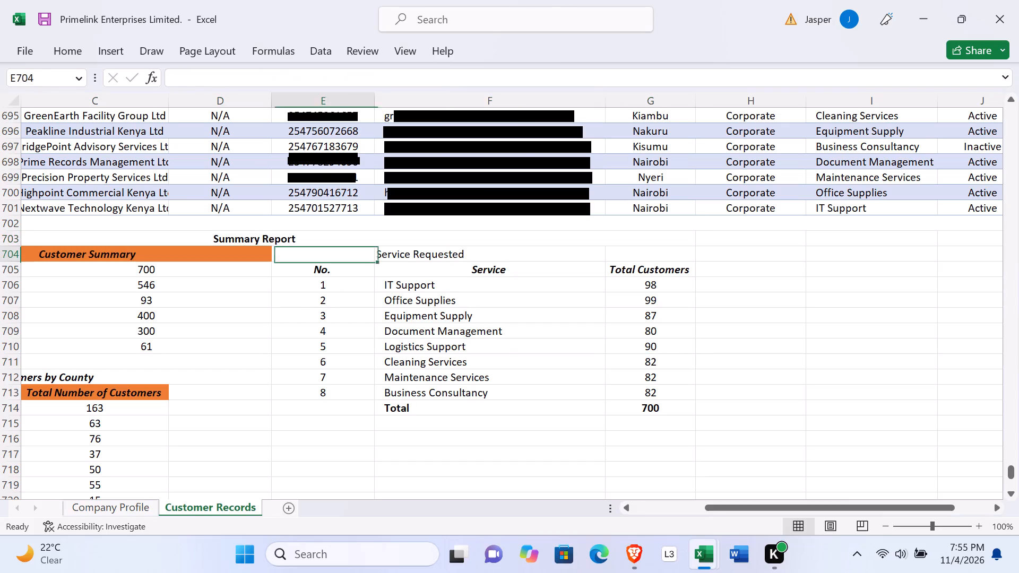
drag(340, 253, 500, 249)
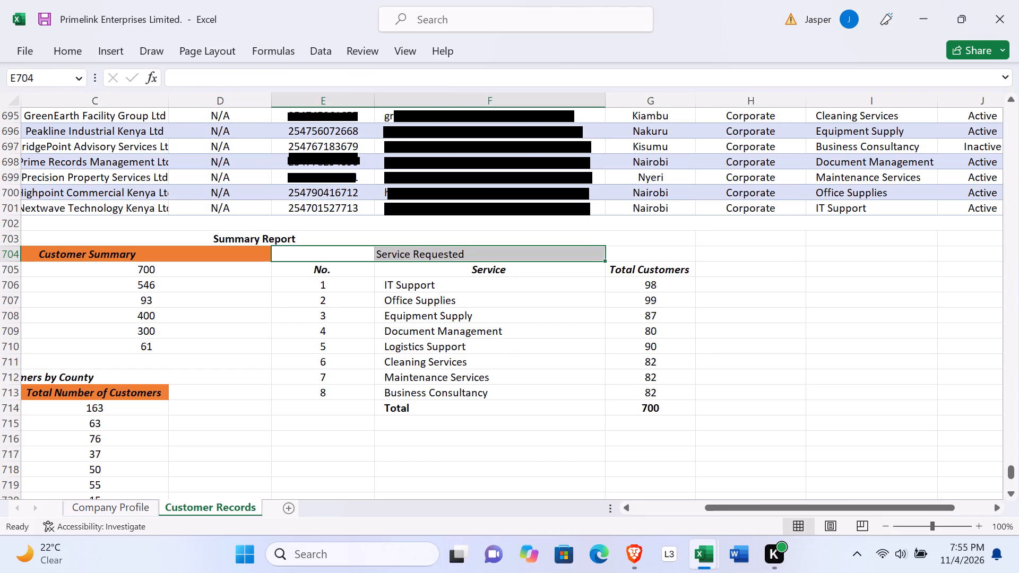
click(663, 257)
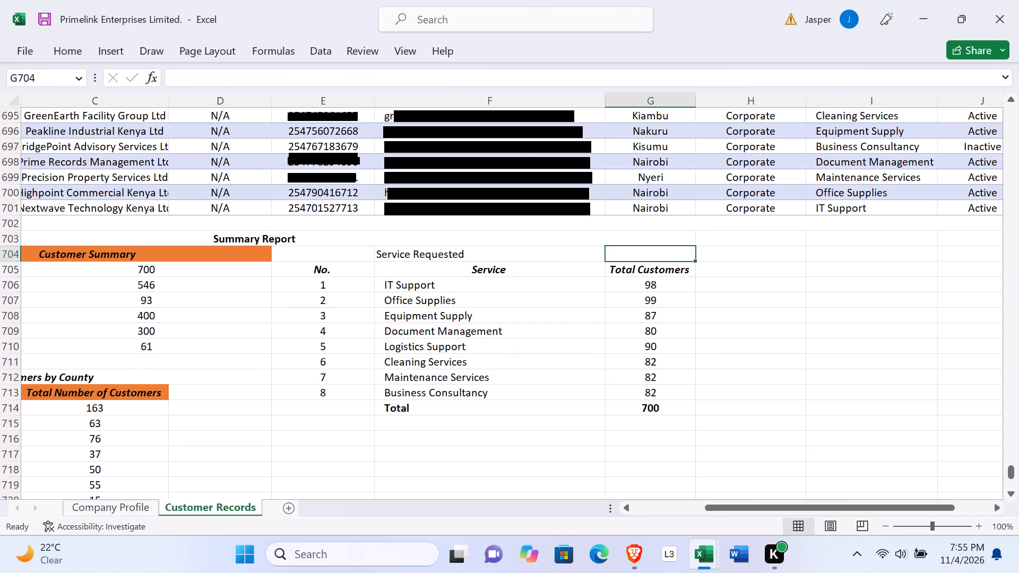
drag(291, 254, 633, 252)
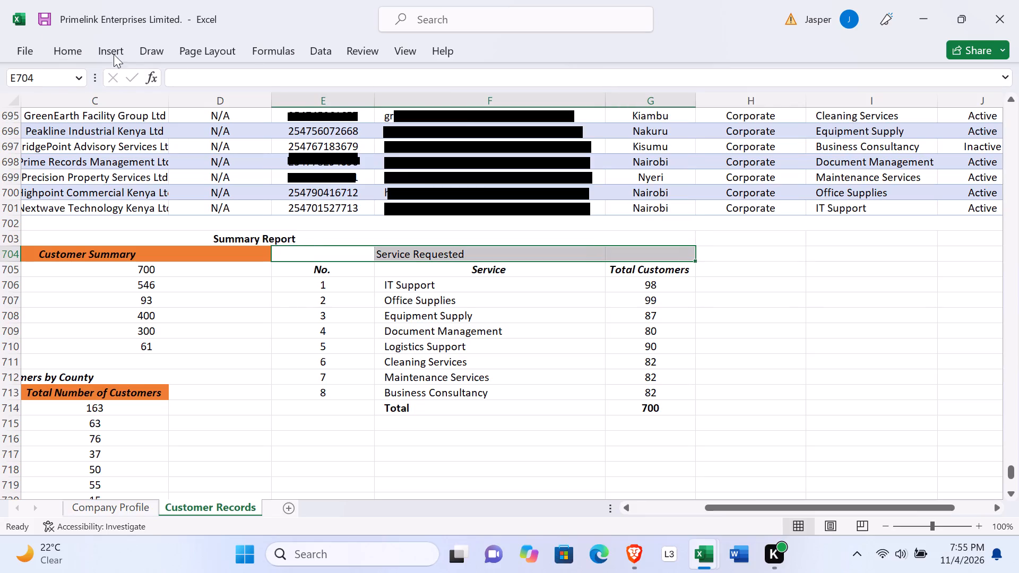
click(73, 47)
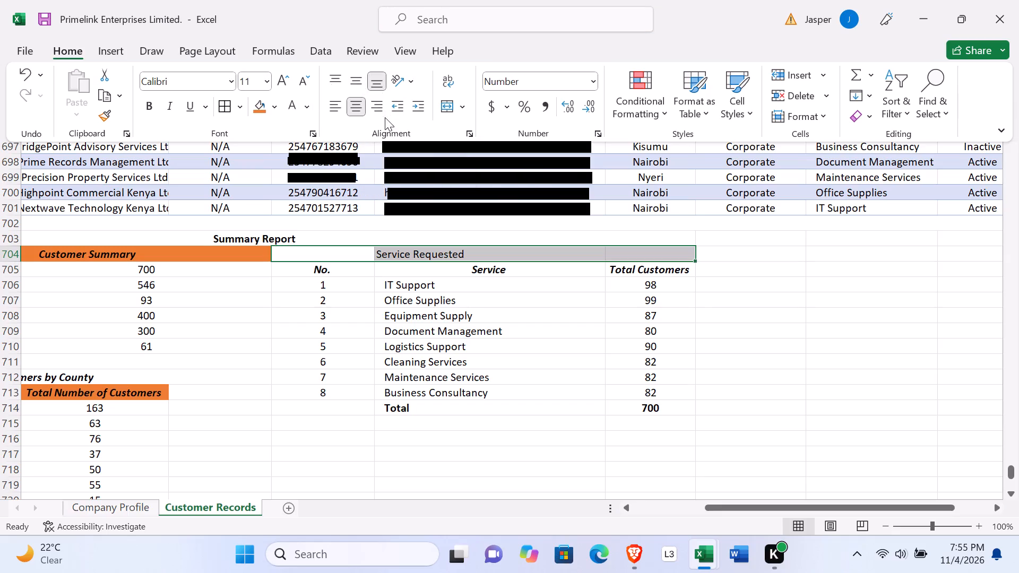
click(445, 107)
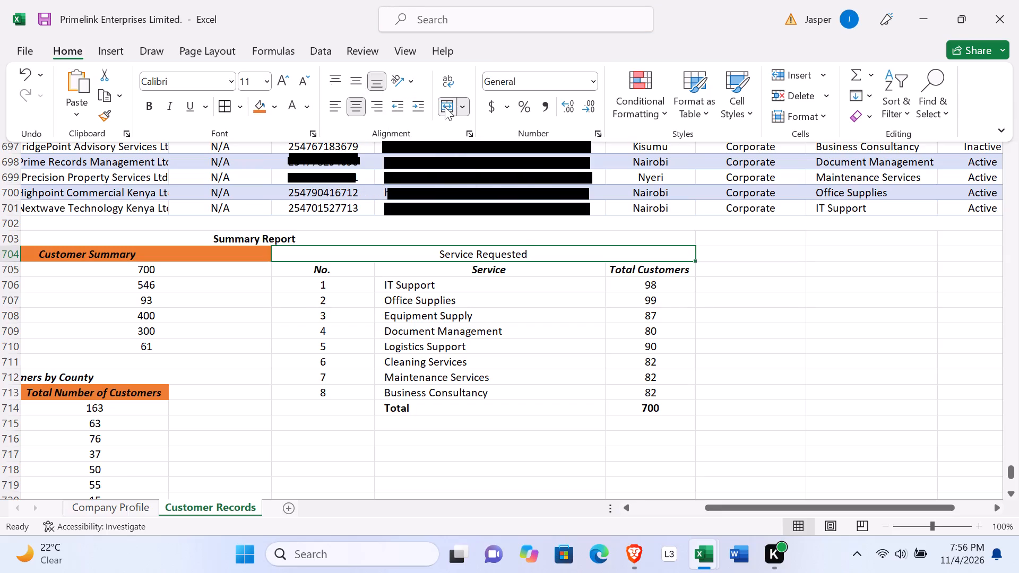
Fill the merged Service Requested title cell with a light gold theme colour.
click(274, 108)
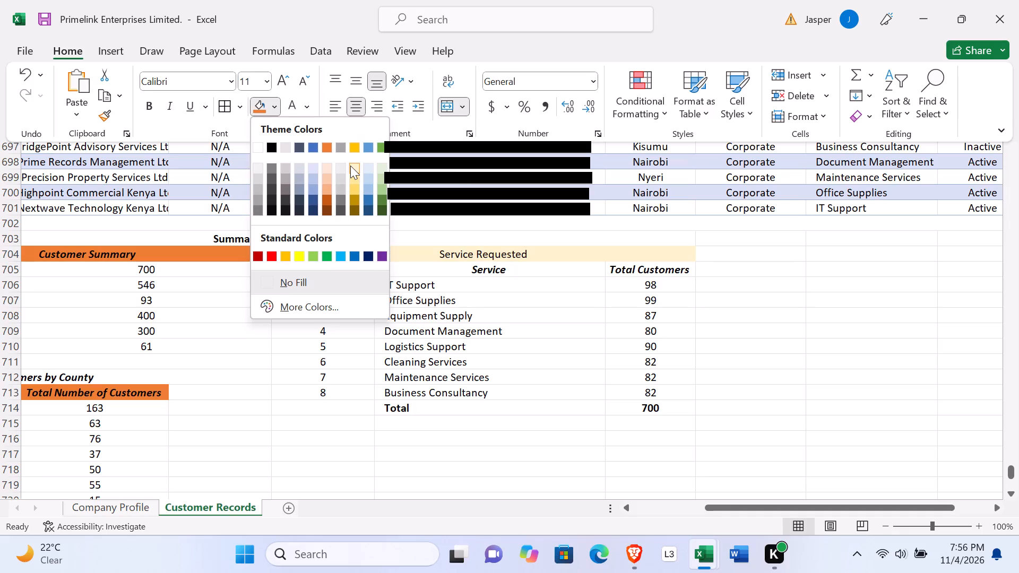
click(355, 194)
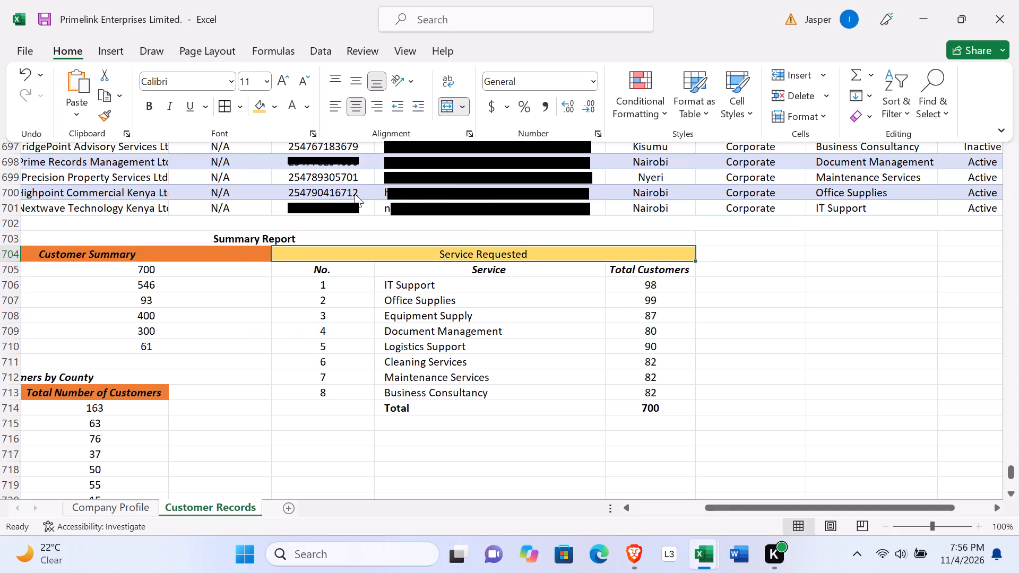
click(518, 299)
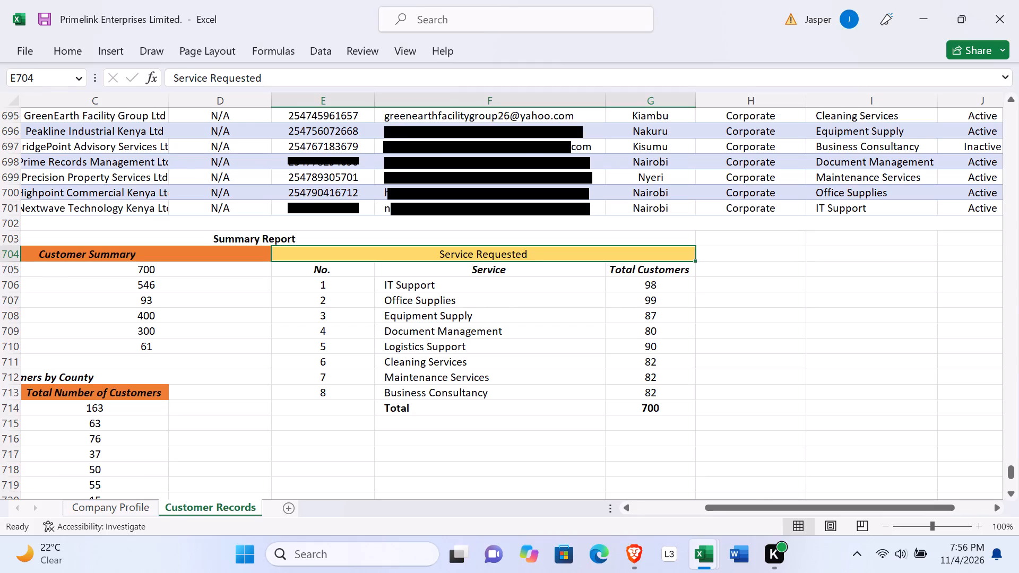
Increase the indent of the service names from IT Support to Business Consultancy (F706:F713) by one level.
drag(398, 285, 486, 369)
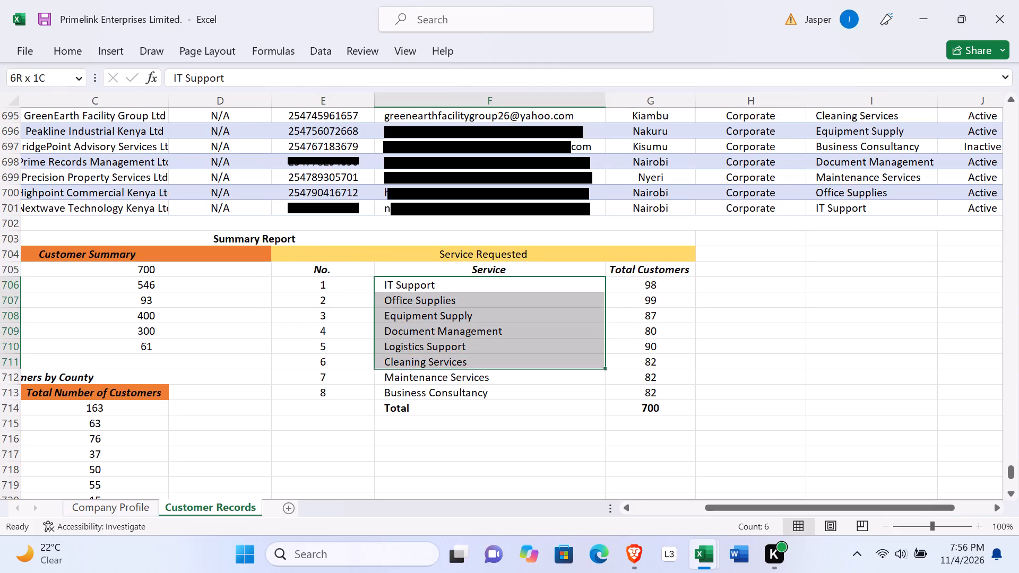
drag(486, 369, 485, 390)
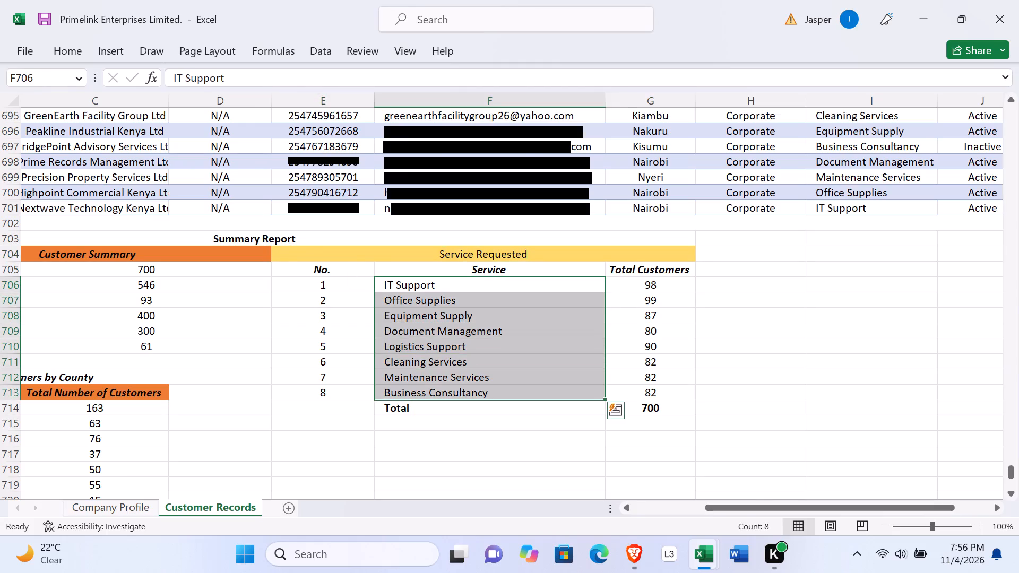
click(76, 47)
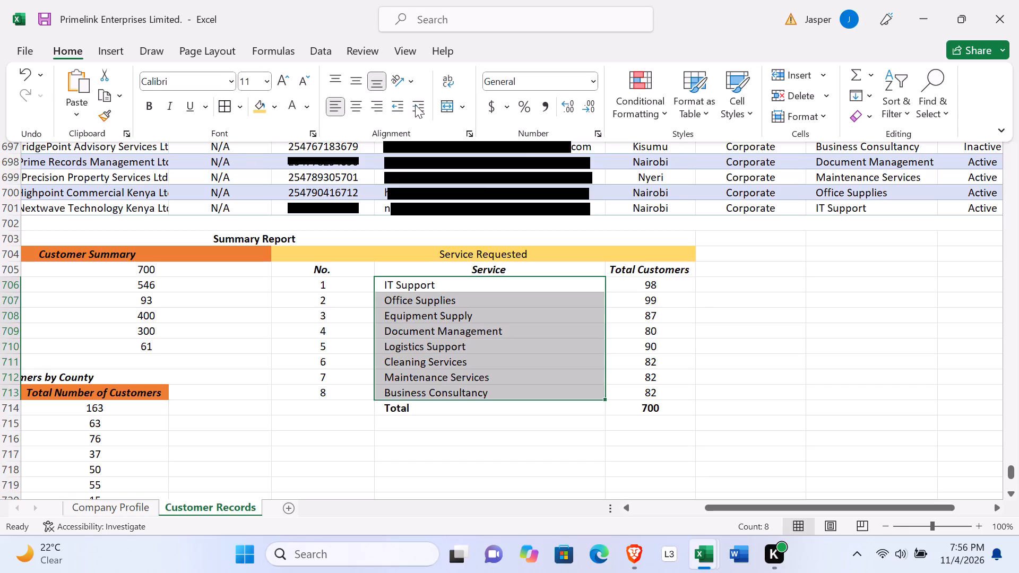
click(415, 105)
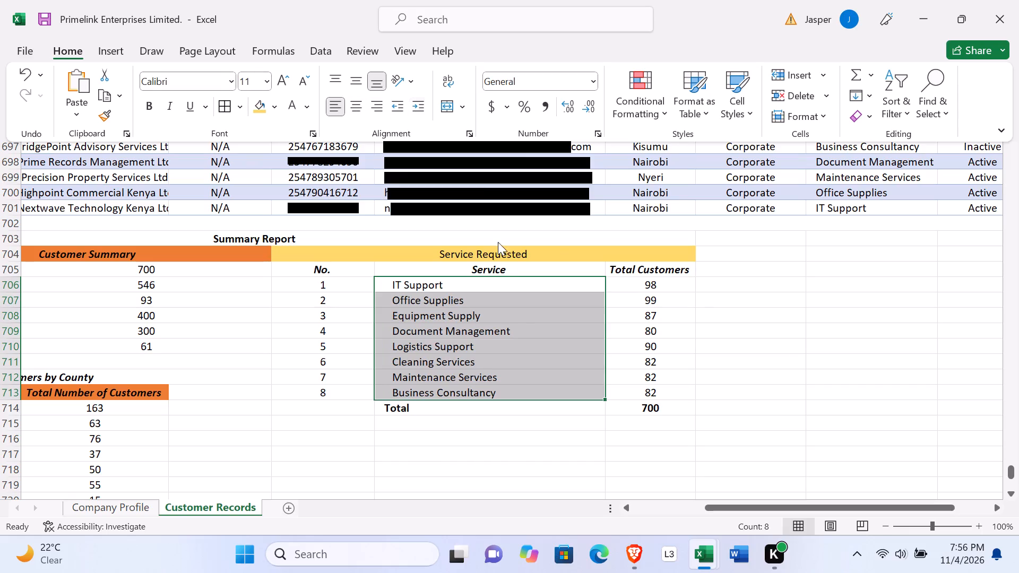
click(625, 364)
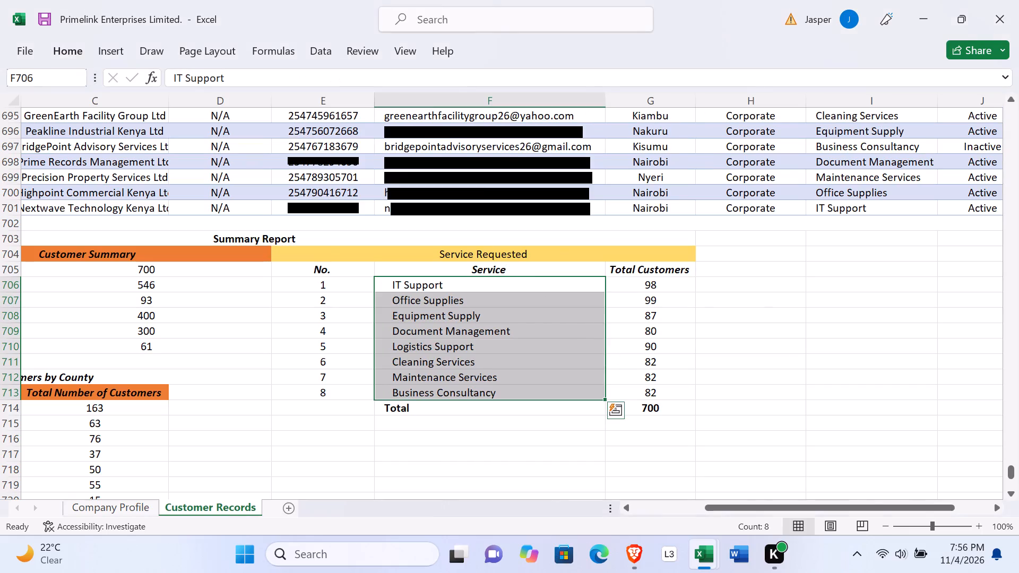
click(556, 462)
Review the layout of the Customer Summary, Service Requested and Customers by County tables in the Summary Report.
scroll(569, 422, down, 1)
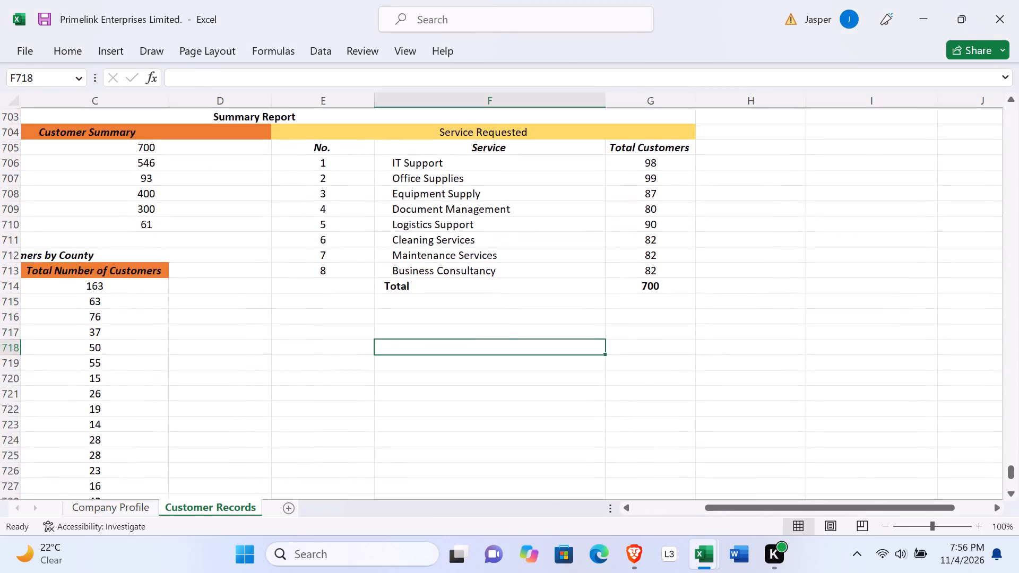
scroll(569, 422, down, 2)
scroll(569, 422, up, 2)
scroll(569, 422, down, 1)
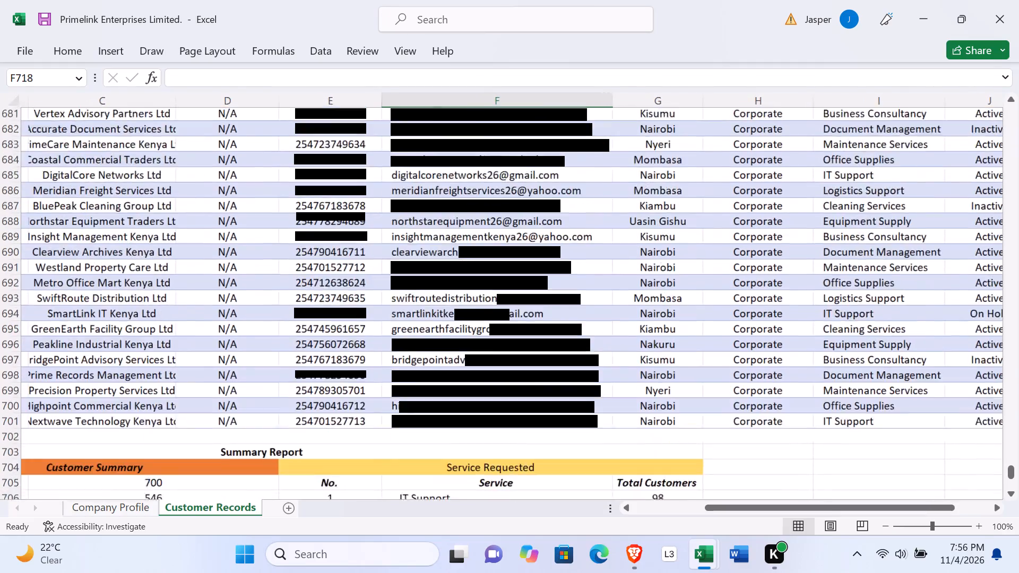
scroll(569, 422, down, 1)
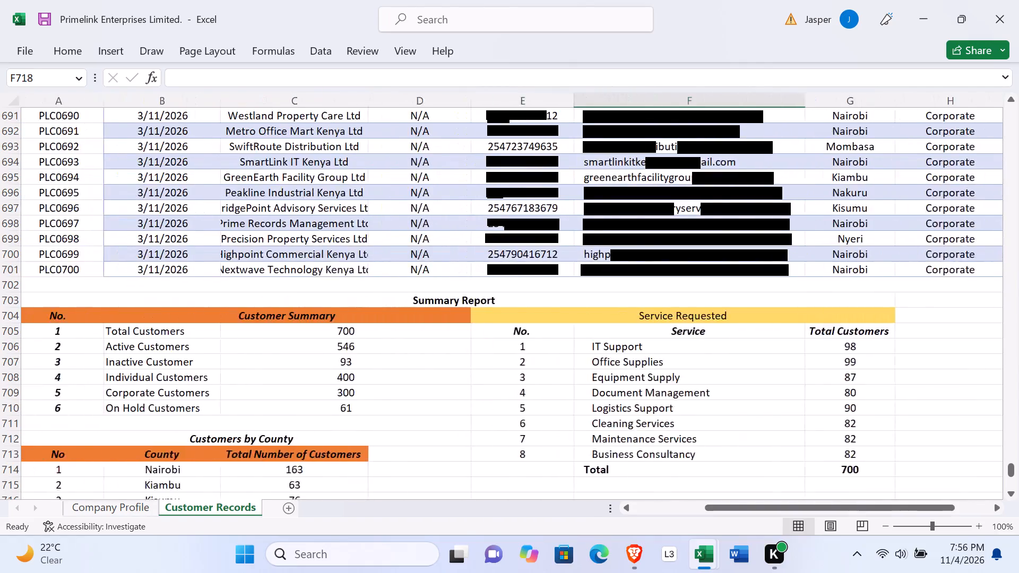
scroll(648, 364, down, 1)
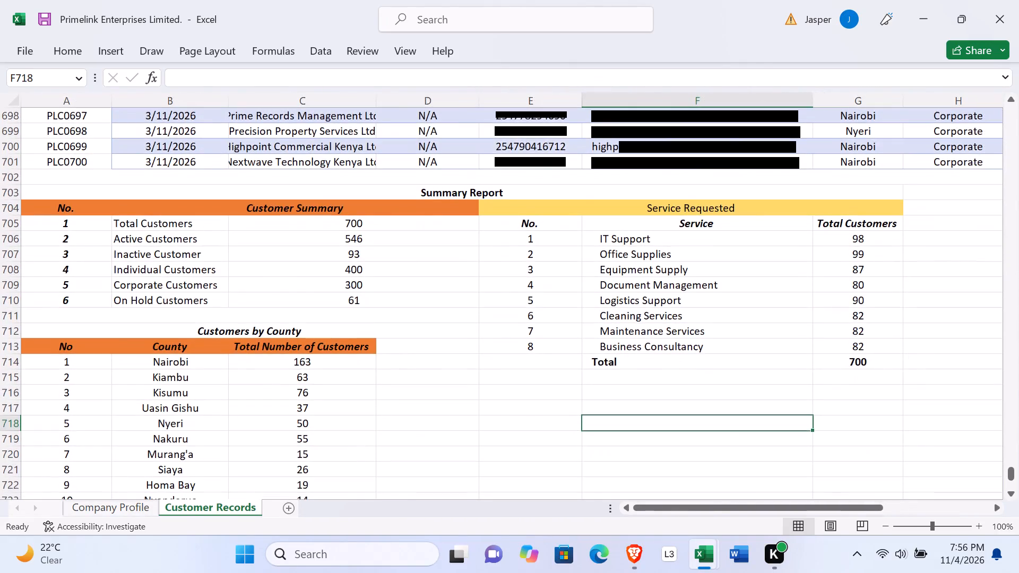
scroll(599, 349, down, 1)
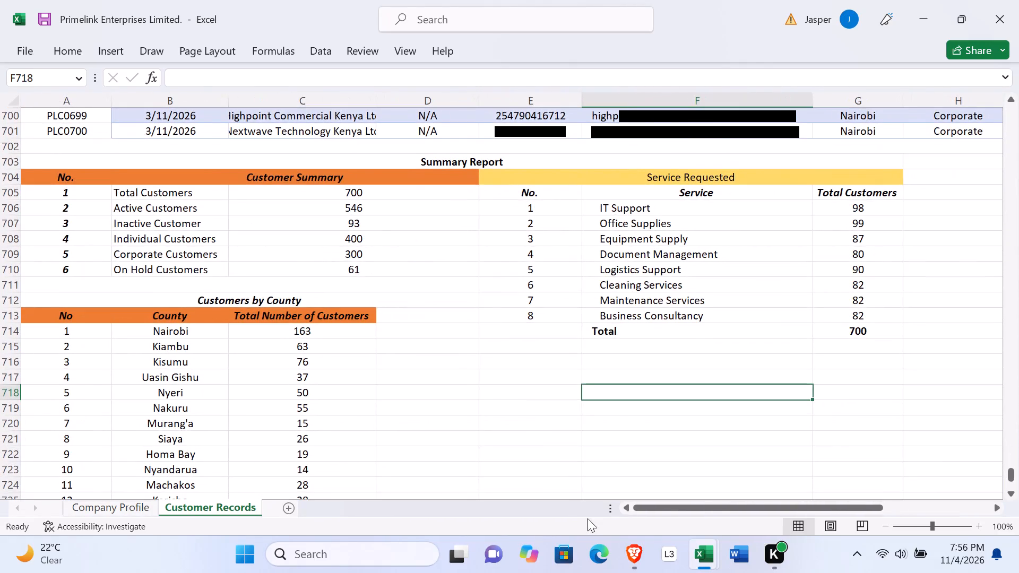
scroll(541, 355, down, 1)
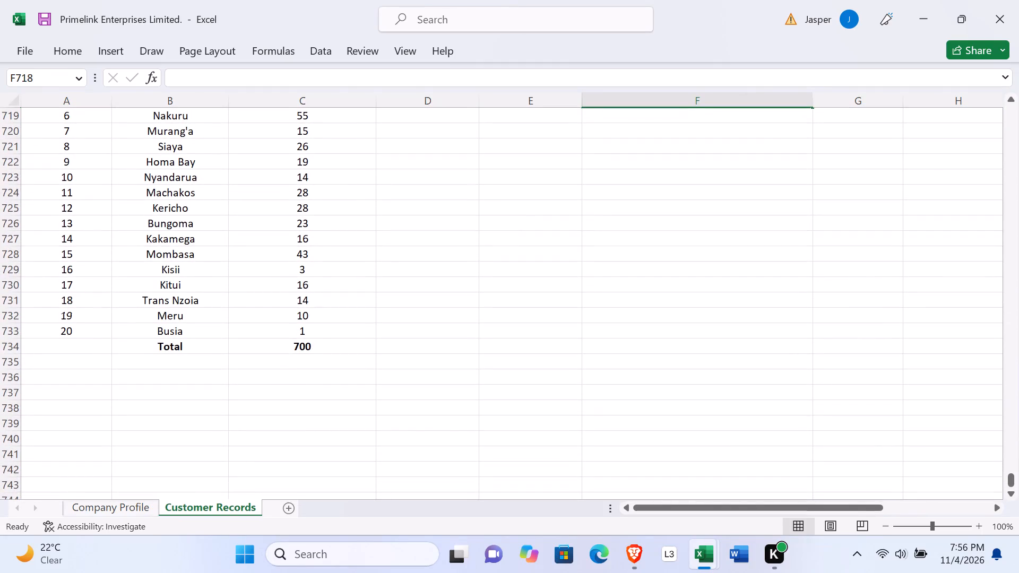
scroll(496, 260, up, 2)
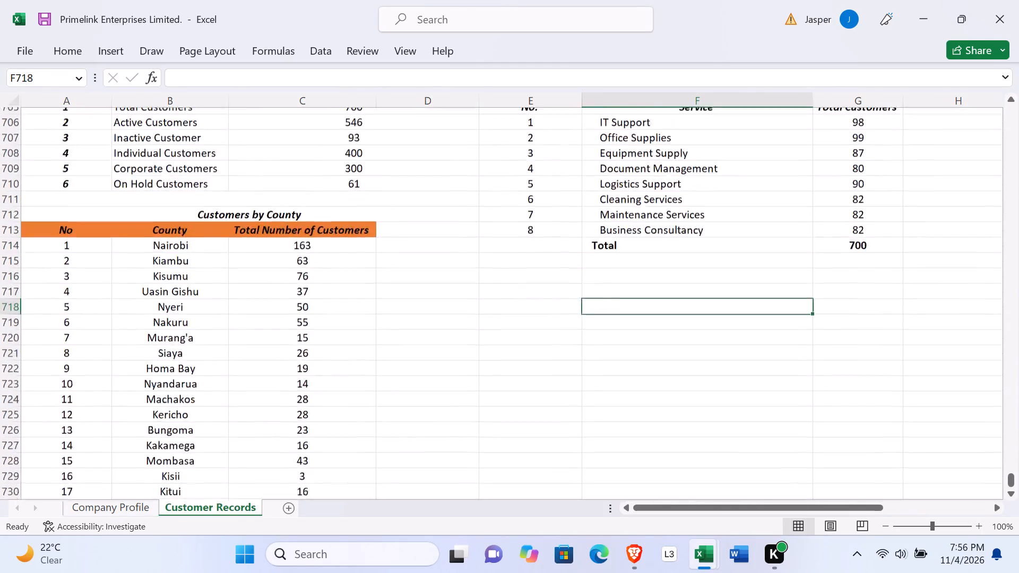
Review the customer records from the Summary Report back up to the header row of the Customer Records sheet.
scroll(496, 260, up, 6)
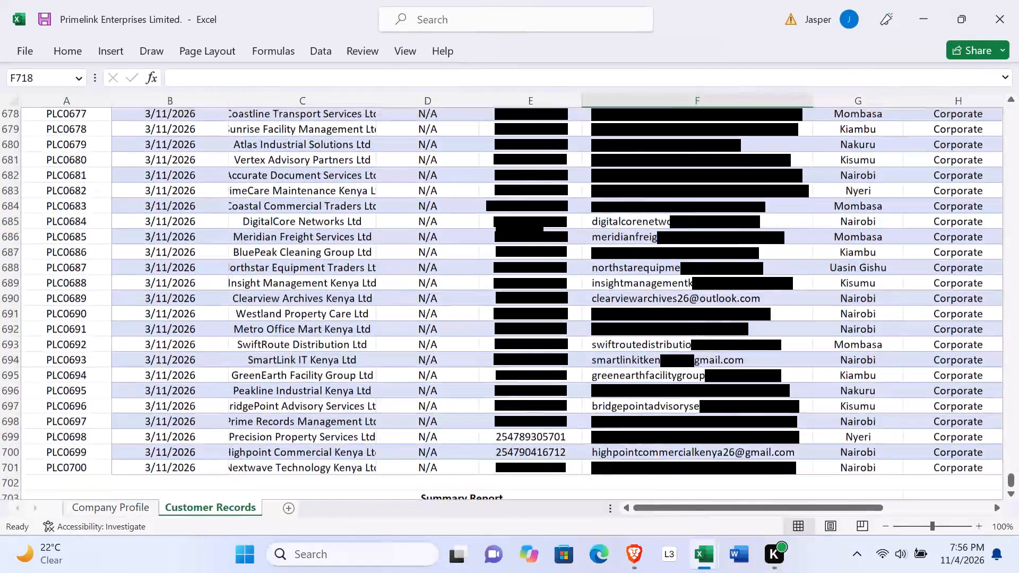
scroll(496, 260, up, 5)
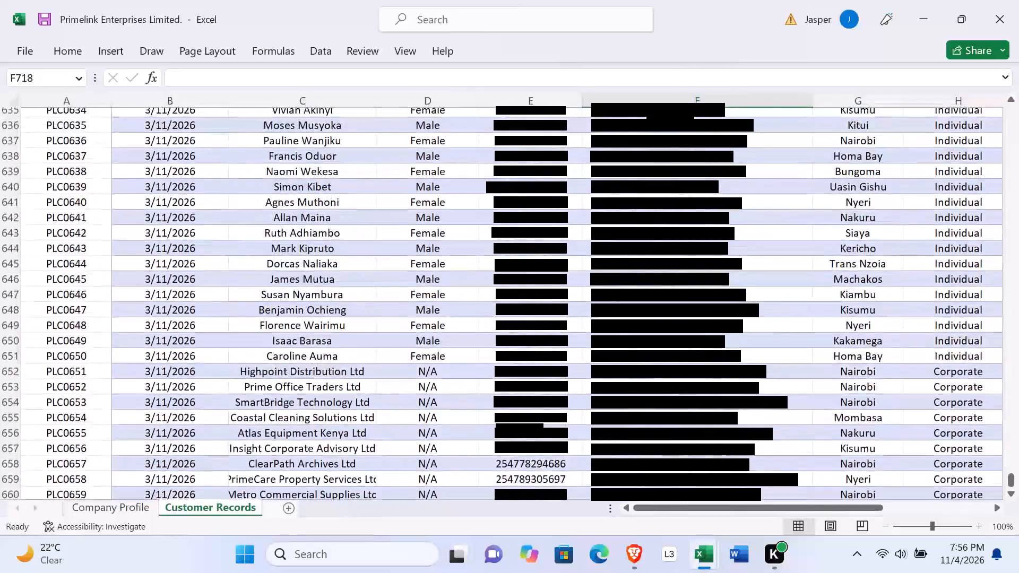
scroll(496, 260, up, 5)
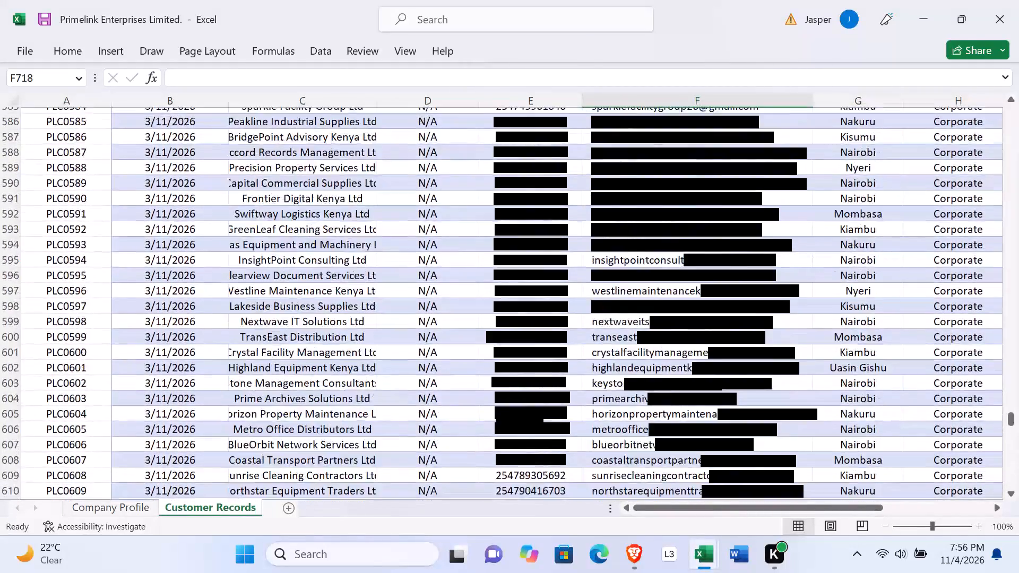
scroll(496, 260, up, 5)
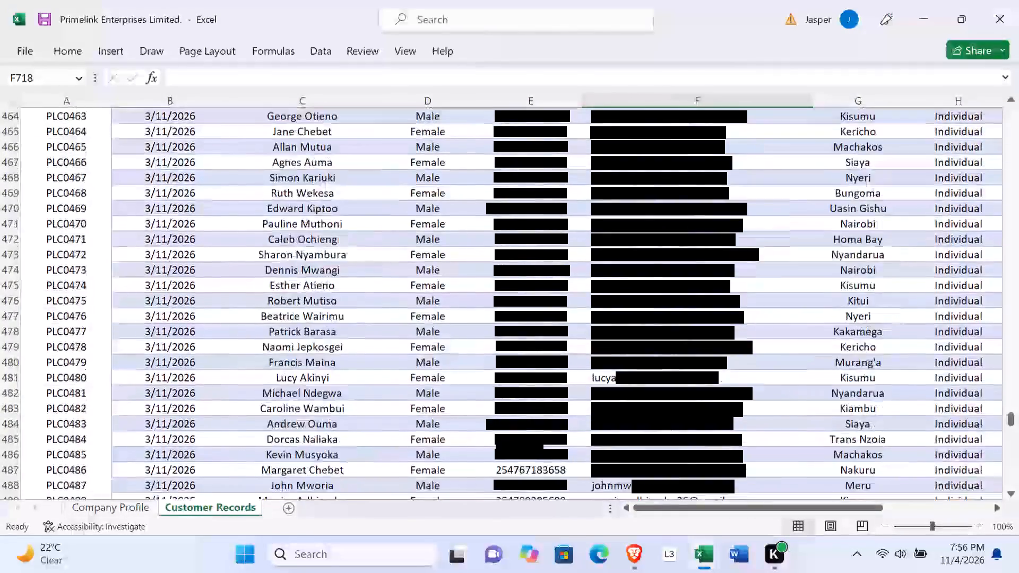
scroll(496, 260, up, 4)
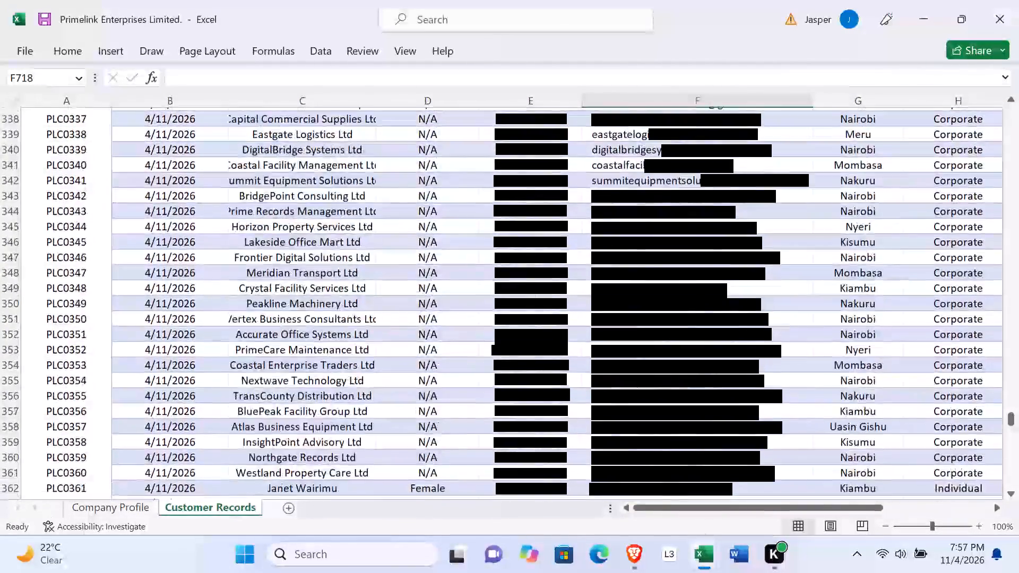
scroll(480, 251, up, 6)
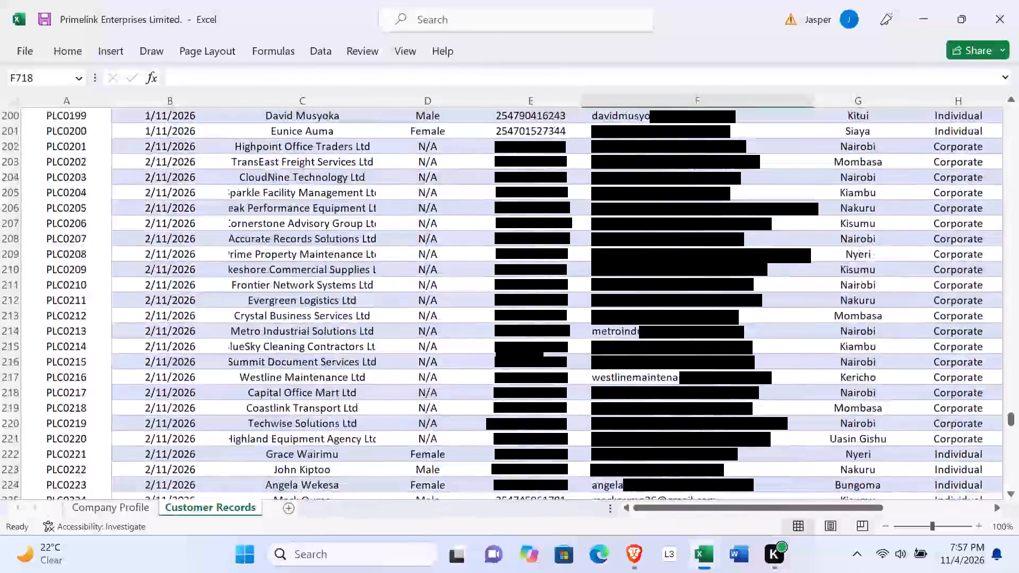
scroll(480, 251, up, 5)
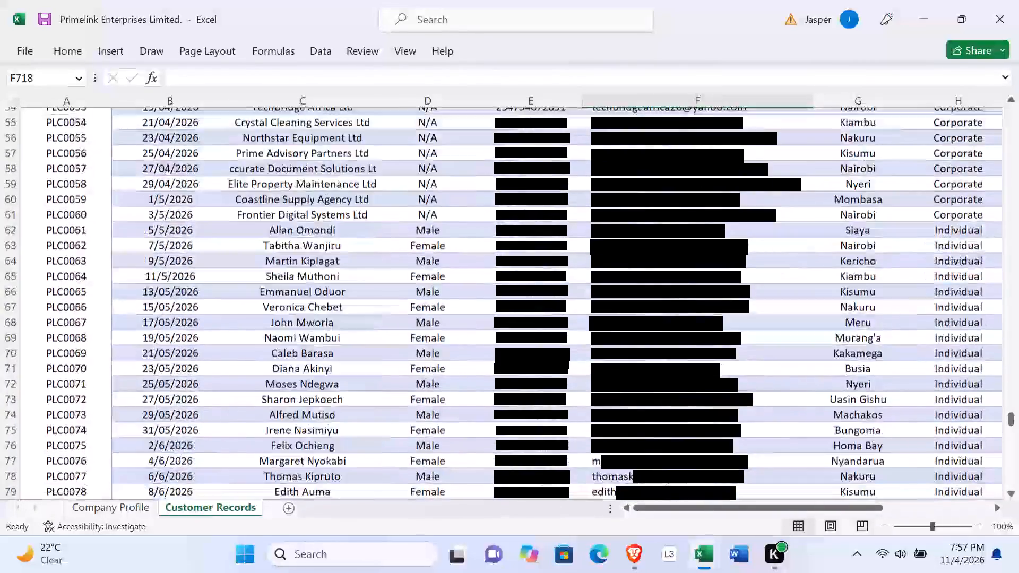
scroll(480, 251, up, 2)
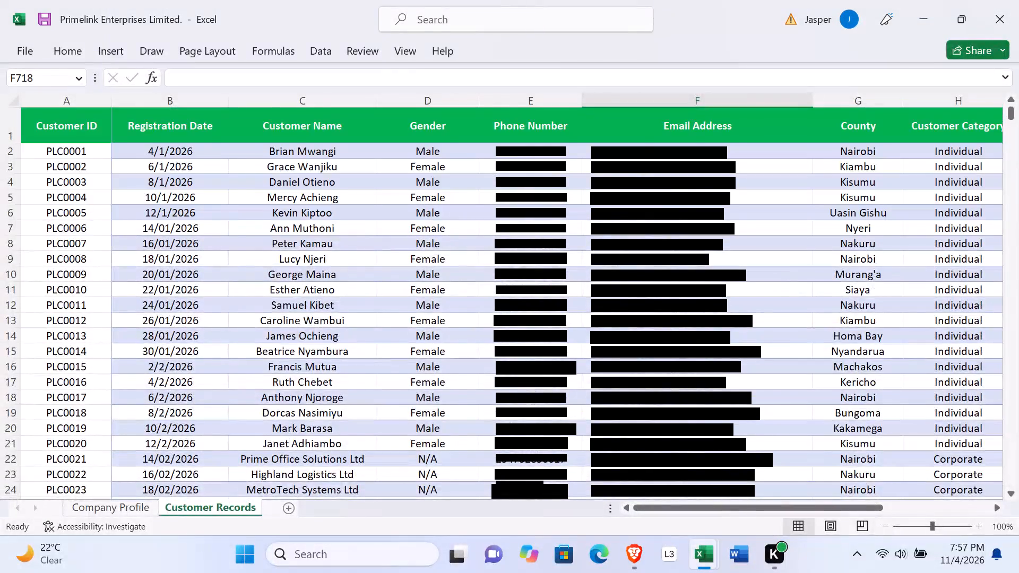
Review the Customer Records sheet from its first records down through the Summary Report to the Customers by County total row.
scroll(460, 249, down, 1)
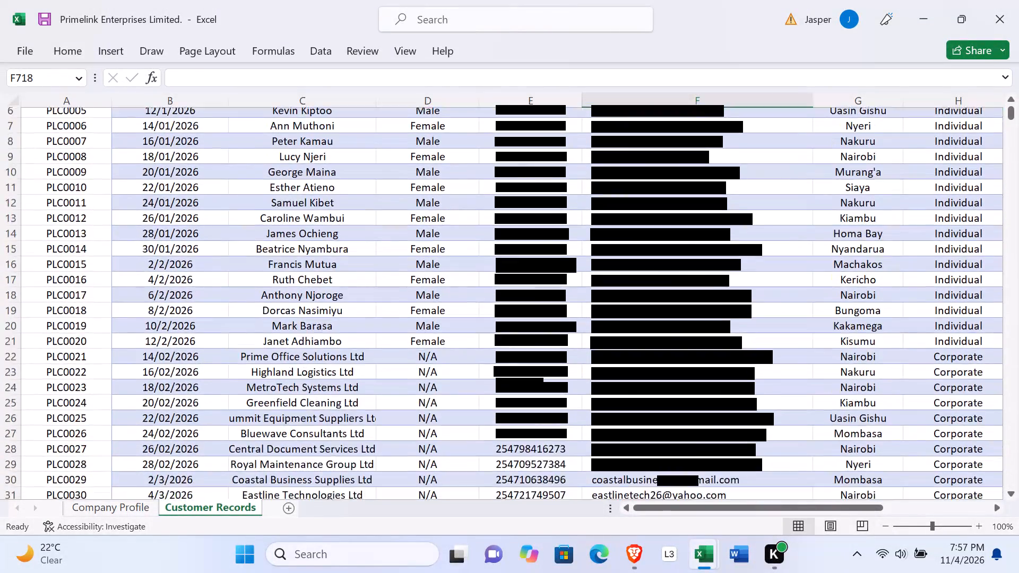
scroll(460, 249, down, 2)
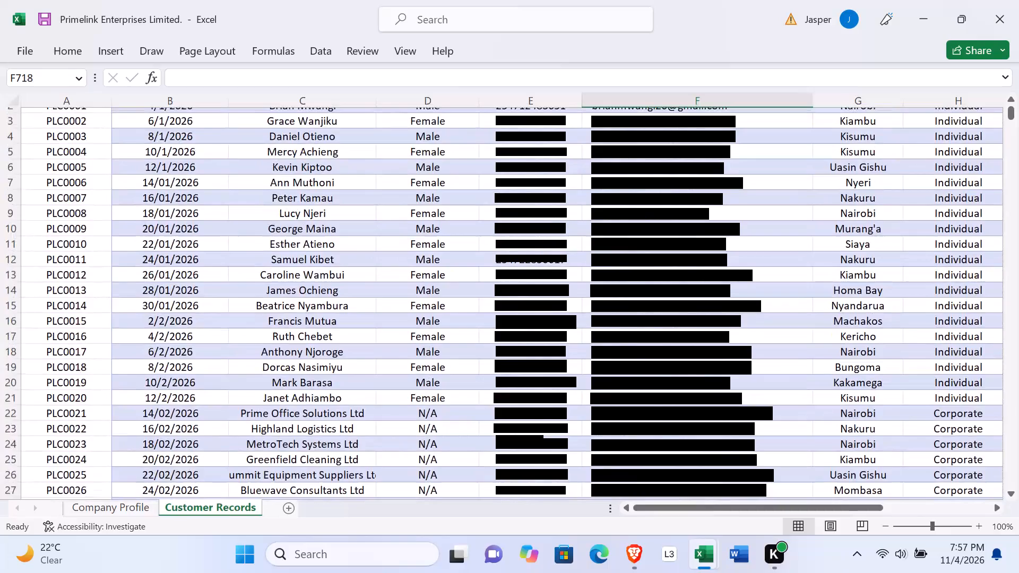
scroll(460, 249, down, 2)
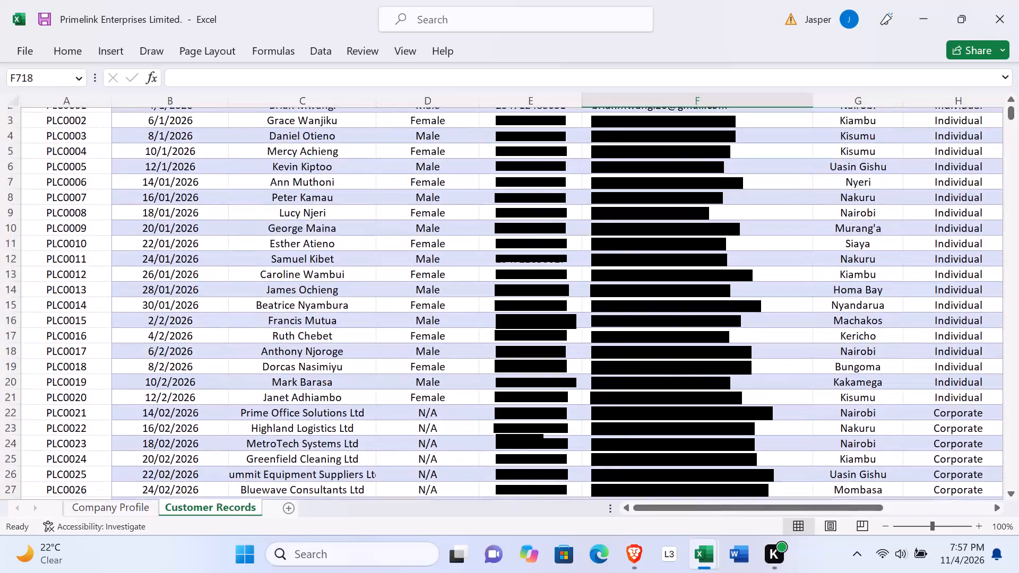
scroll(460, 249, down, 6)
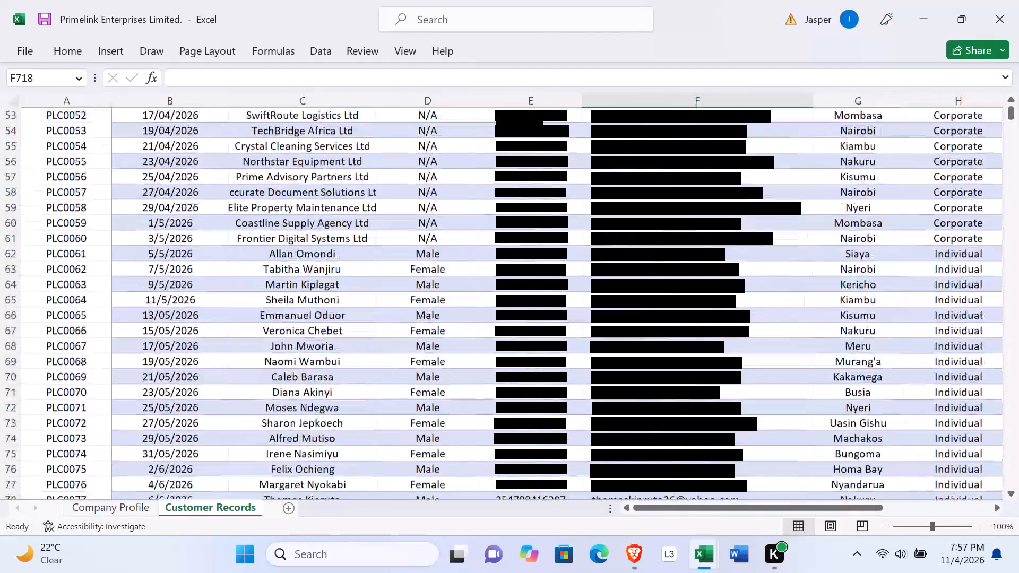
scroll(460, 249, down, 6)
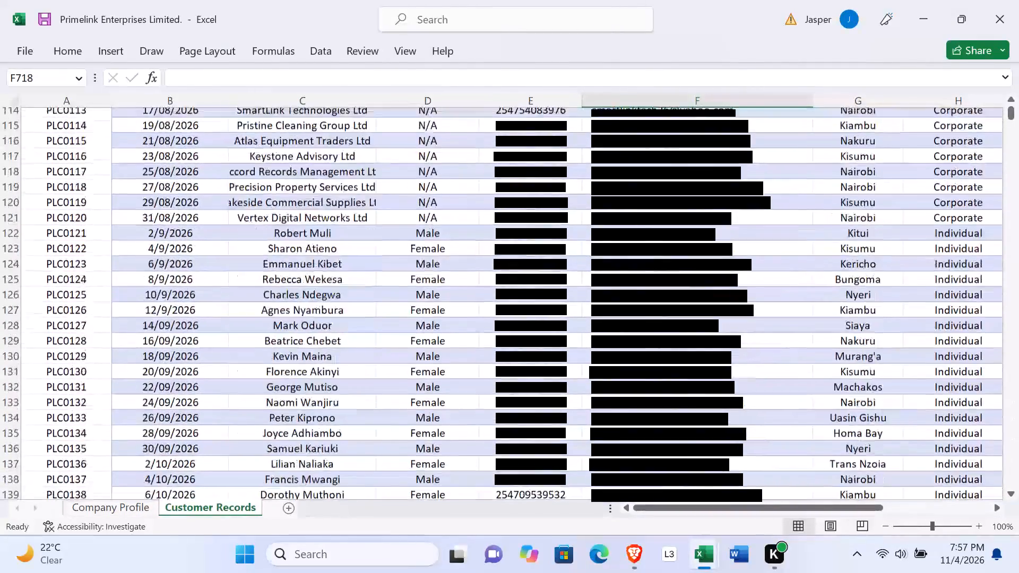
scroll(460, 249, down, 6)
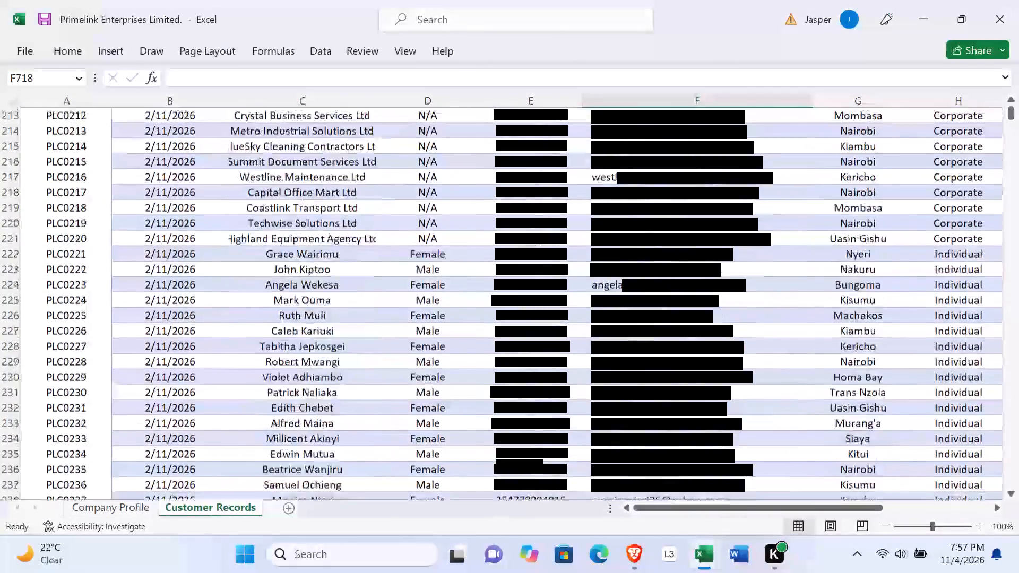
scroll(460, 249, down, 8)
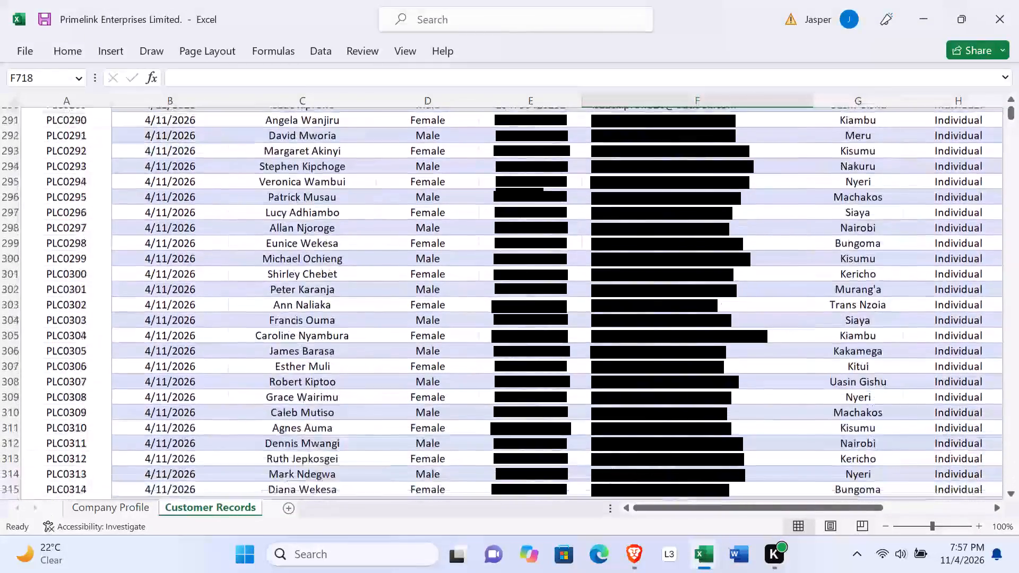
scroll(460, 249, down, 8)
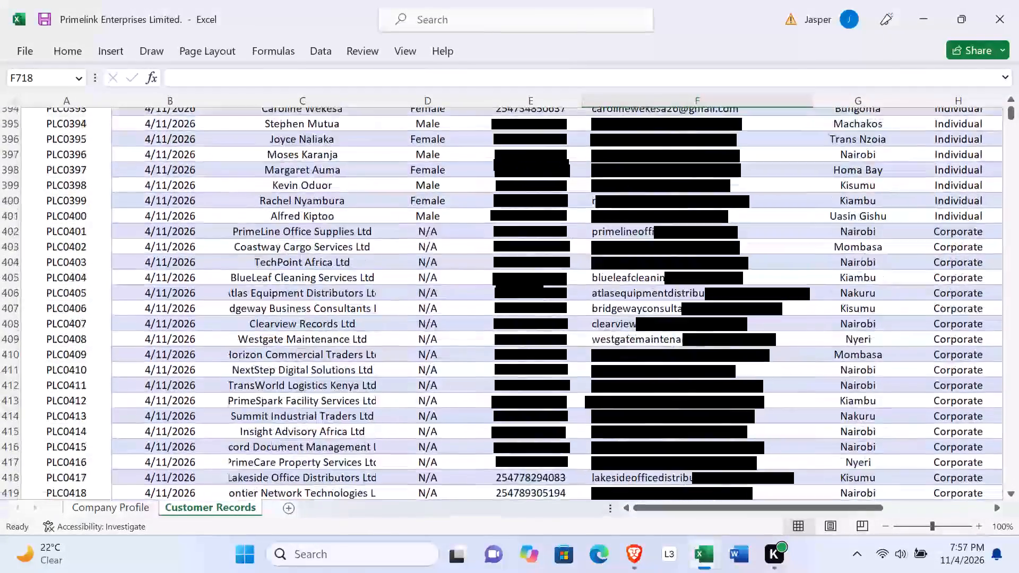
scroll(460, 249, down, 7)
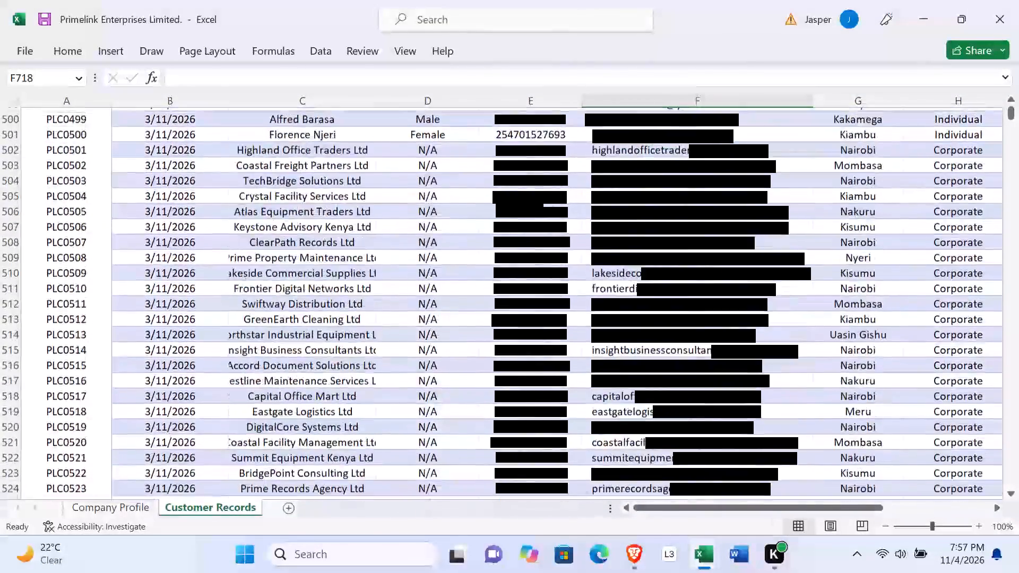
scroll(460, 249, down, 7)
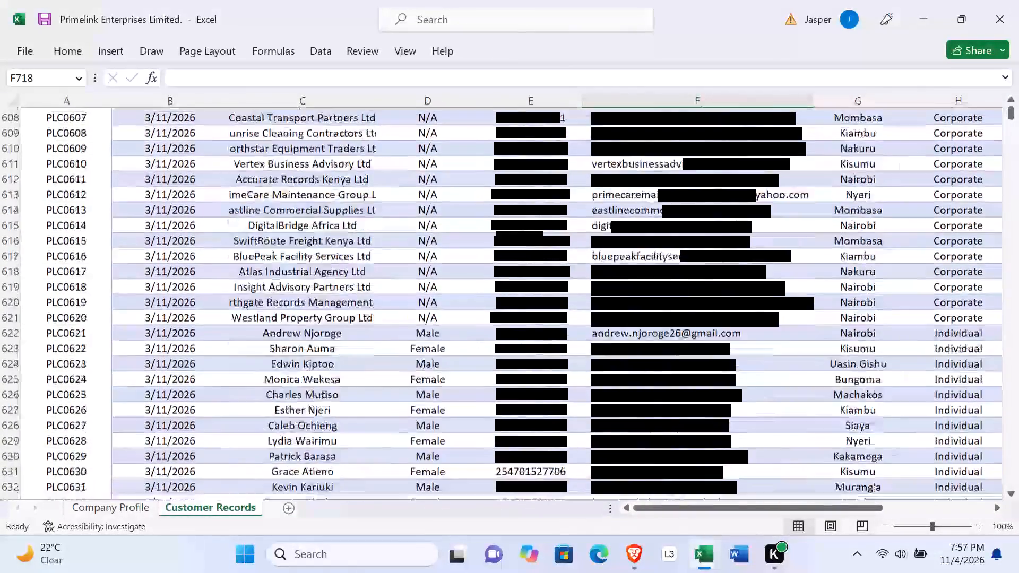
scroll(460, 249, down, 7)
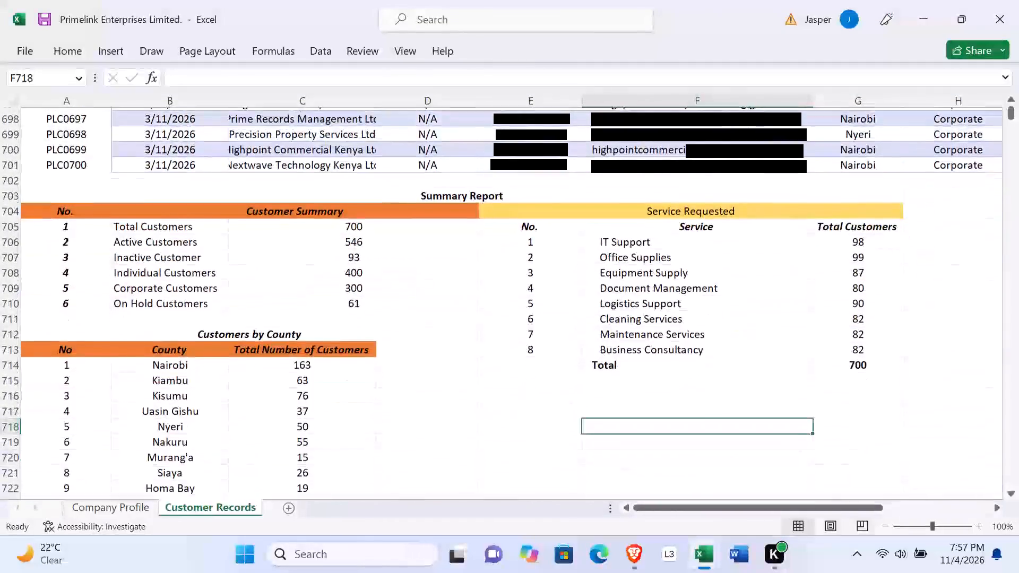
scroll(460, 249, down, 1)
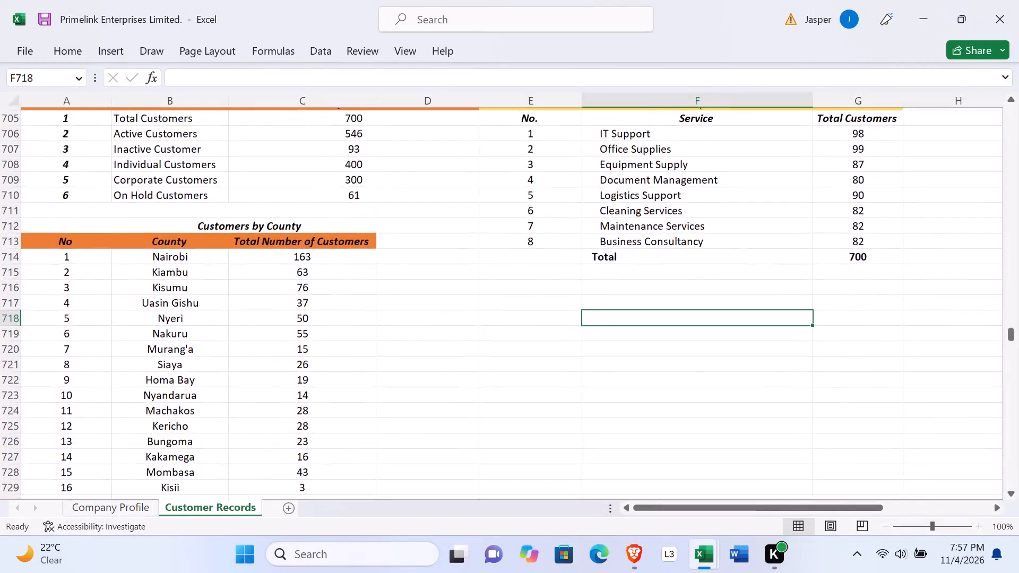
scroll(460, 249, down, 1)
scroll(460, 249, up, 1)
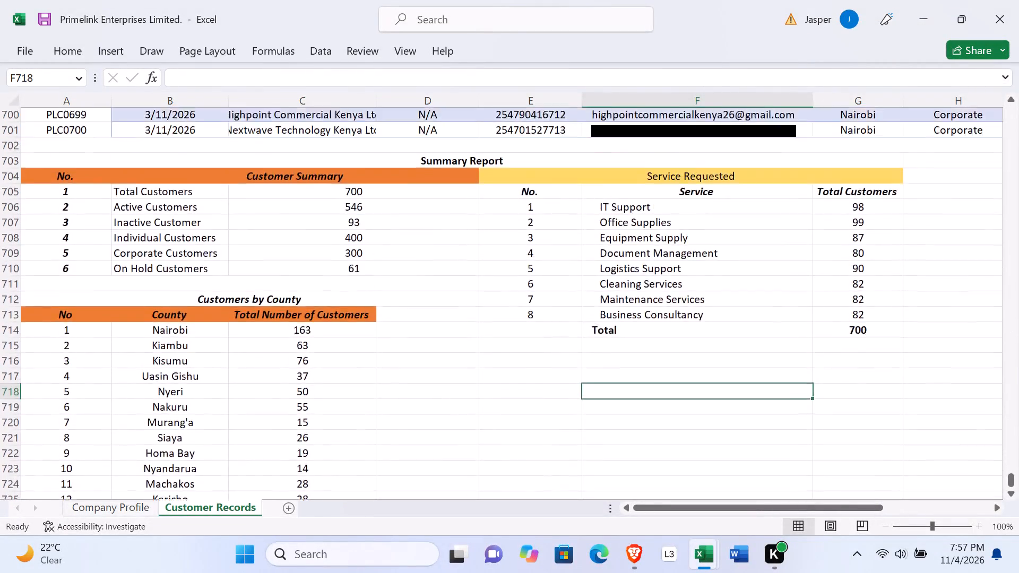
scroll(460, 249, down, 1)
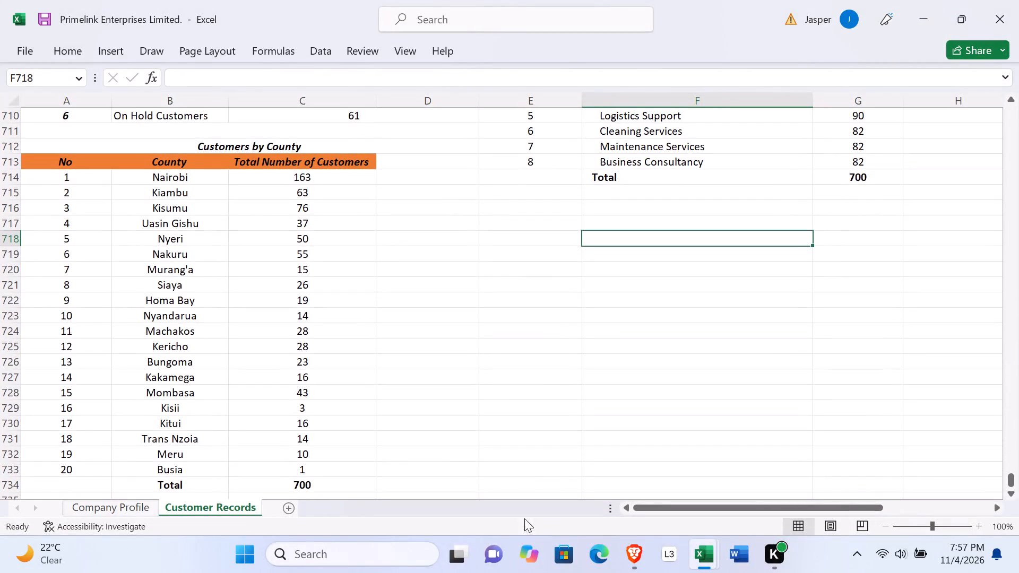
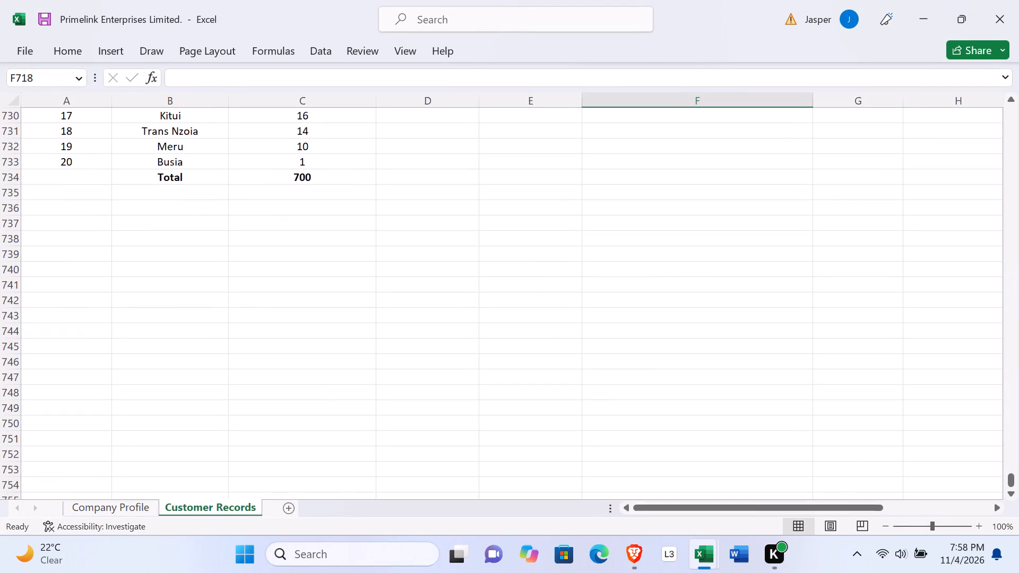
Review the Customer Records sheet from the Customers by County total row back up to the header row.
scroll(319, 223, up, 4)
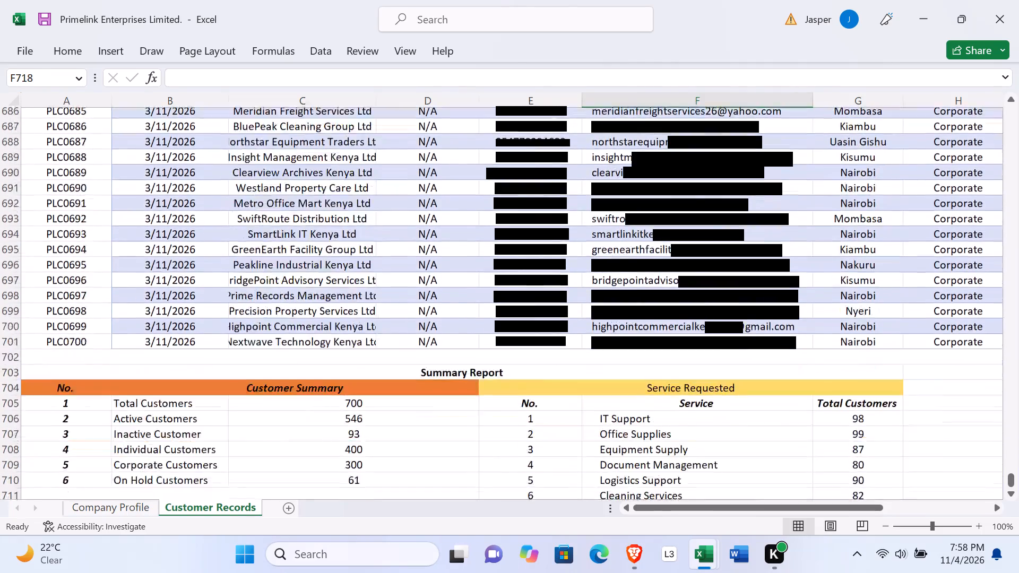
scroll(319, 223, up, 6)
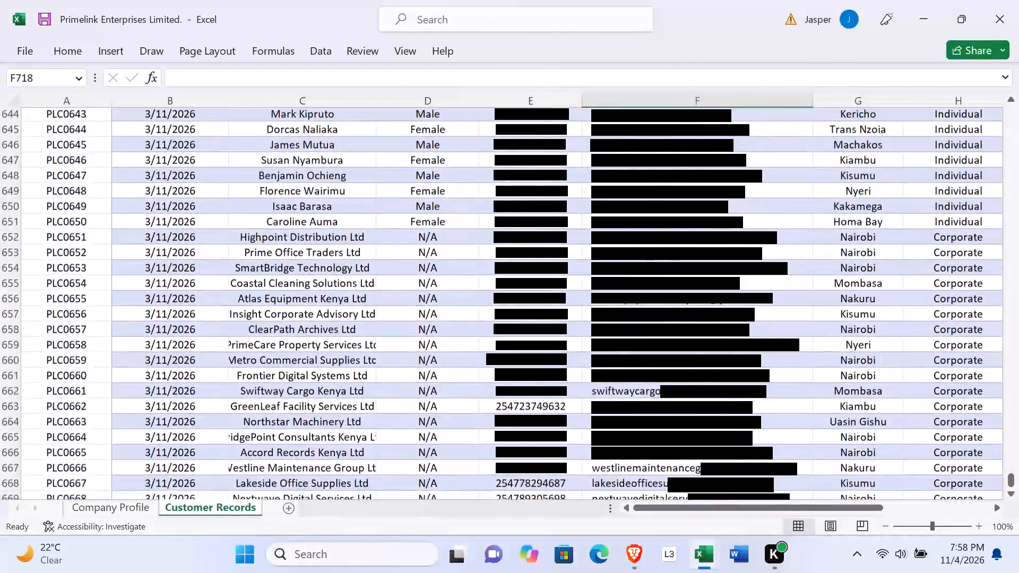
scroll(319, 223, up, 5)
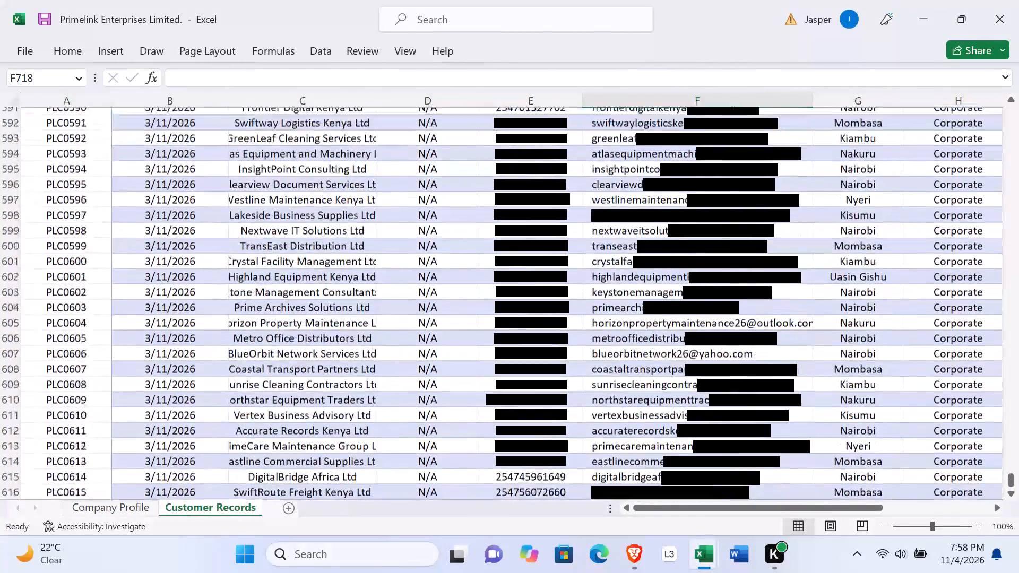
scroll(319, 223, up, 3)
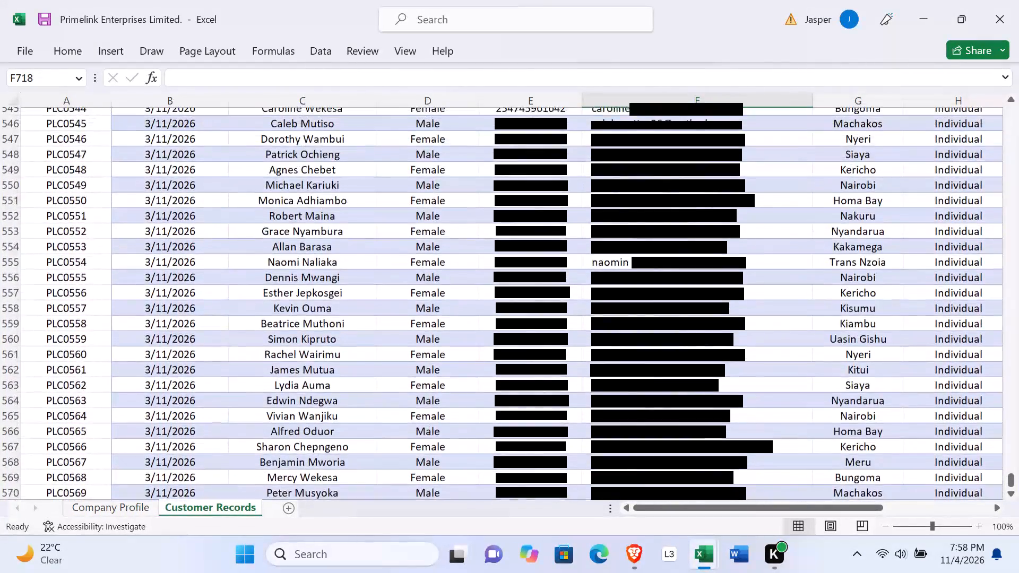
scroll(468, 193, up, 4)
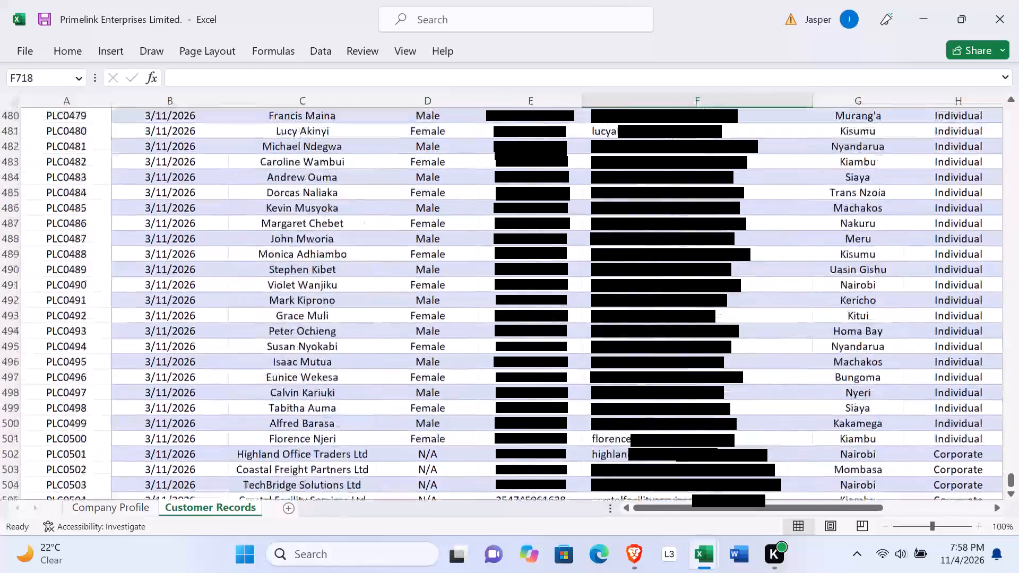
scroll(456, 214, up, 5)
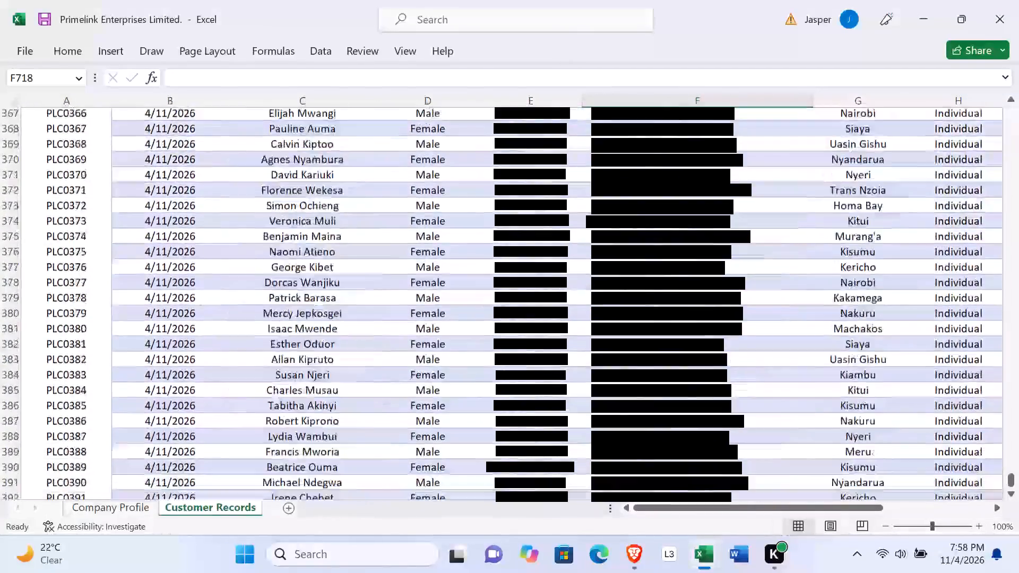
scroll(456, 214, up, 6)
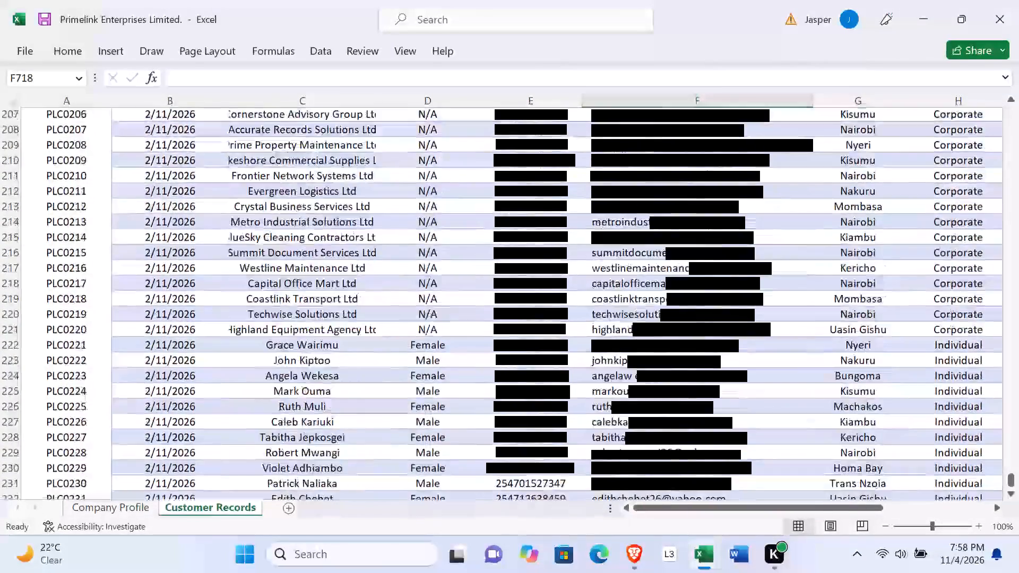
scroll(456, 214, up, 6)
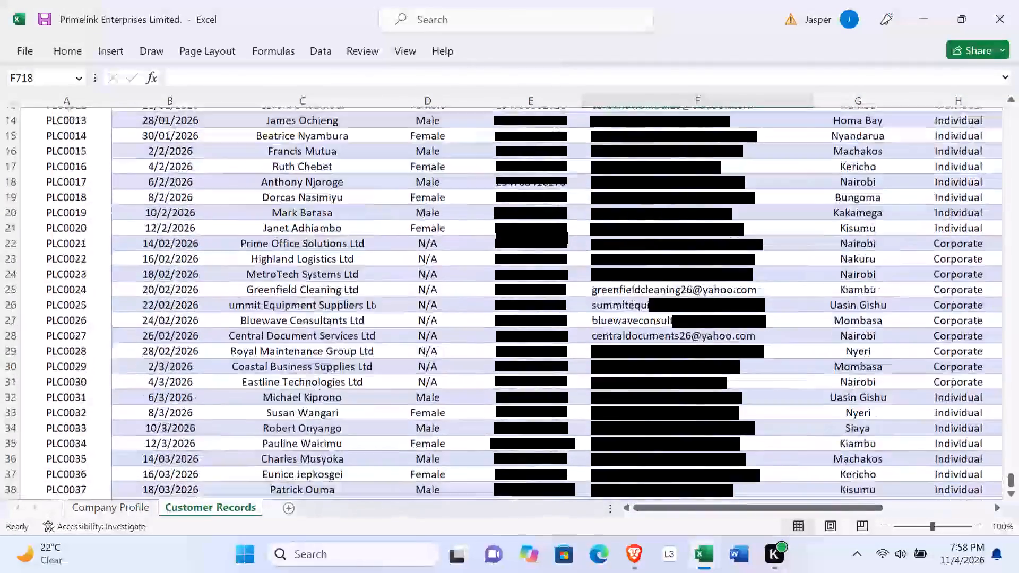
scroll(456, 214, up, 3)
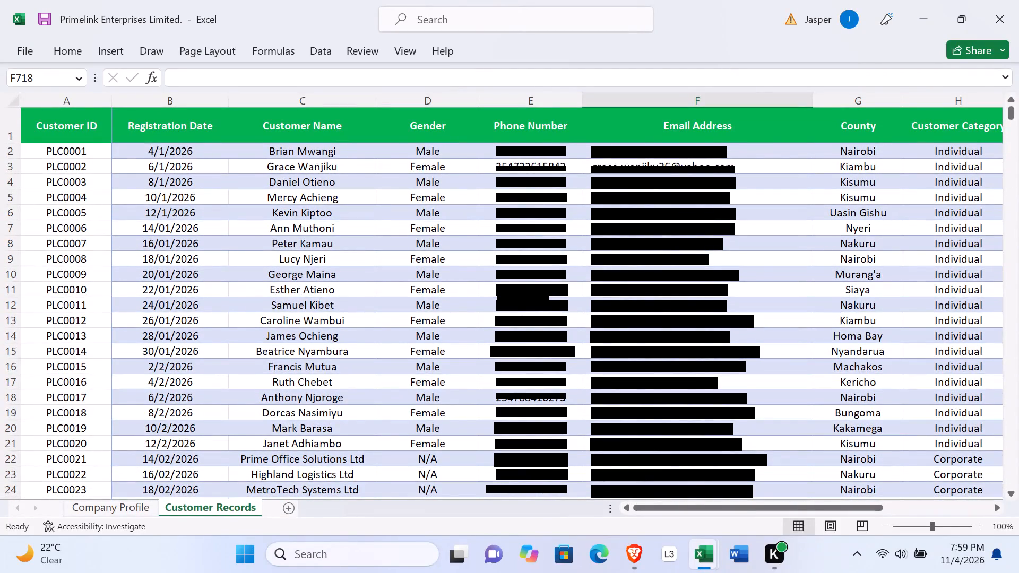
Review the customer records from the header row down to the Customers by County and Service Requested tables.
scroll(168, 253, down, 2)
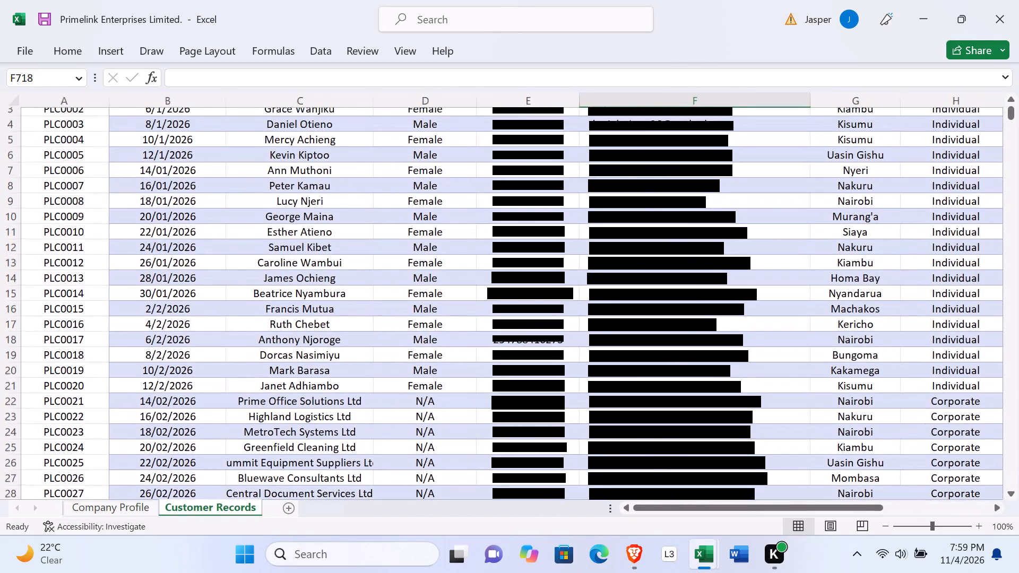
scroll(168, 253, down, 5)
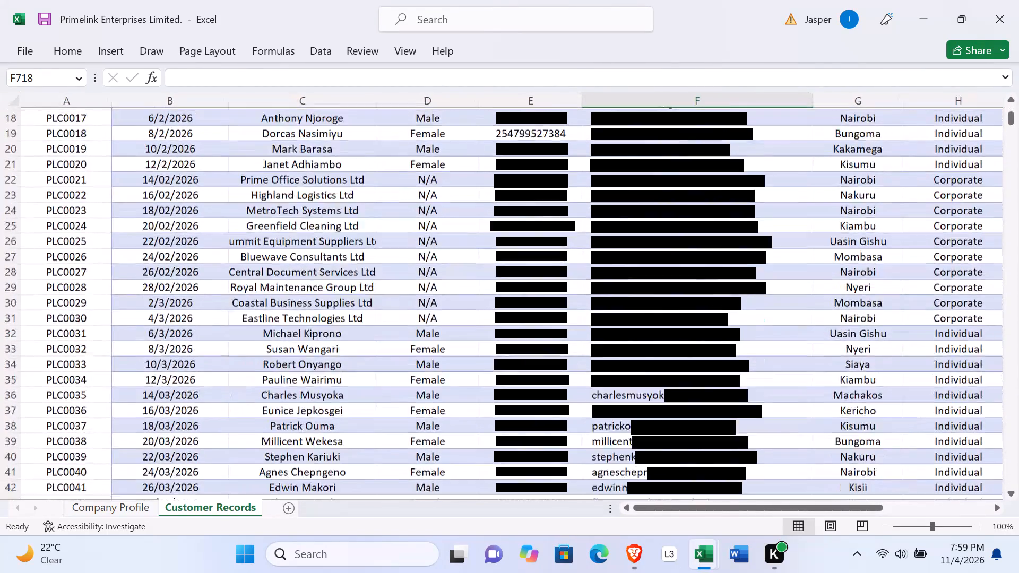
scroll(168, 253, down, 10)
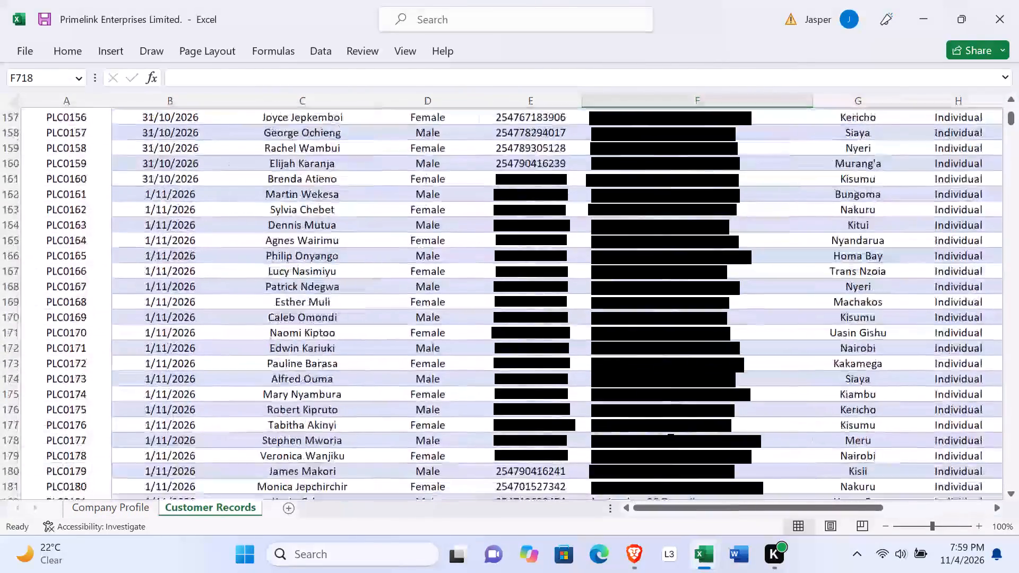
scroll(168, 253, down, 10)
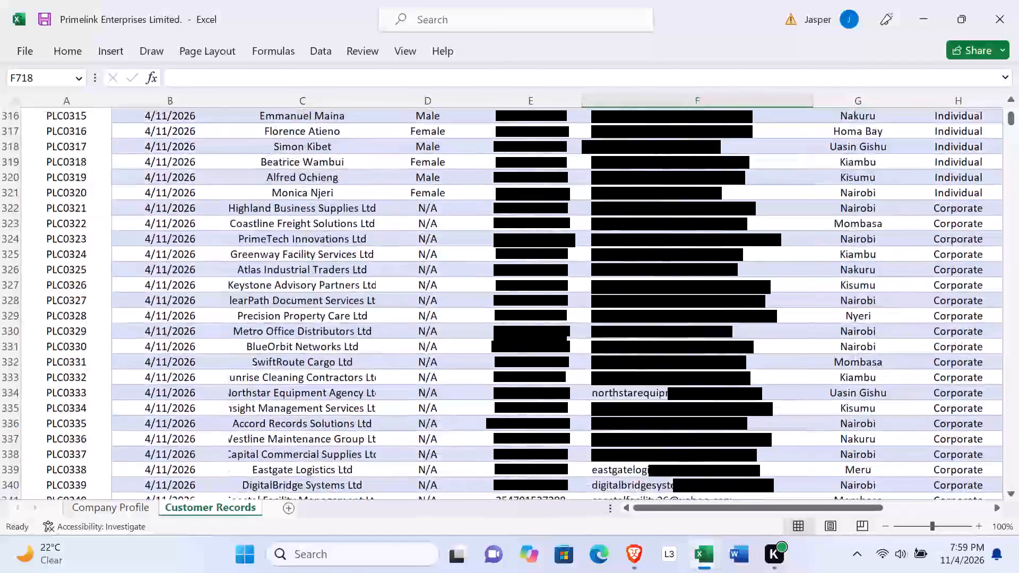
scroll(168, 253, down, 10)
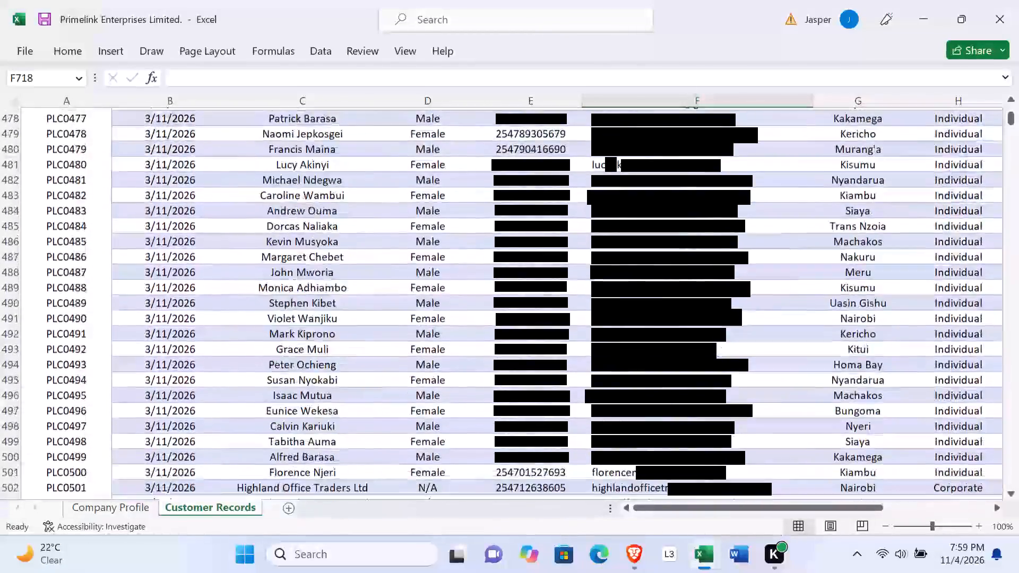
scroll(168, 253, down, 6)
scroll(388, 262, left, 4)
scroll(388, 262, down, 5)
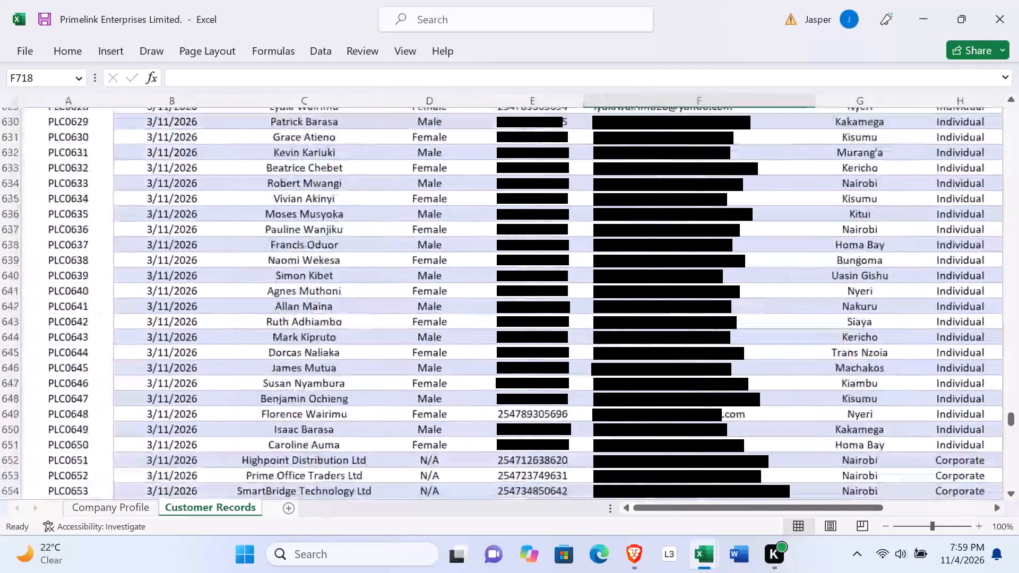
scroll(388, 262, down, 4)
scroll(388, 262, up, 1)
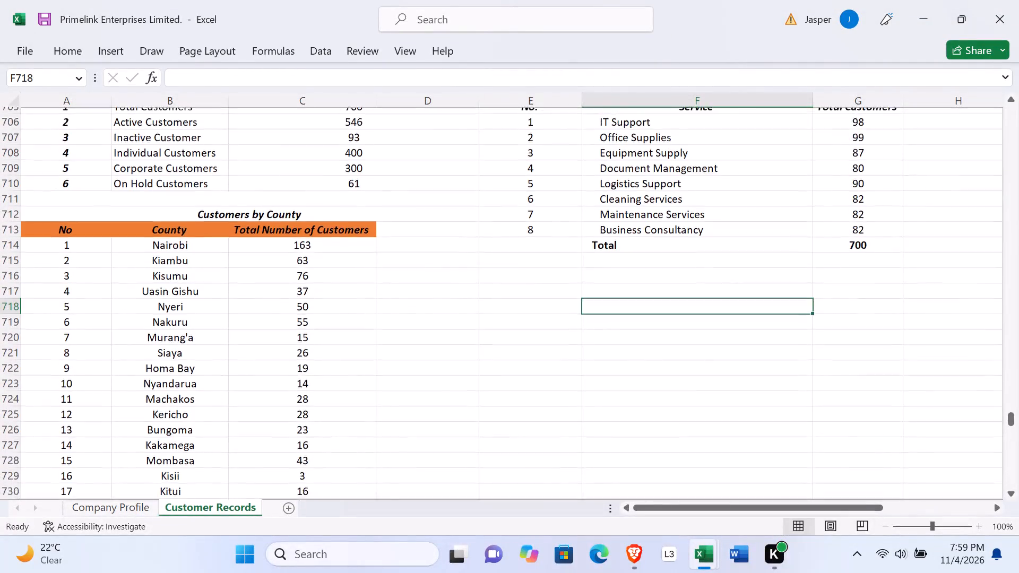
scroll(388, 262, up, 2)
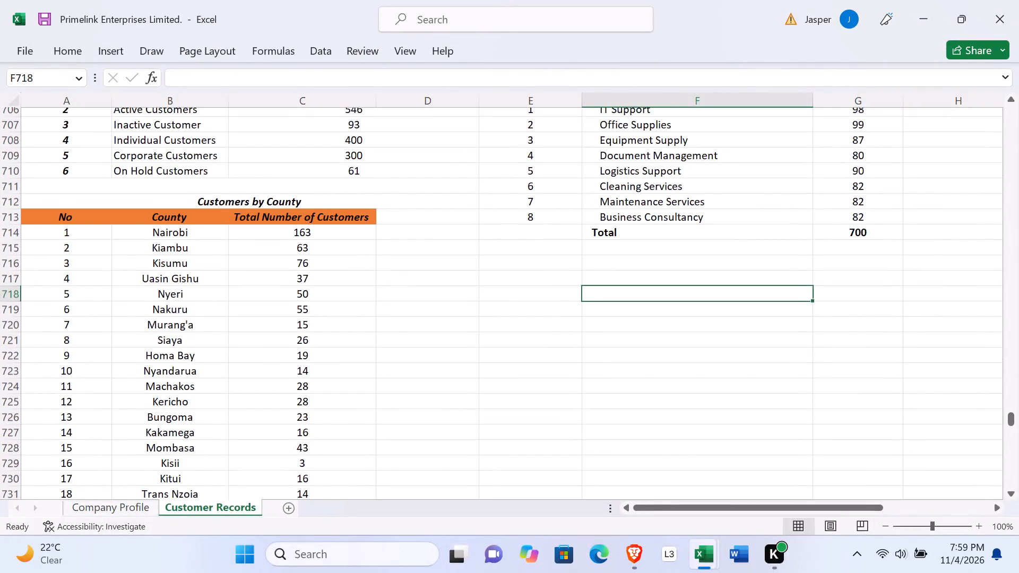
scroll(388, 262, up, 2)
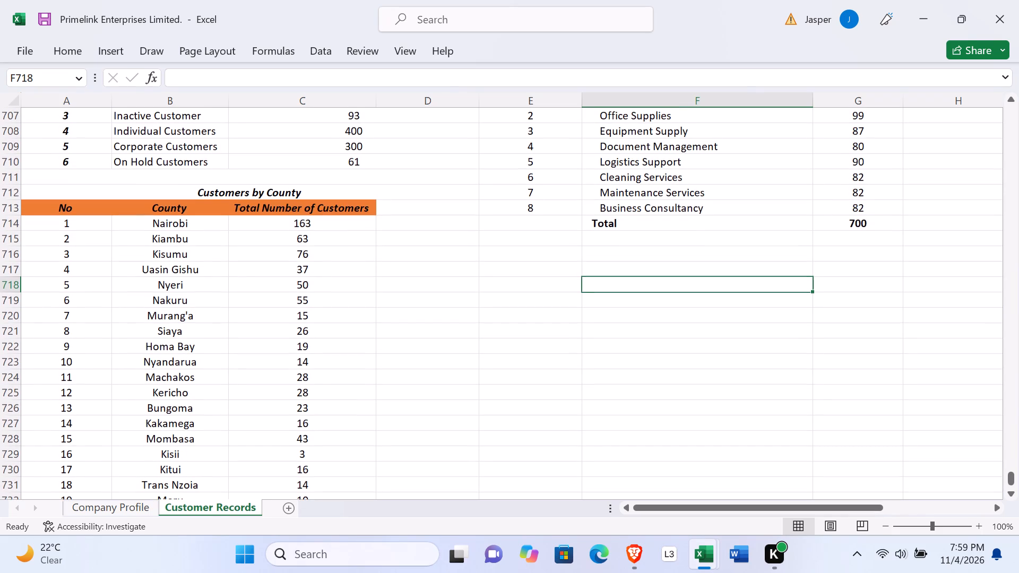
Save the Primelink Enterprises workbook.
key(ctrl+s)
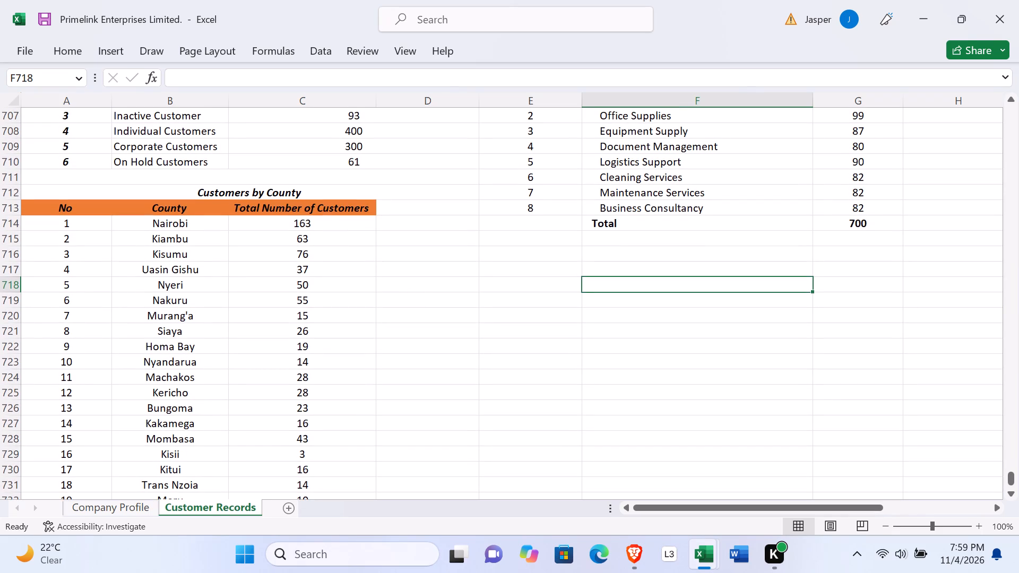
Add a new worksheet after the Customer Records sheet.
click(287, 506)
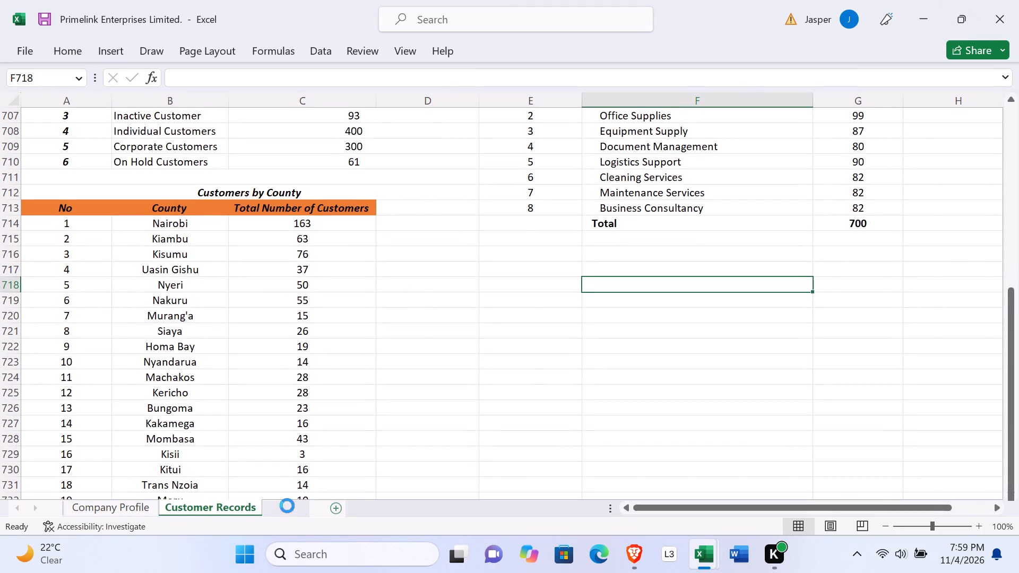
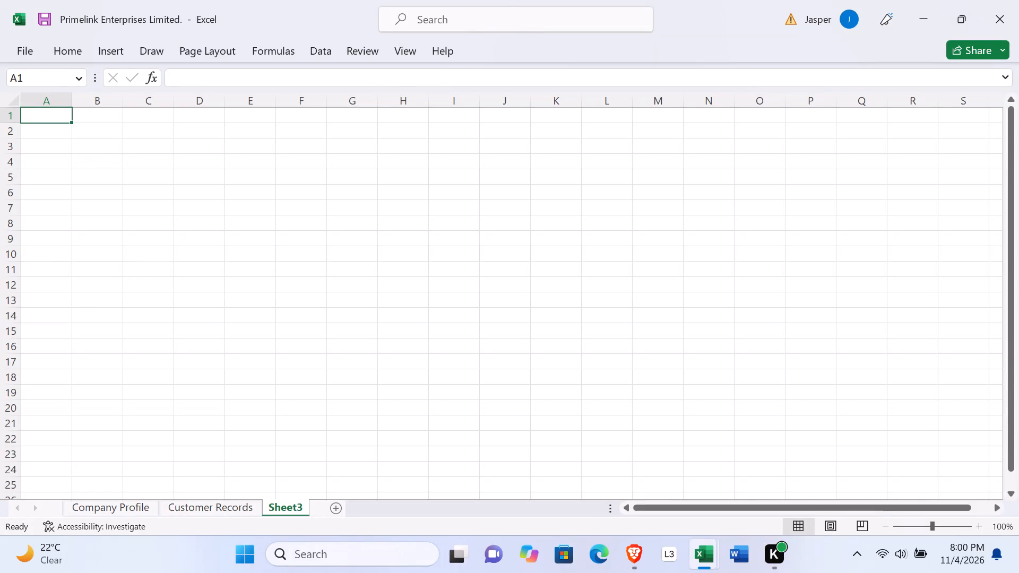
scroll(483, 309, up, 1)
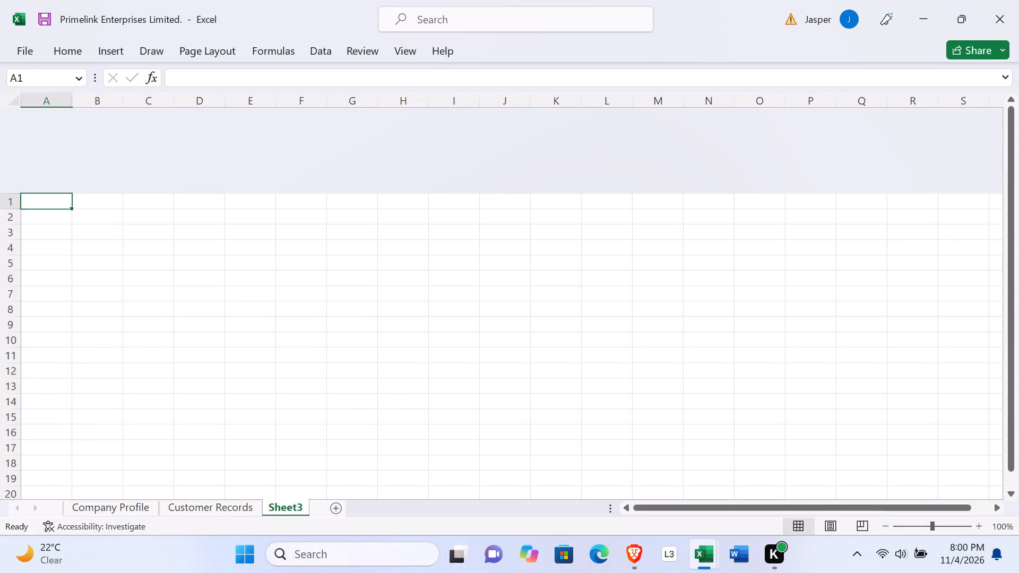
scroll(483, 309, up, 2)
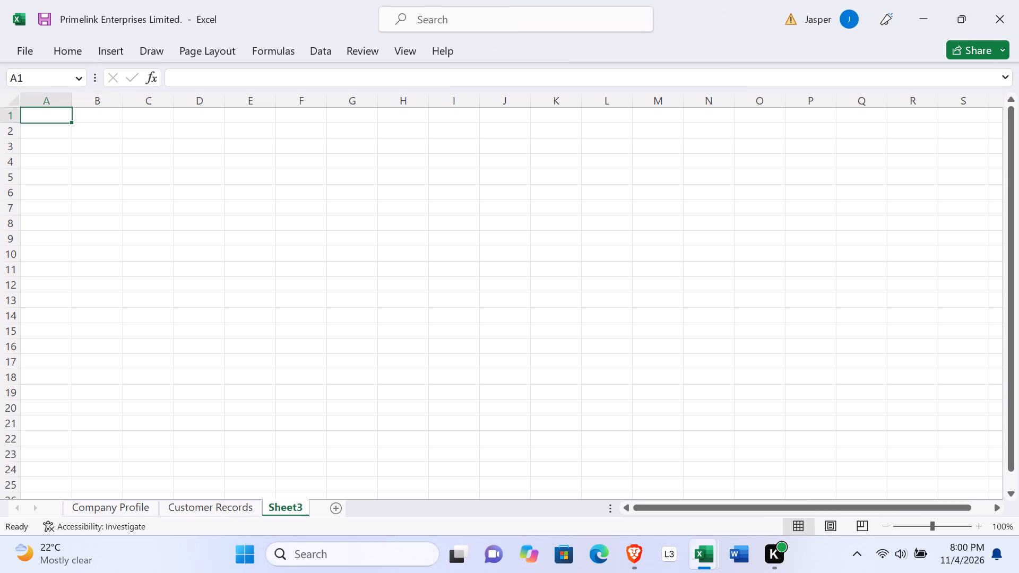
Rename the new Sheet3 worksheet as Supplier Records.
click(295, 503)
click(284, 504)
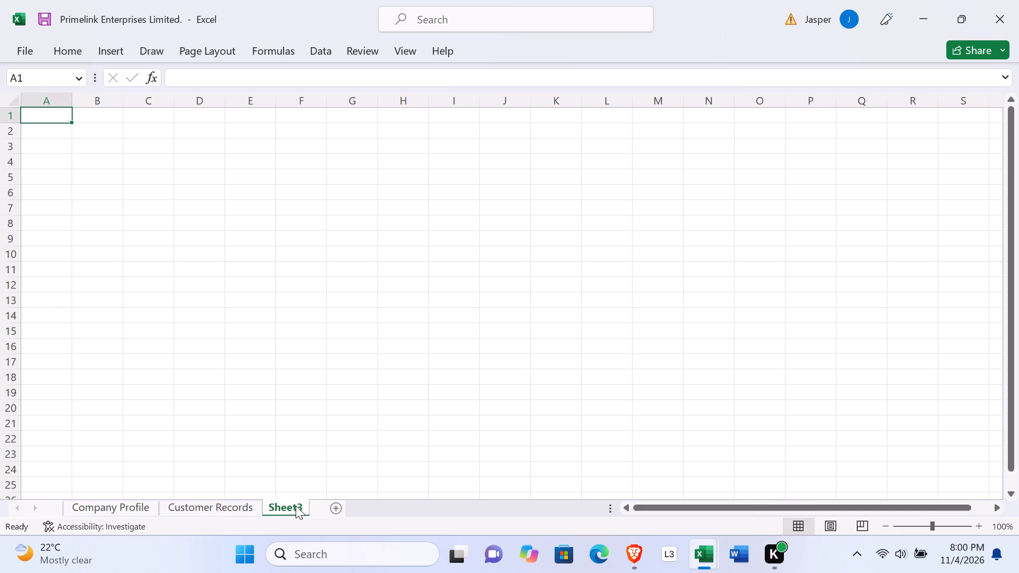
double_click(296, 503)
key(BackSpace)
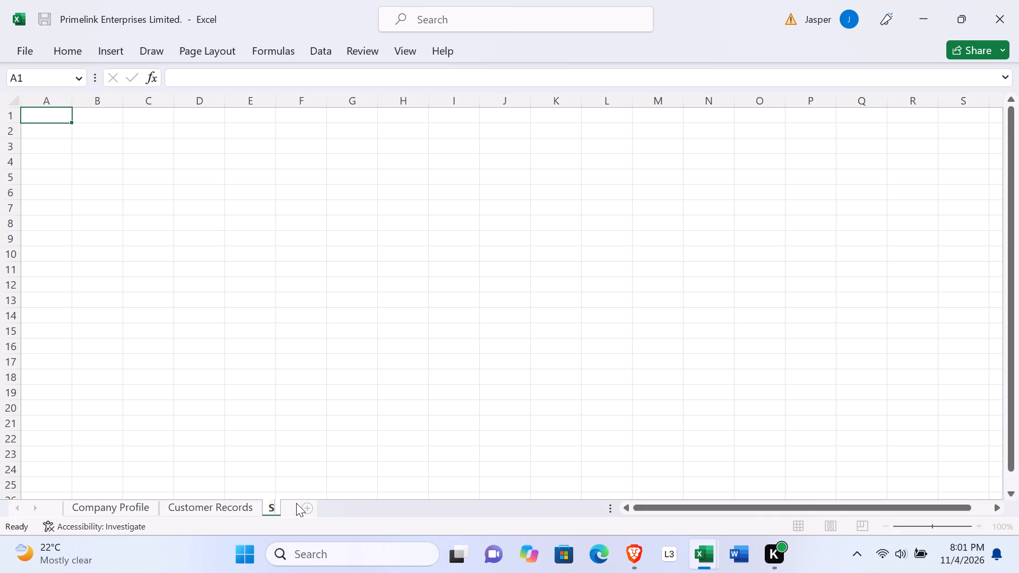
key(u)
text(pp)
key(l)
key(i)
text(er)
key(space)
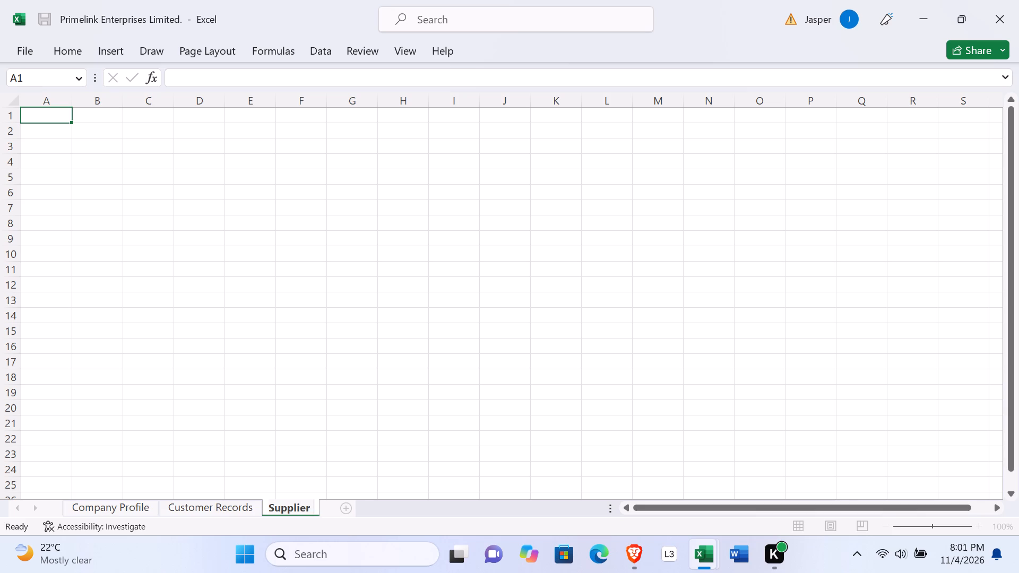
key(e)
text(co)
text(rds)
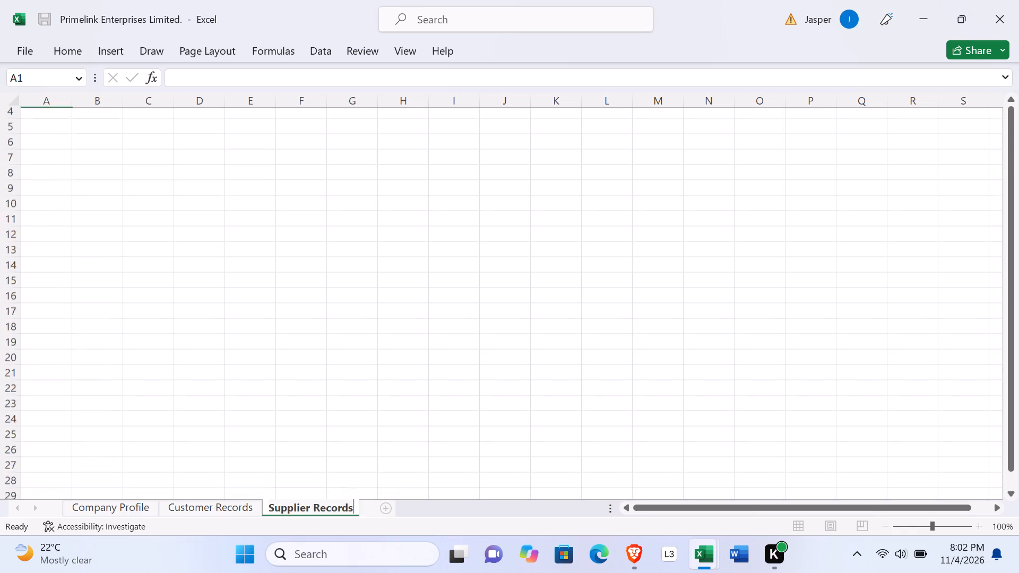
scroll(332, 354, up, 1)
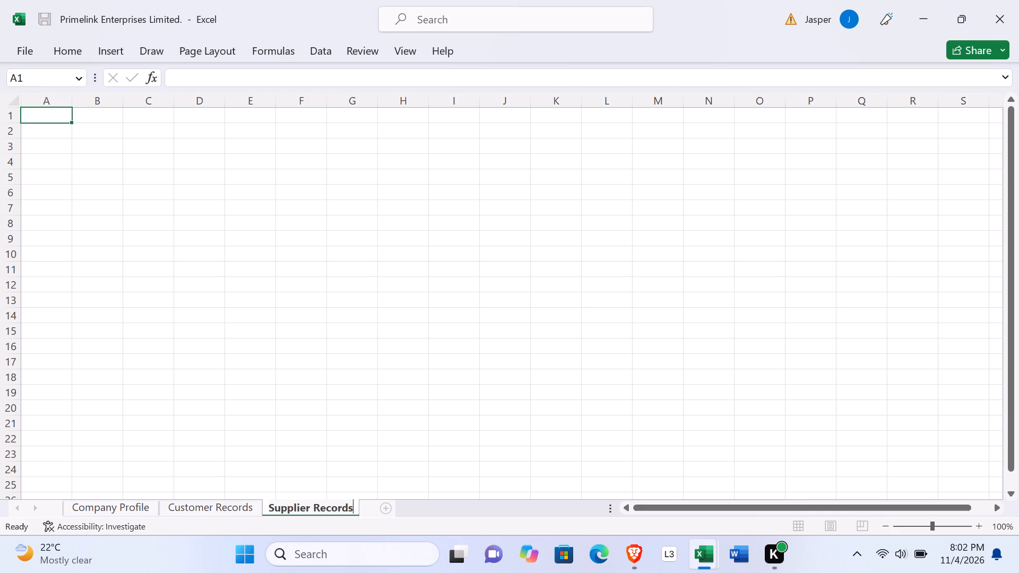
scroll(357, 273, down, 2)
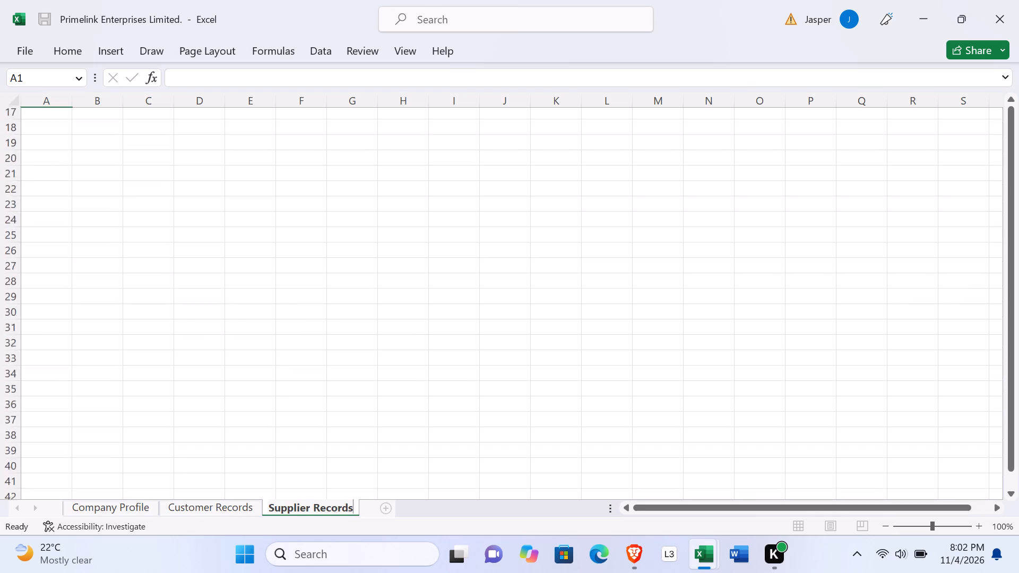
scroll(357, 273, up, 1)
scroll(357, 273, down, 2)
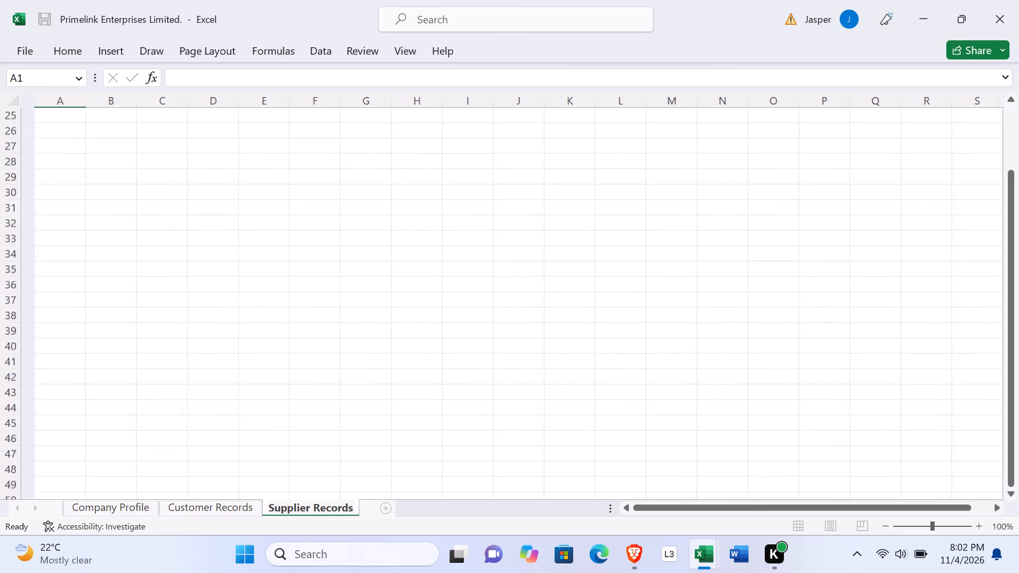
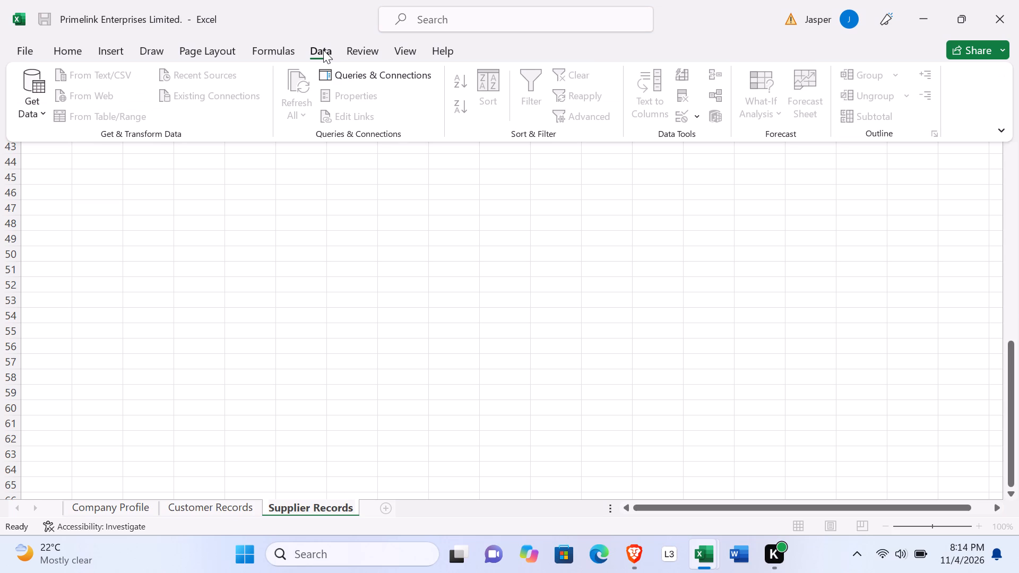
Finish renaming the Supplier Records worksheet and select its cell A41.
click(395, 270)
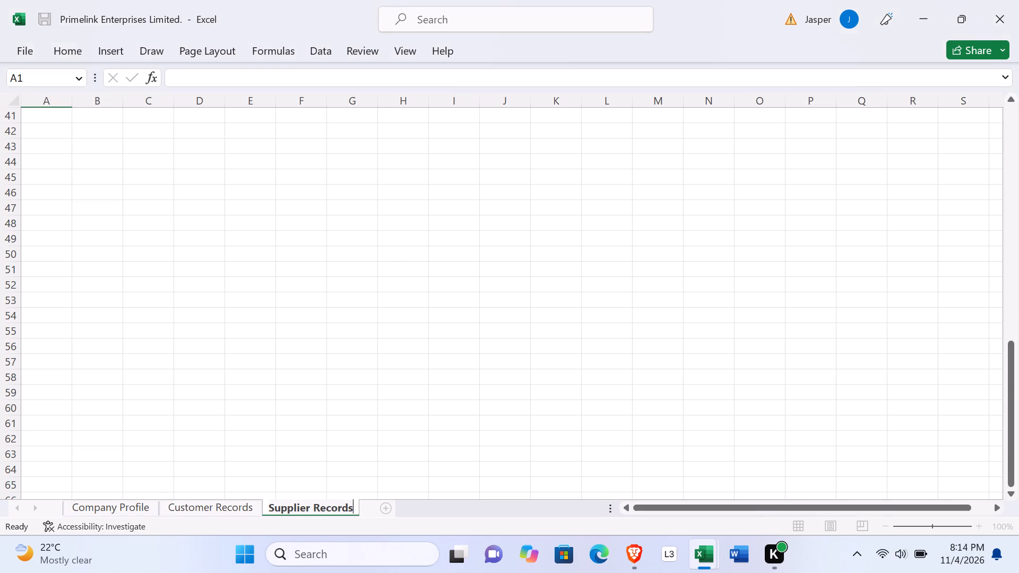
click(48, 117)
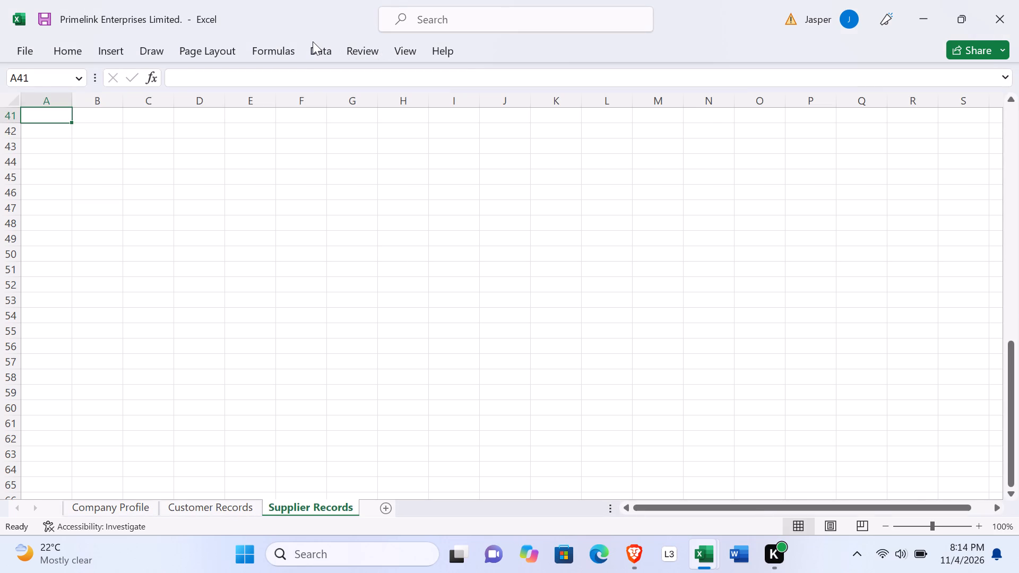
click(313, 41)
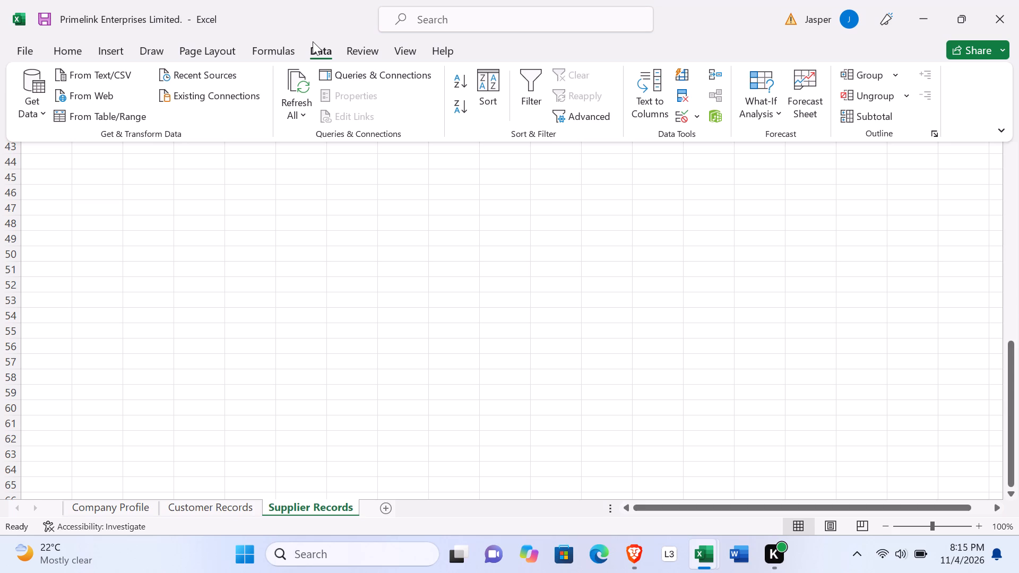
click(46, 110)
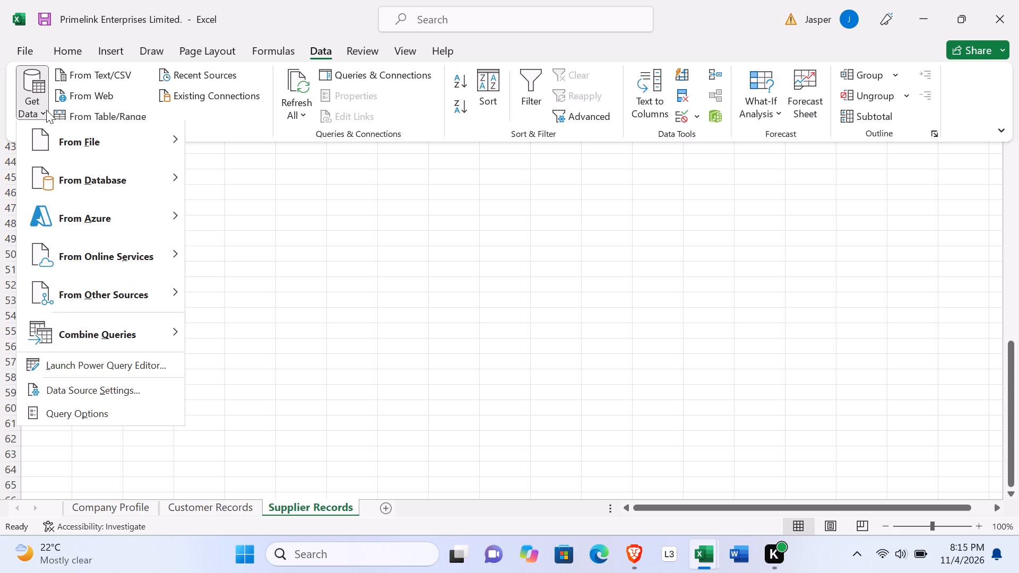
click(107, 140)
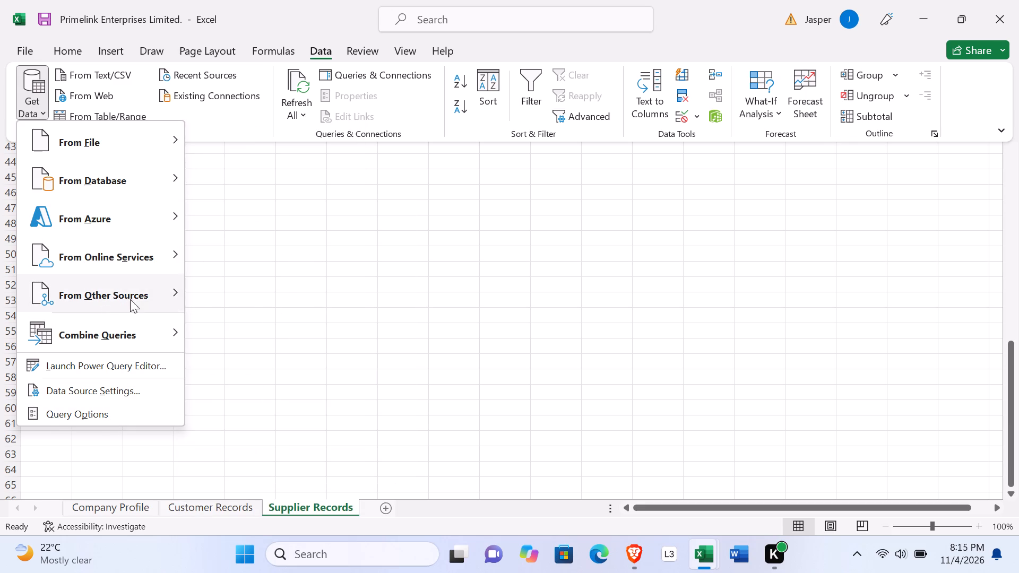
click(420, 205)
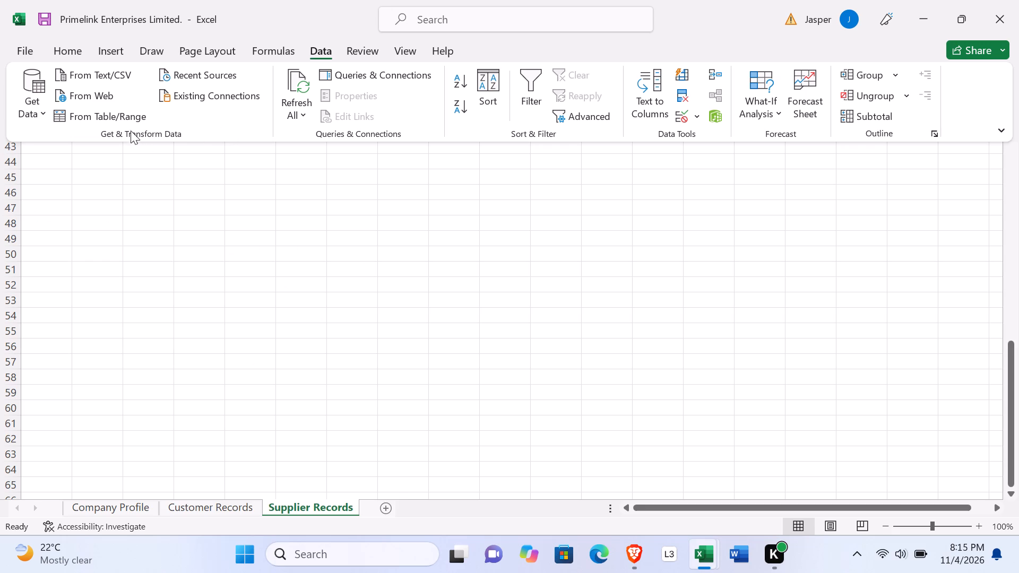
Start a Text/CSV data import for the Supplier Records sheet and browse to the Downloads folder for the source file.
click(111, 74)
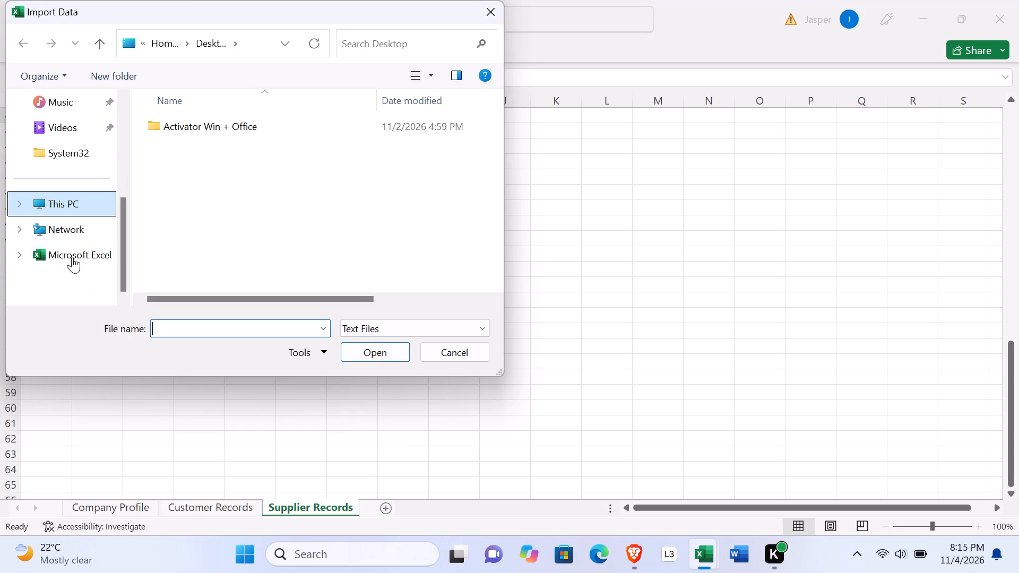
scroll(72, 257, up, 1)
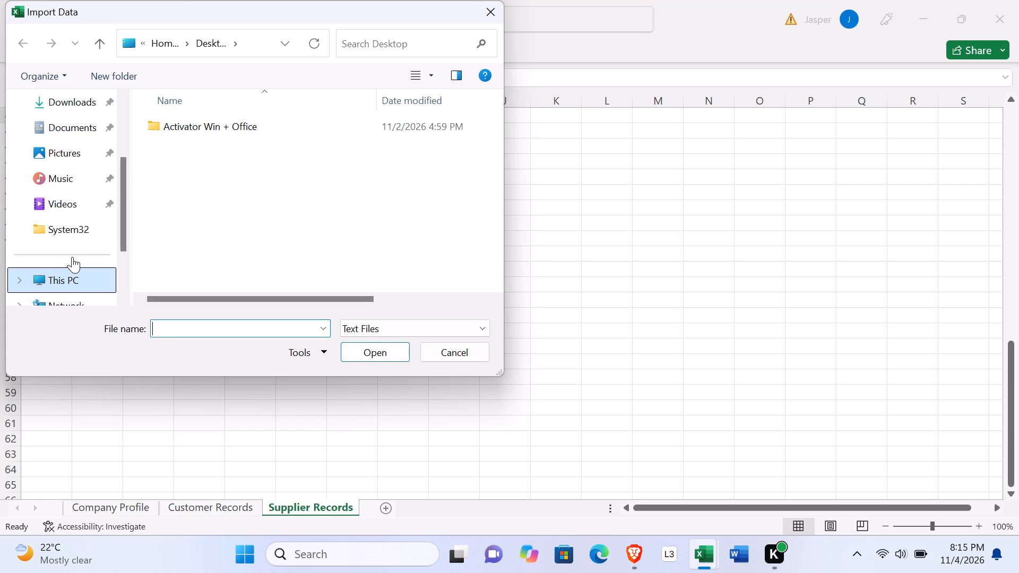
scroll(72, 257, up, 1)
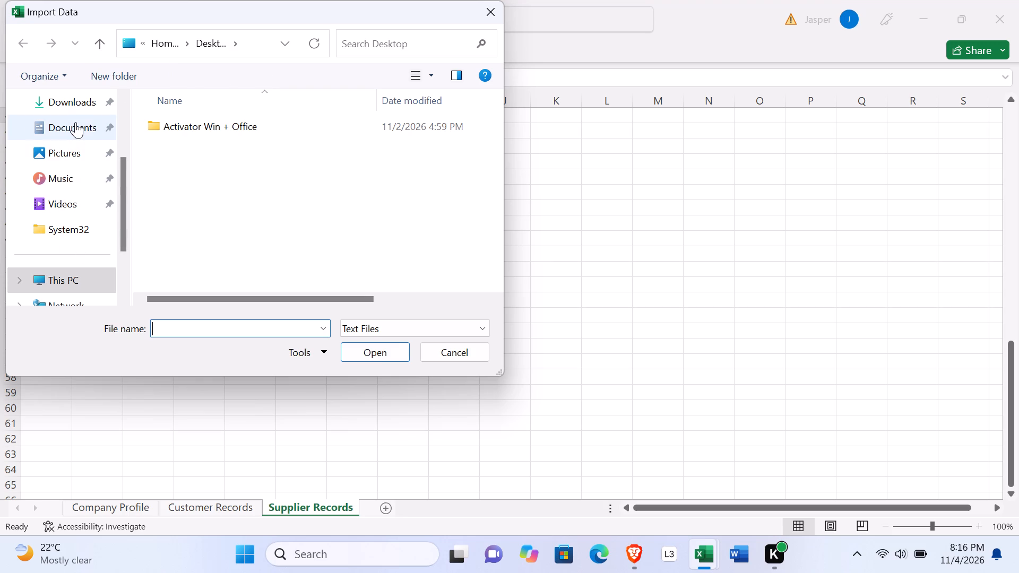
click(78, 98)
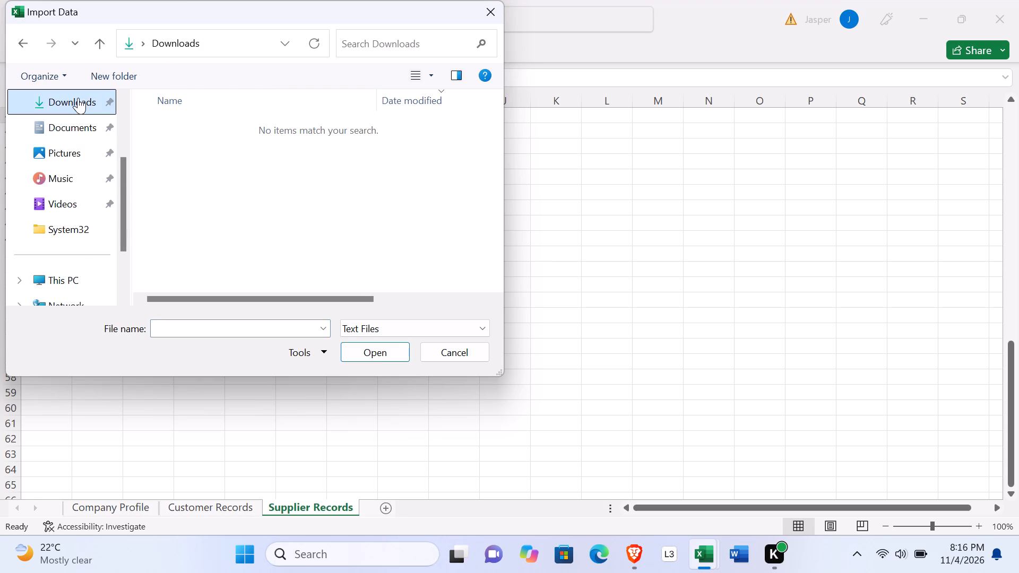
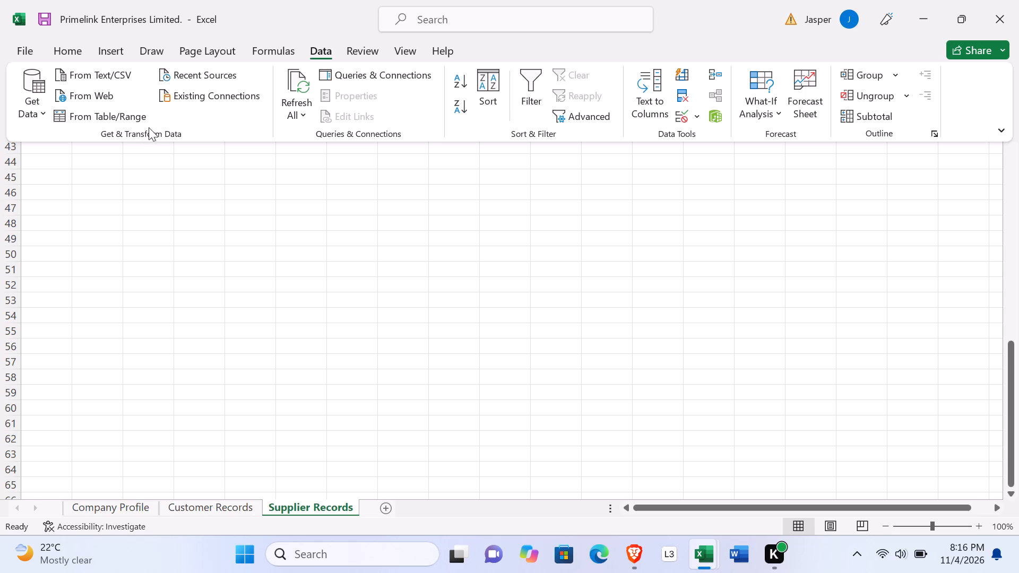
Restart the Text/CSV data import for the Supplier Records sheet and open the Downloads folder to locate the source file.
click(91, 70)
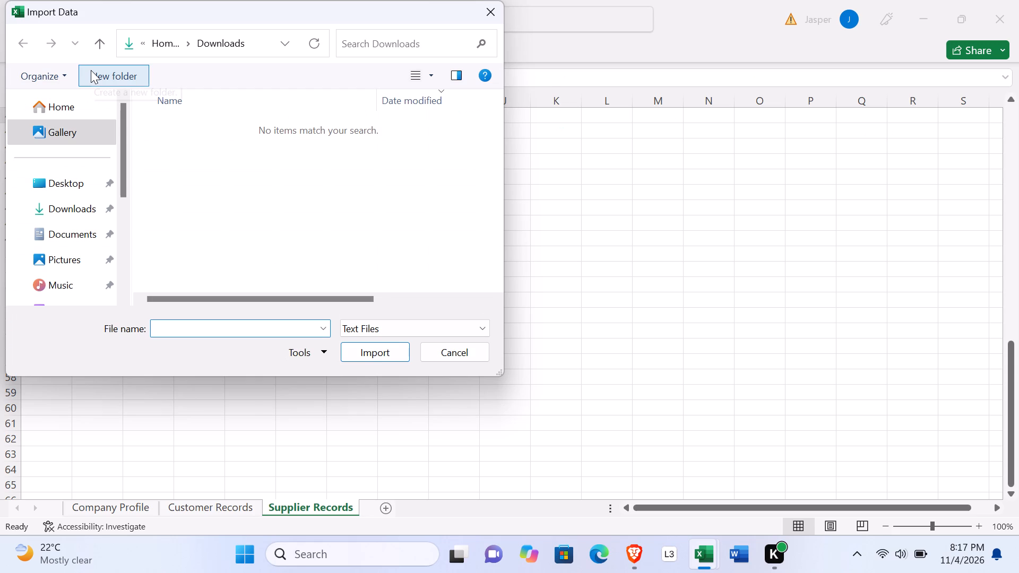
click(68, 211)
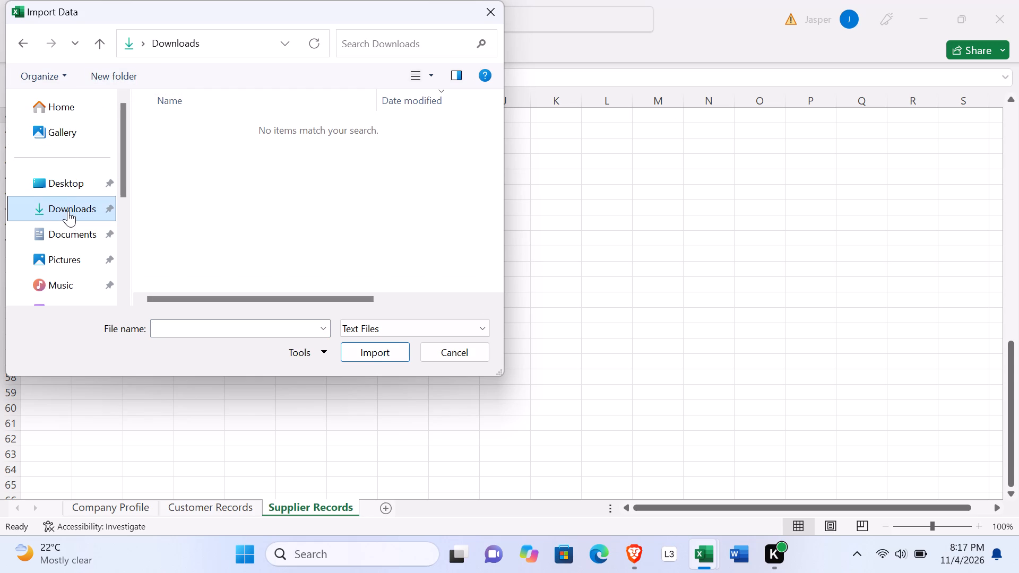
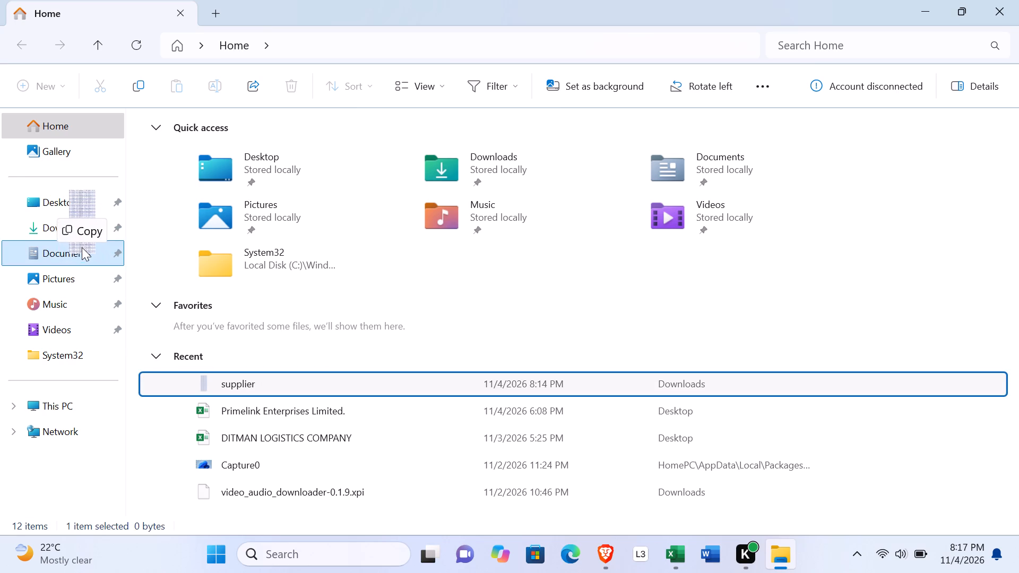
Copy the recent supplier file into the Downloads folder.
drag(82, 247, 72, 254)
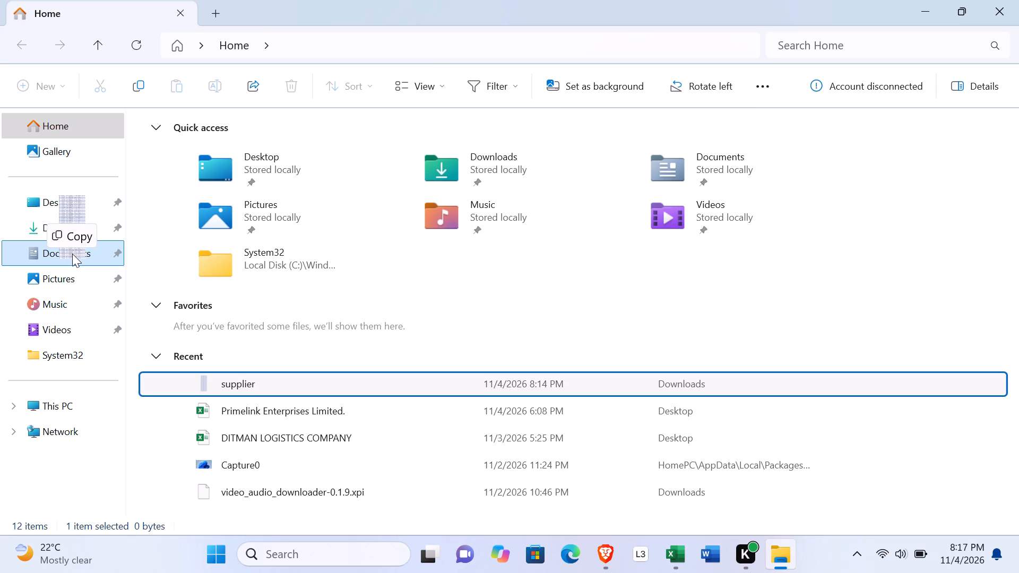
drag(72, 254, 74, 230)
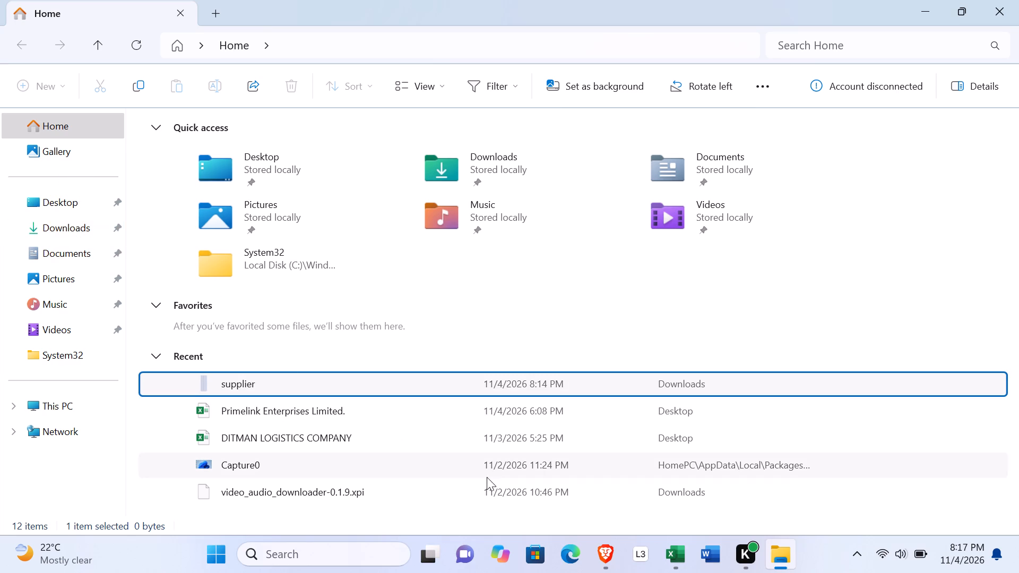
Switch to the Primelink Enterprises Limited workbook in Excel and check the Downloads folder for the supplier file in the Import Data dialog.
click(683, 557)
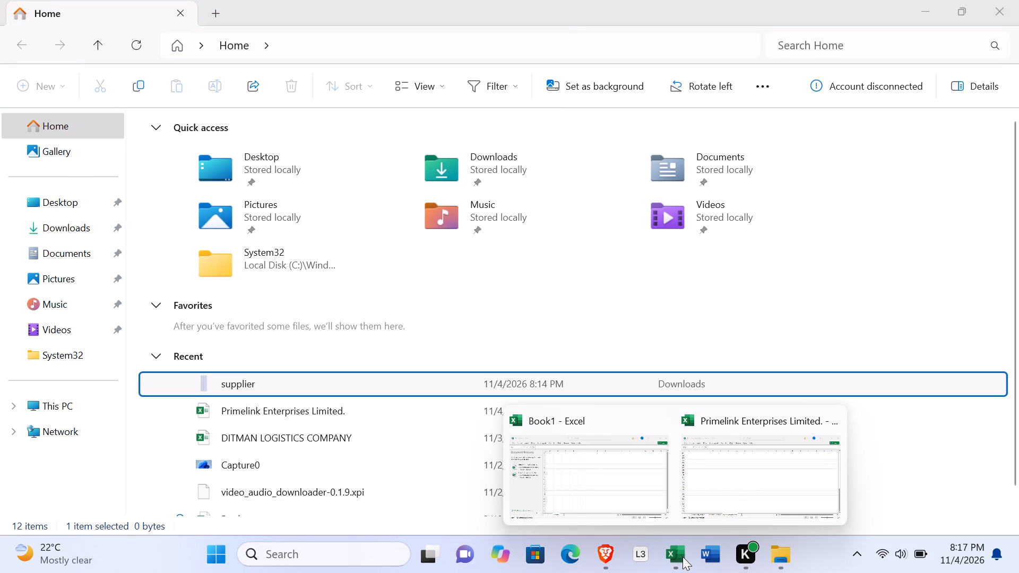
click(746, 480)
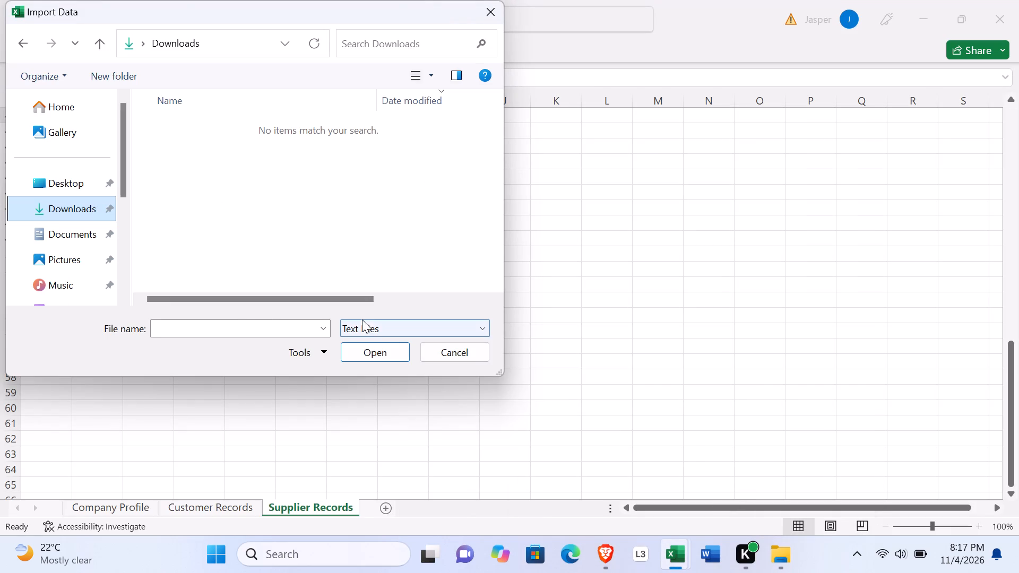
click(77, 206)
click(78, 177)
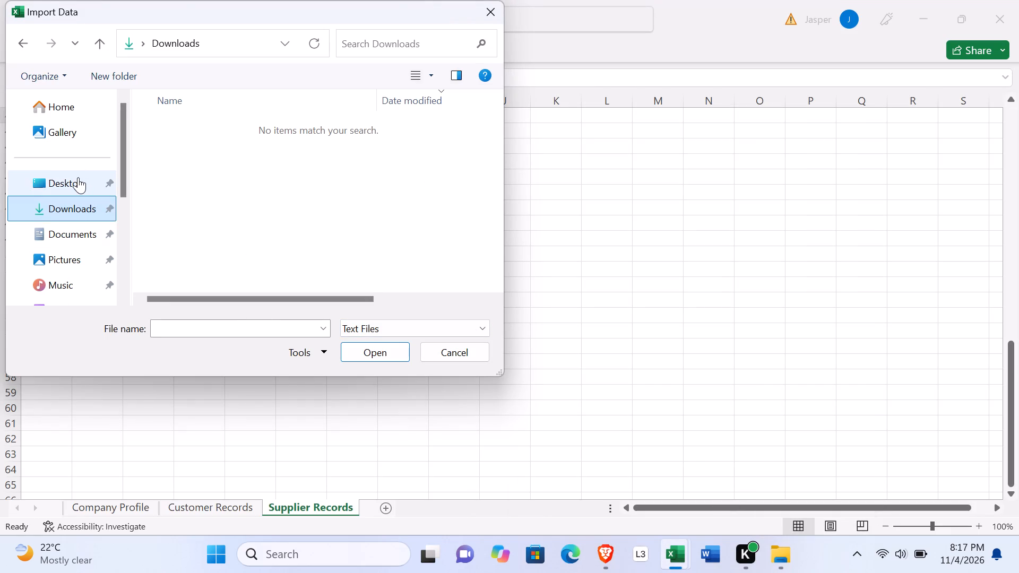
click(81, 206)
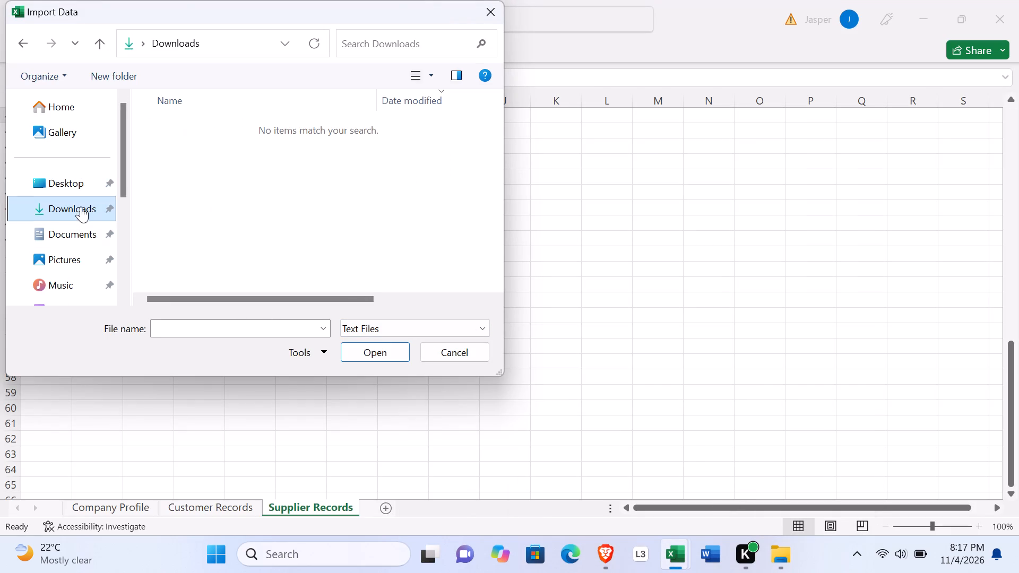
double_click(81, 206)
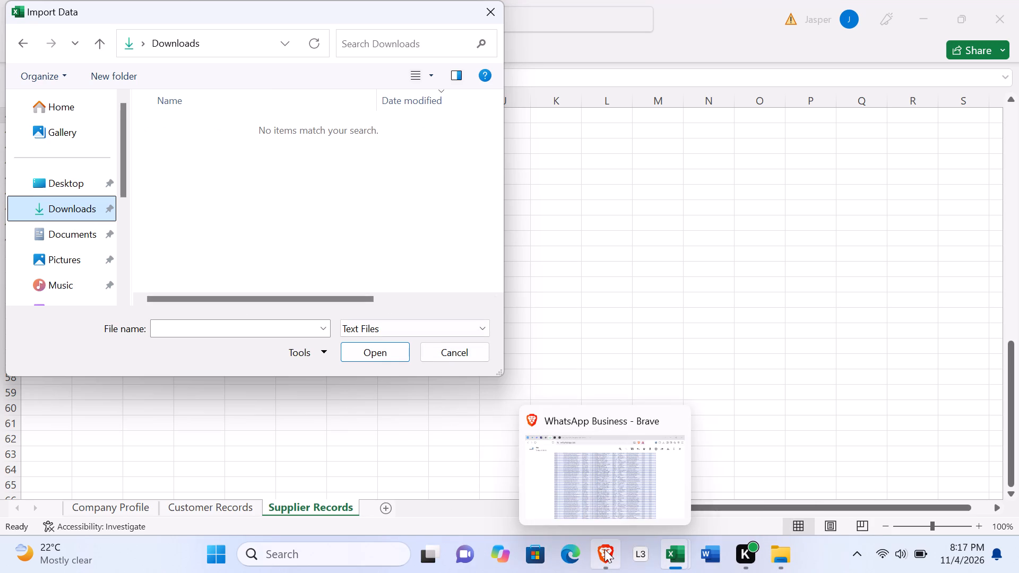
Switch to File Explorer and open the recent supplier image from the Downloads folder.
key(super+e)
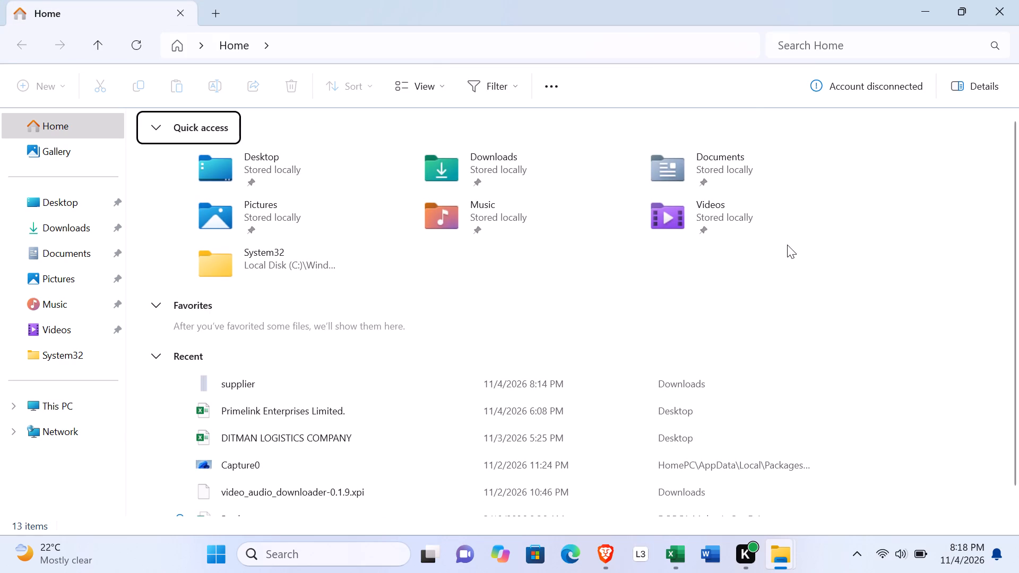
double_click(421, 379)
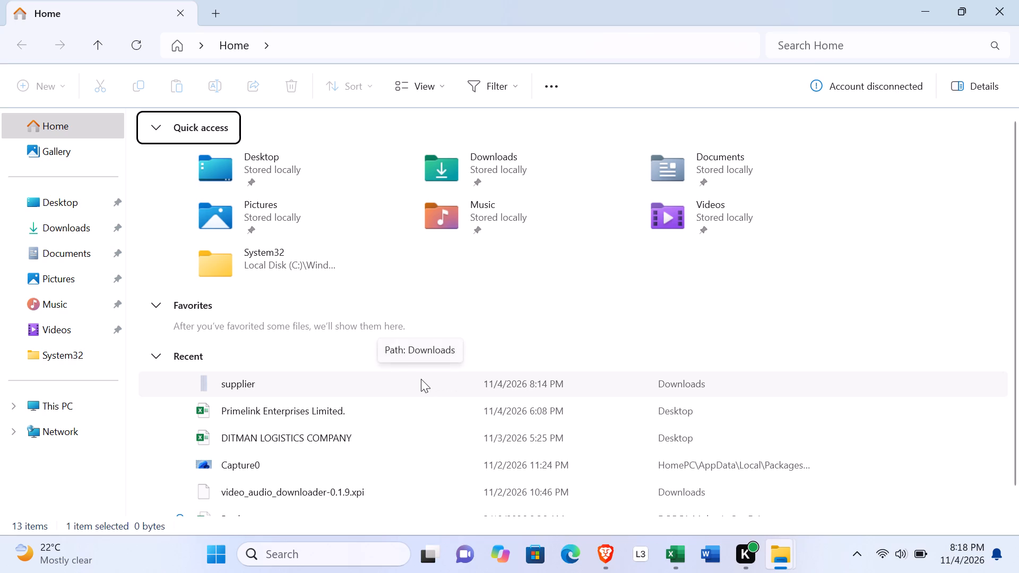
double_click(421, 379)
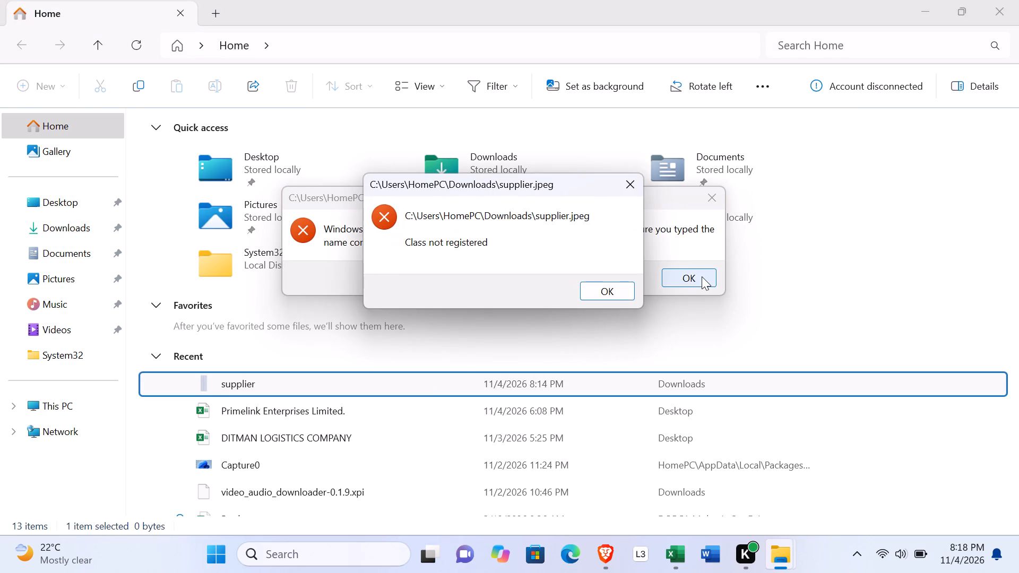
click(581, 282)
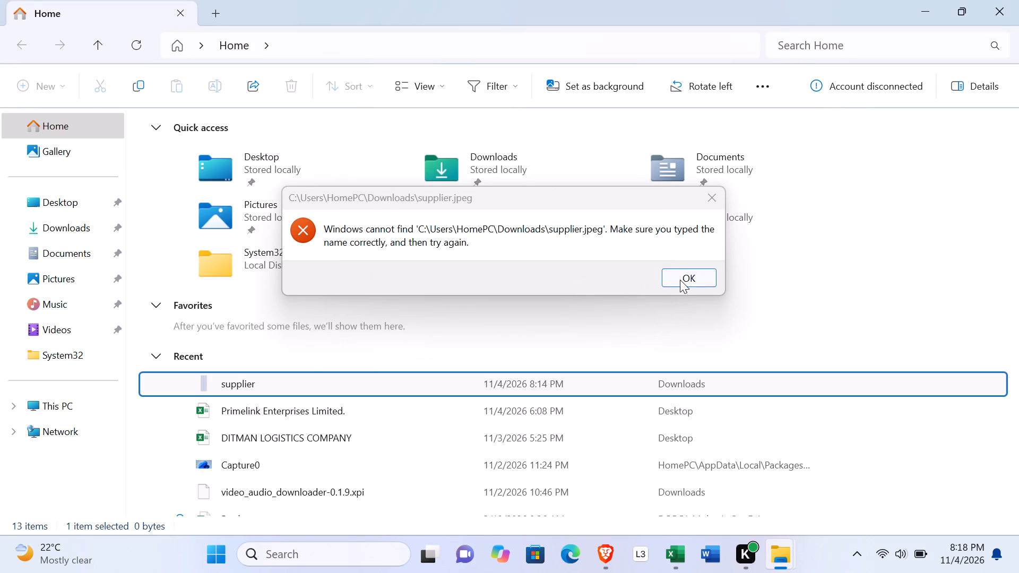
double_click(685, 279)
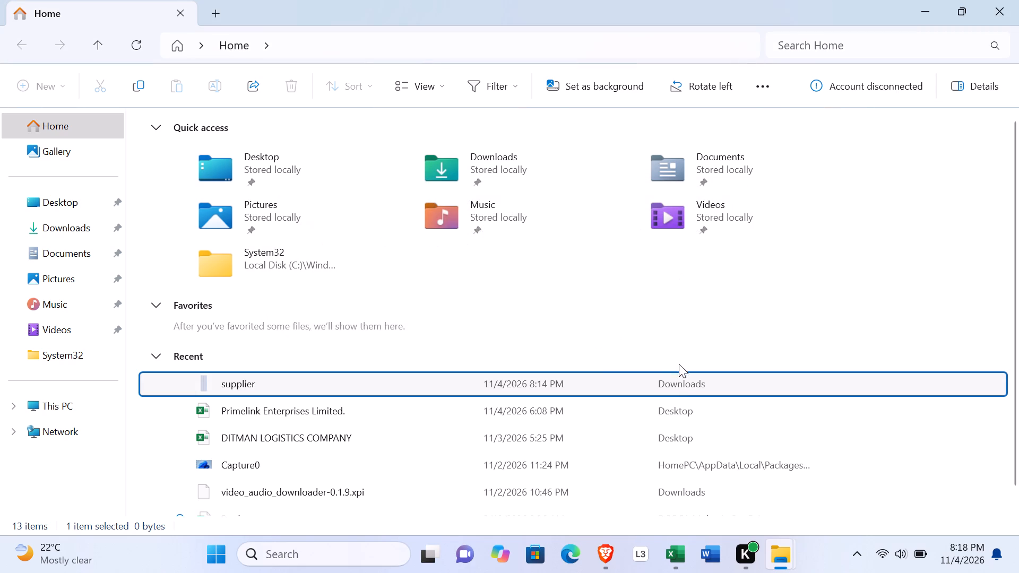
double_click(713, 390)
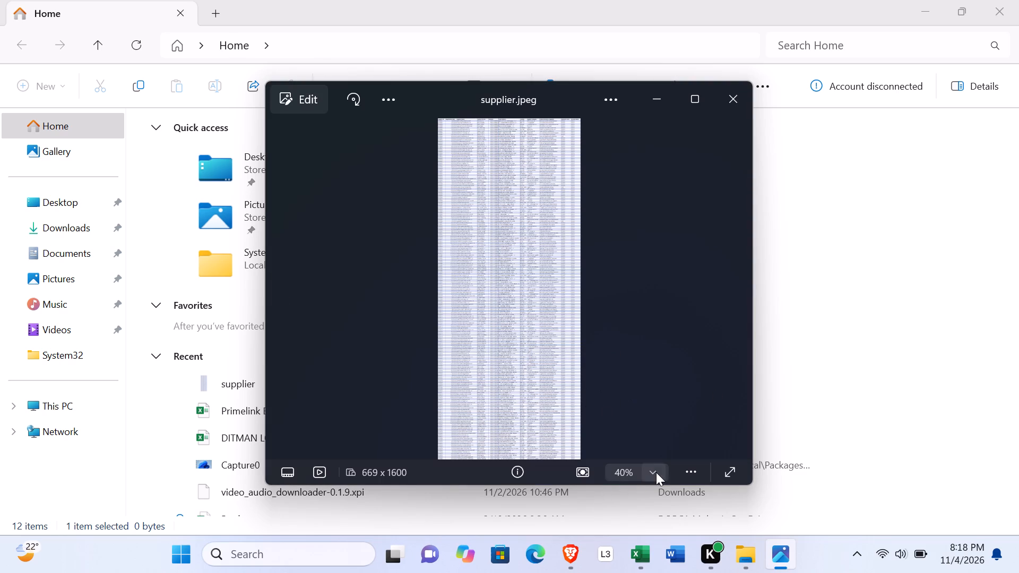
Examine the supplier table in supplier.jpeg up close and as a whole to judge the legibility of its records.
triple_click(514, 323)
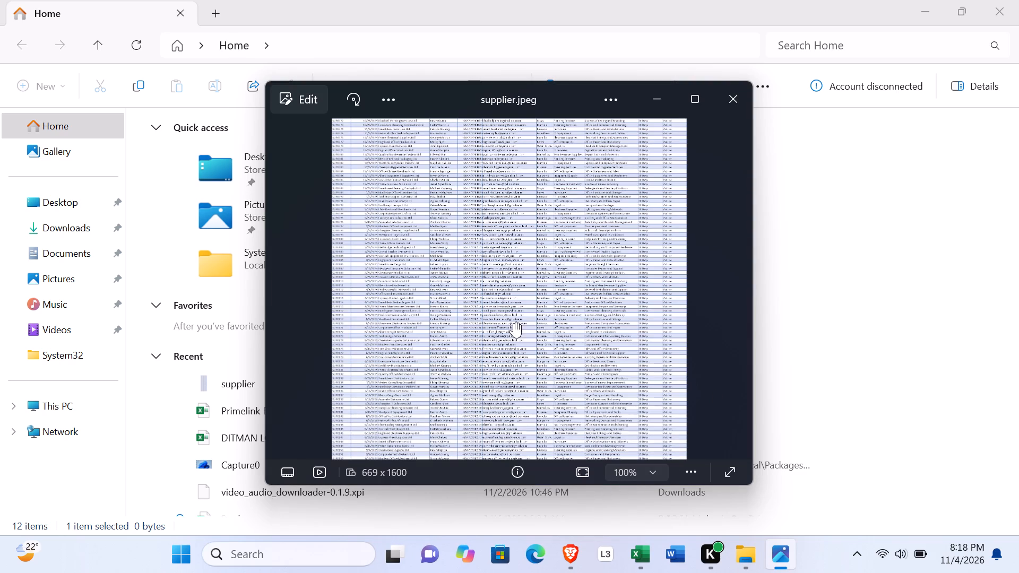
scroll(496, 323, down, 2)
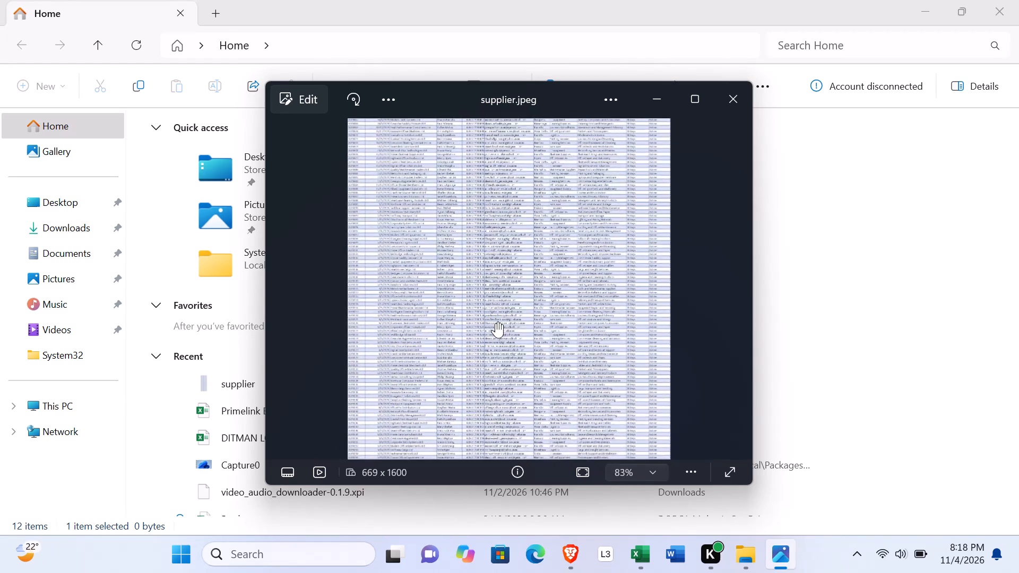
scroll(496, 323, down, 4)
scroll(496, 323, up, 2)
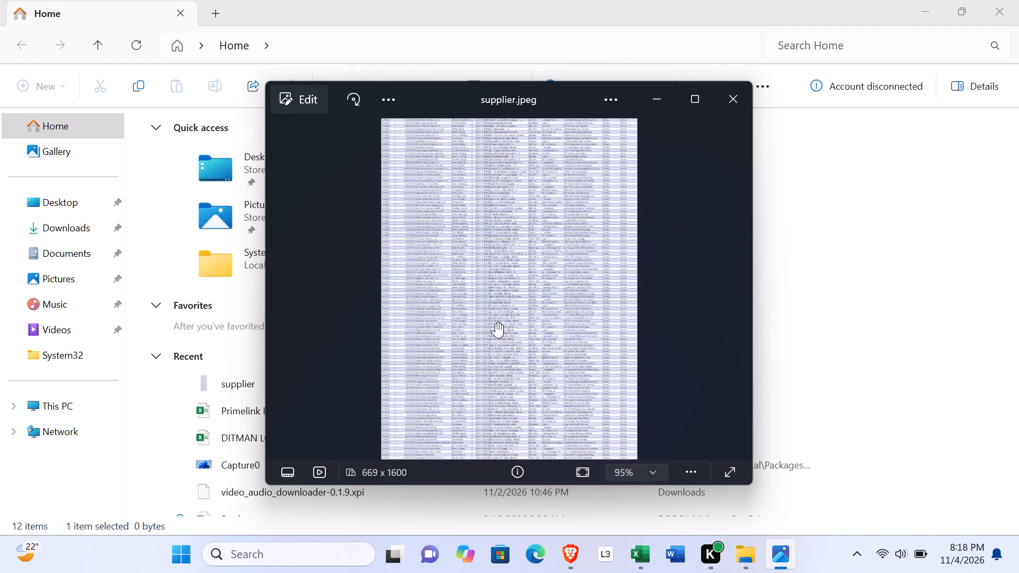
scroll(496, 323, up, 5)
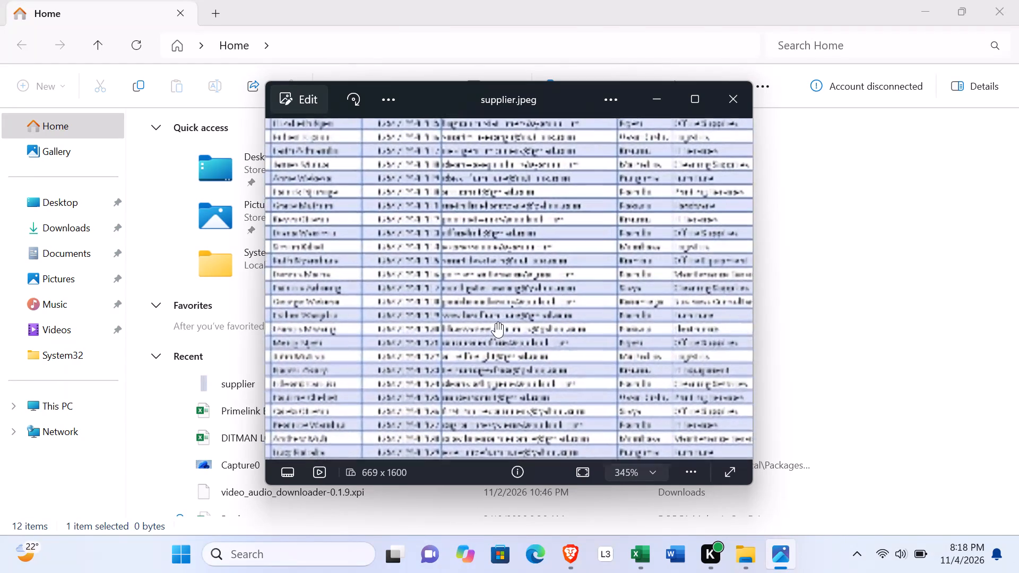
scroll(496, 323, down, 6)
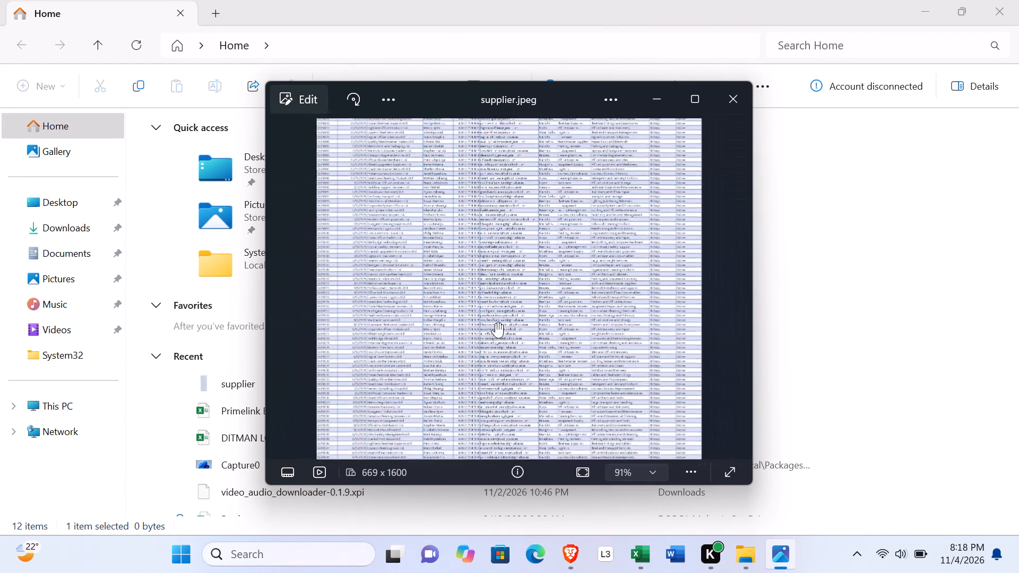
scroll(496, 323, down, 4)
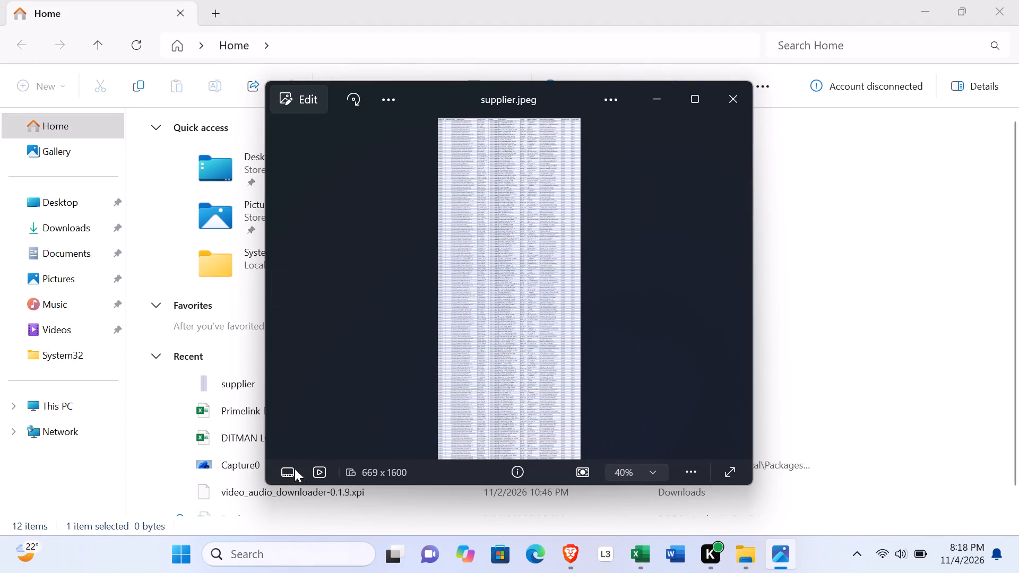
Check File Explorer's Downloads folder for the supplier source file beside the open Import Data dialog.
click(220, 498)
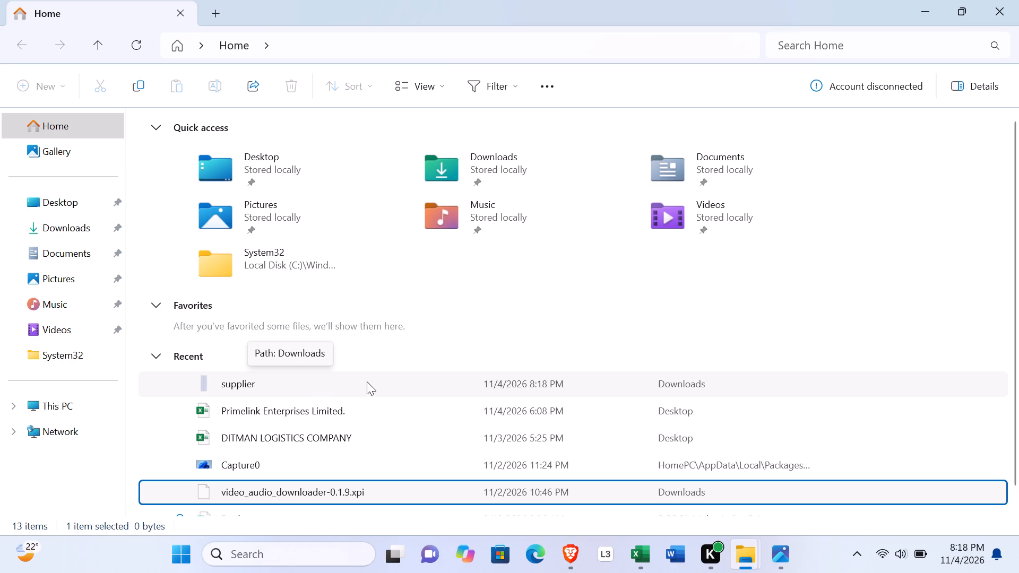
drag(367, 381, 355, 380)
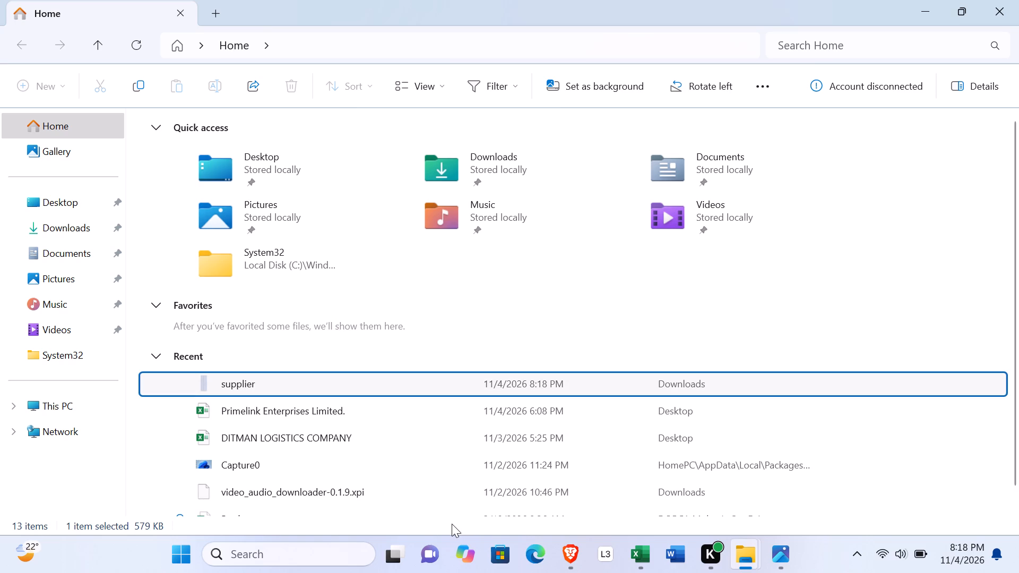
click(645, 546)
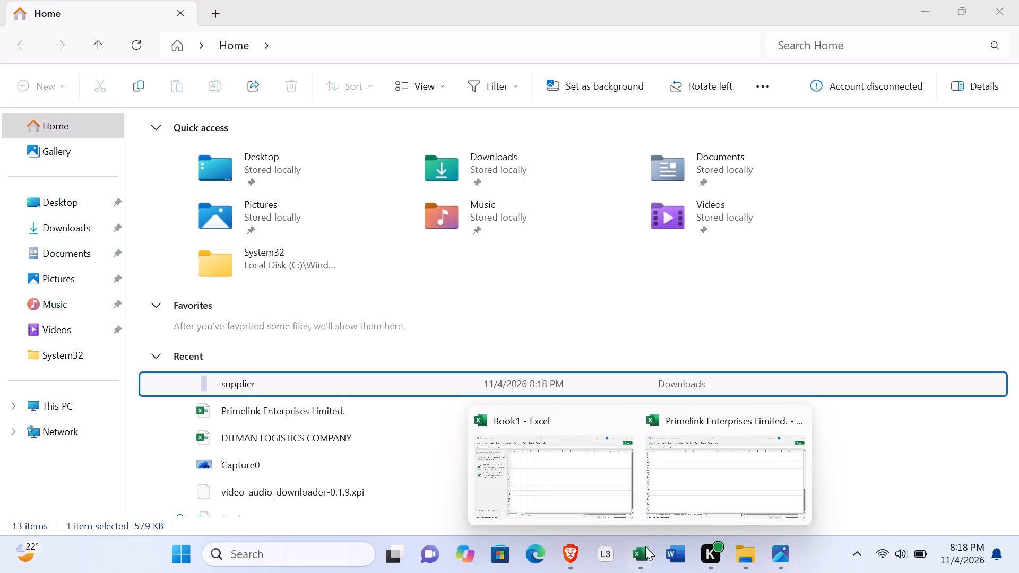
click(699, 496)
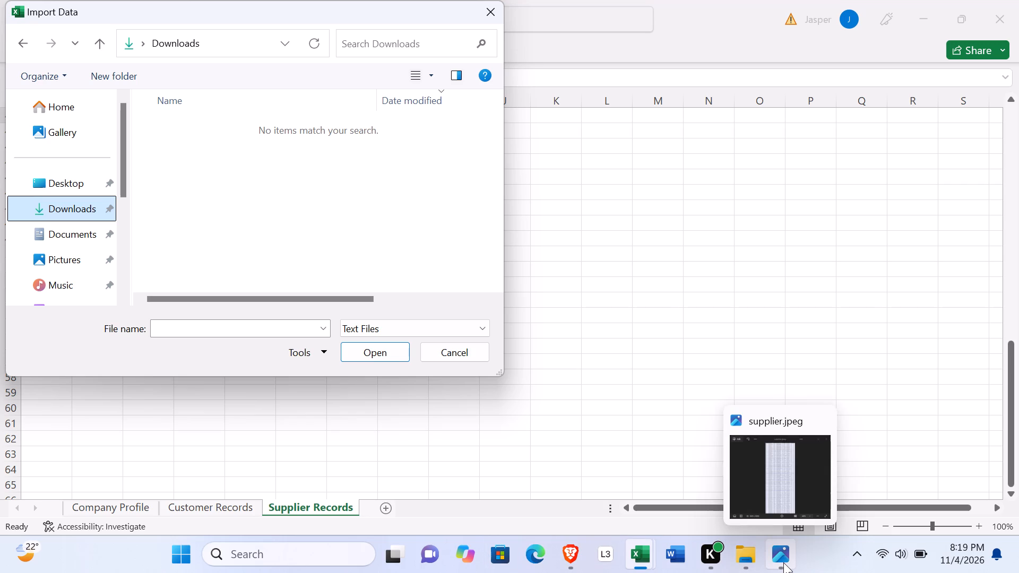
click(747, 568)
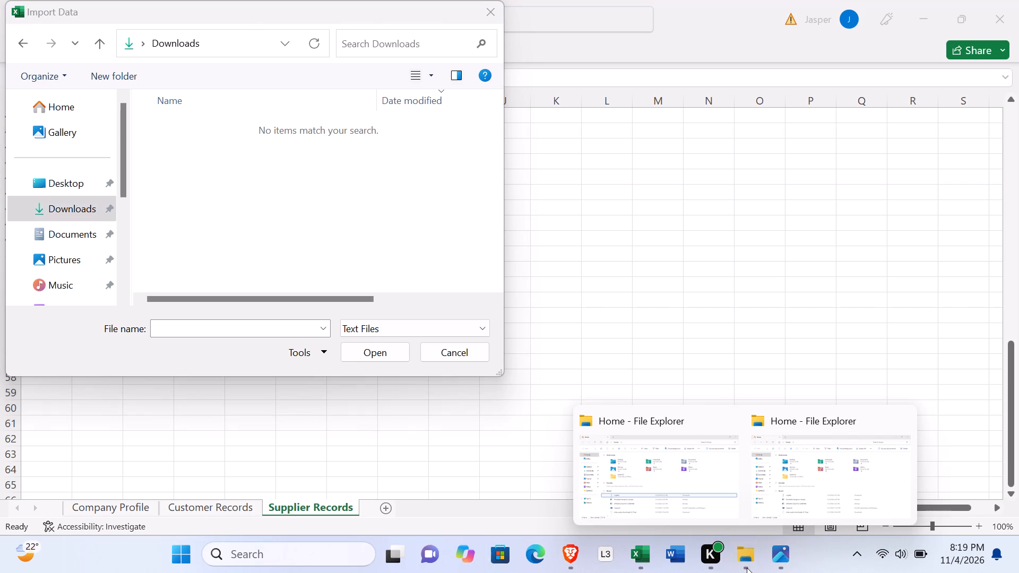
click(782, 494)
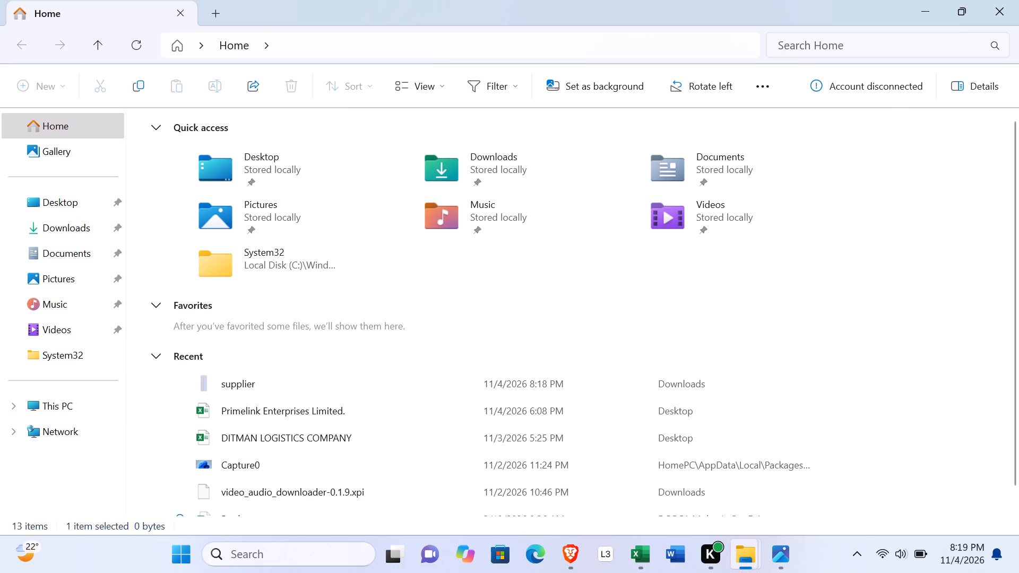
click(964, 14)
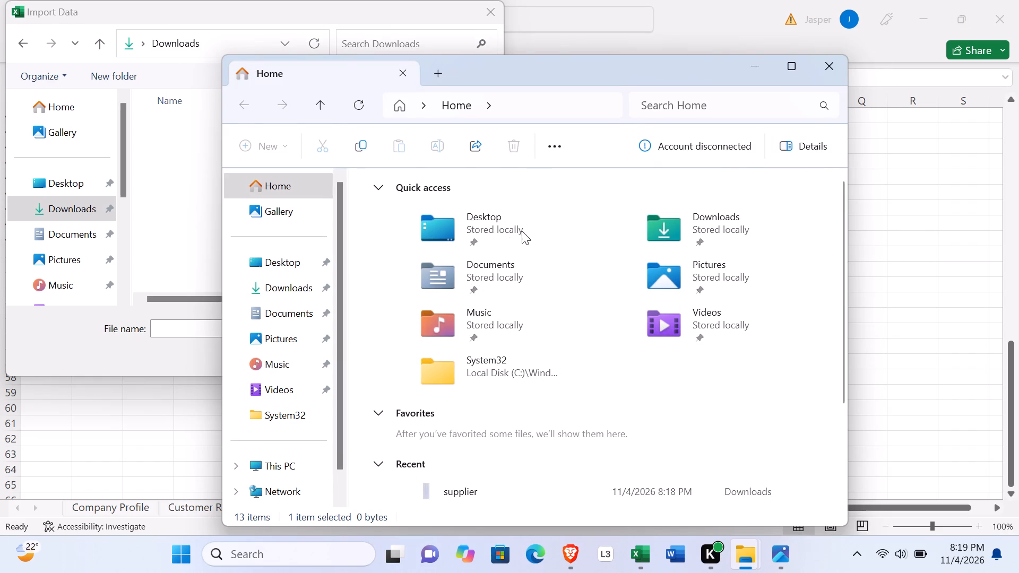
click(294, 287)
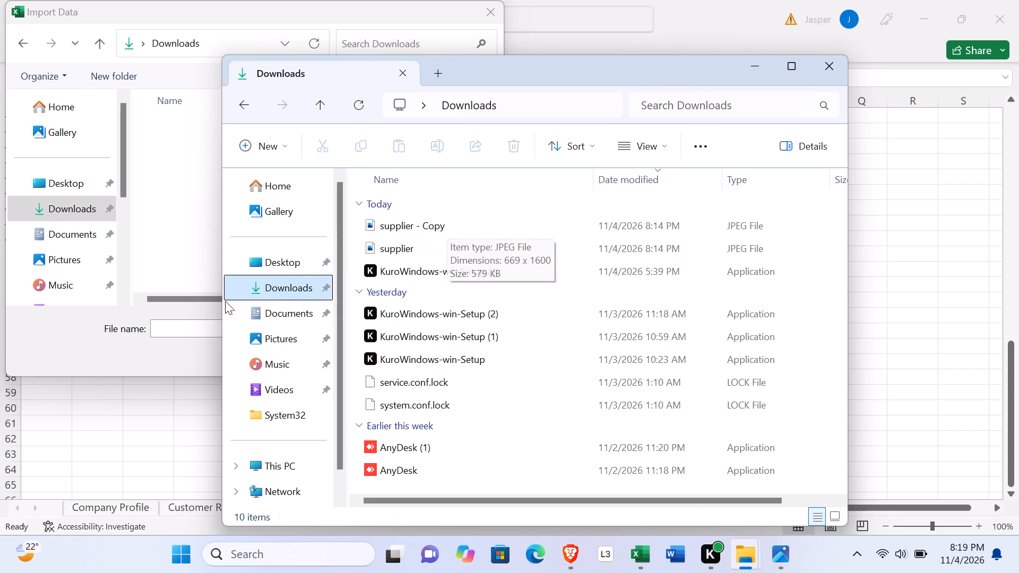
Choose supplier.jpeg from the Downloads folder as the source file and open it for import.
click(174, 320)
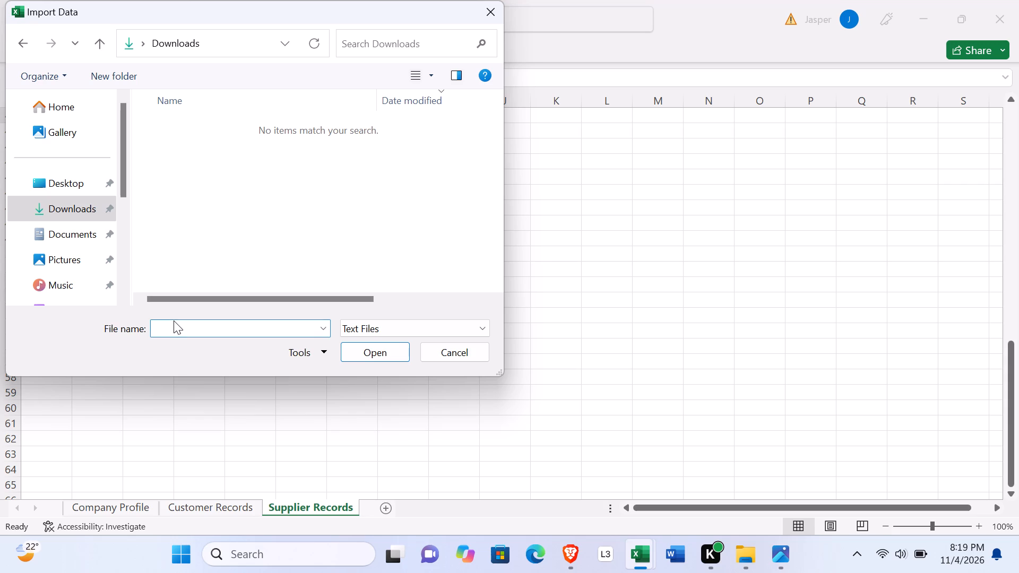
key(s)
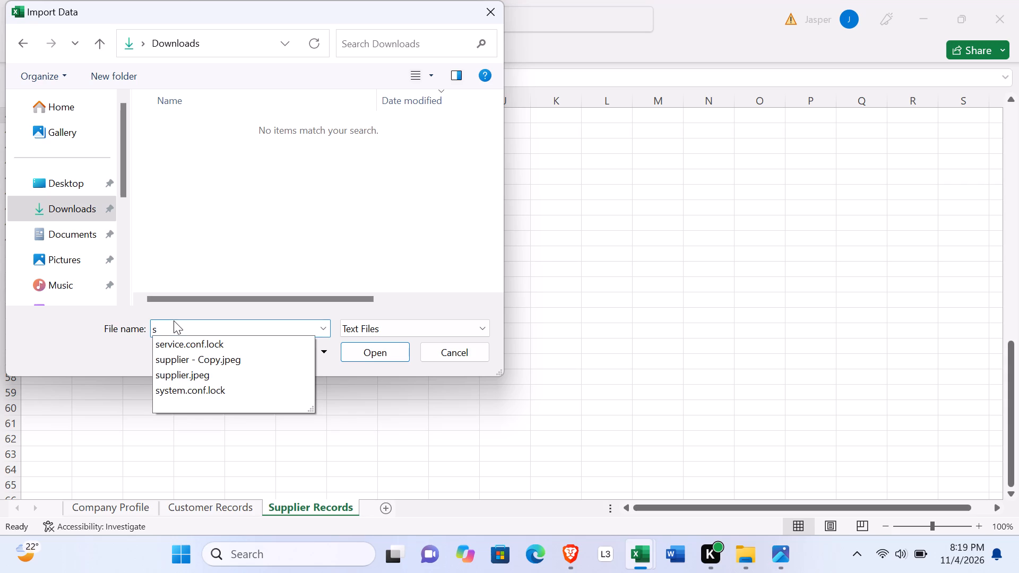
click(185, 372)
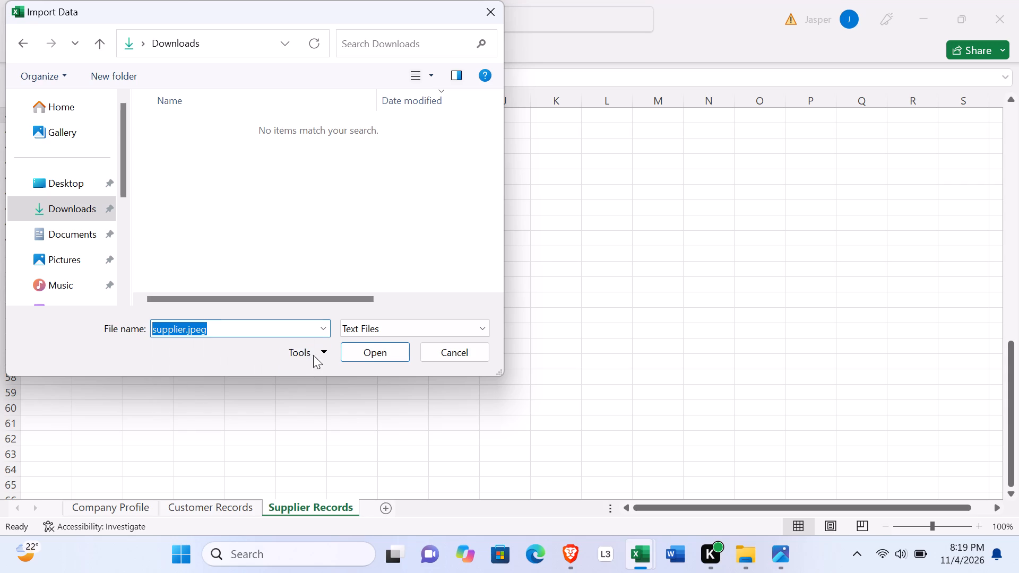
click(381, 352)
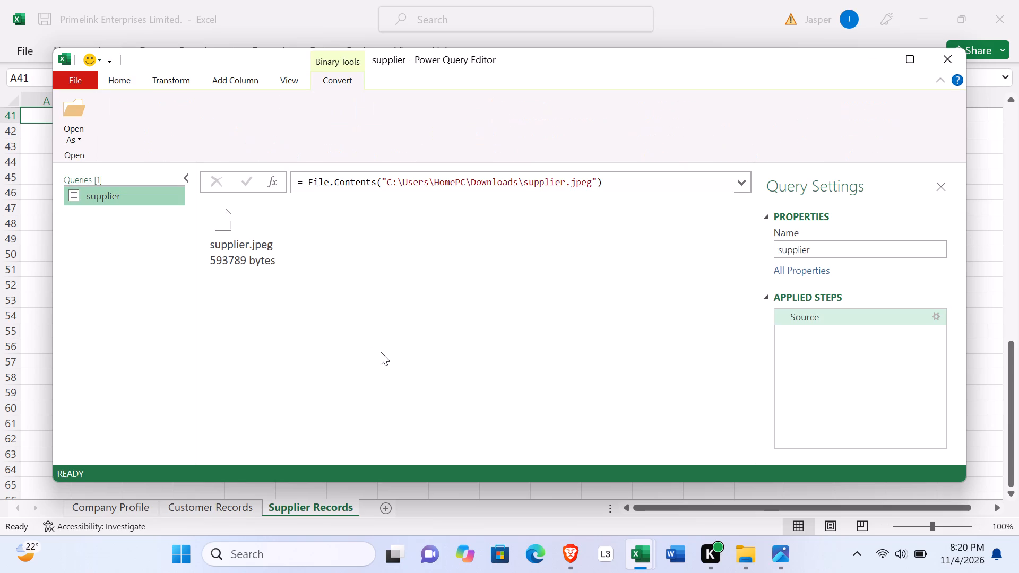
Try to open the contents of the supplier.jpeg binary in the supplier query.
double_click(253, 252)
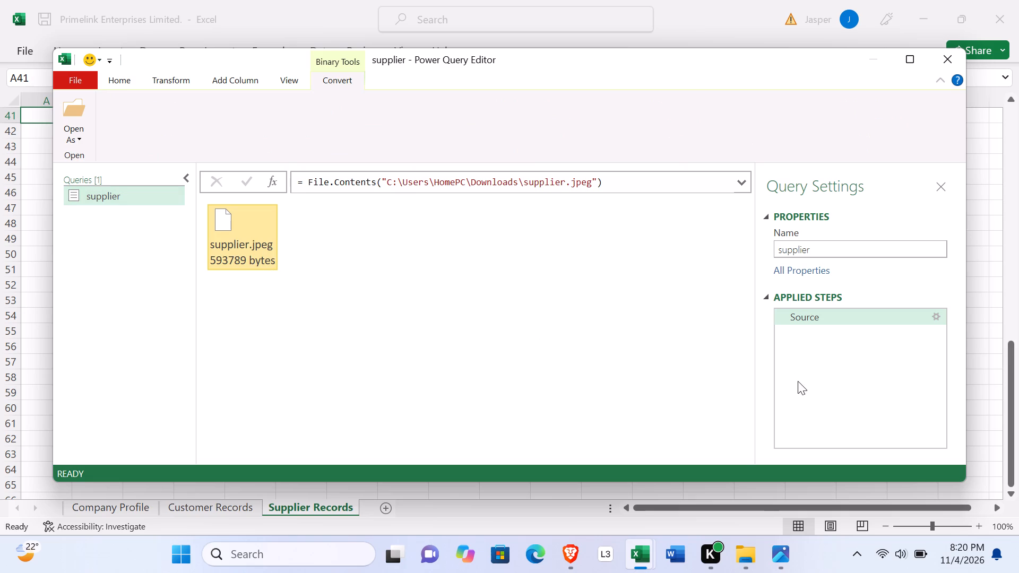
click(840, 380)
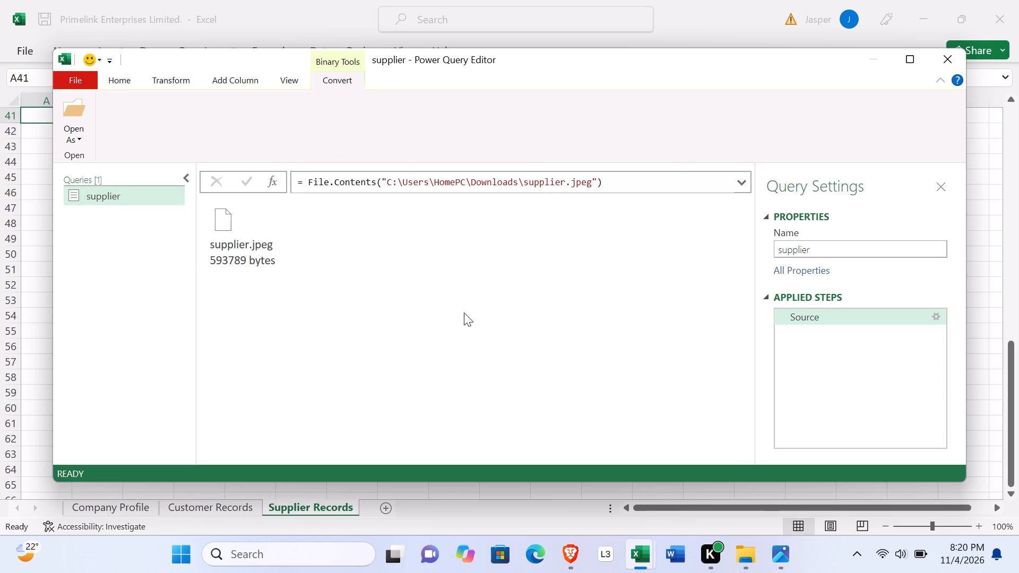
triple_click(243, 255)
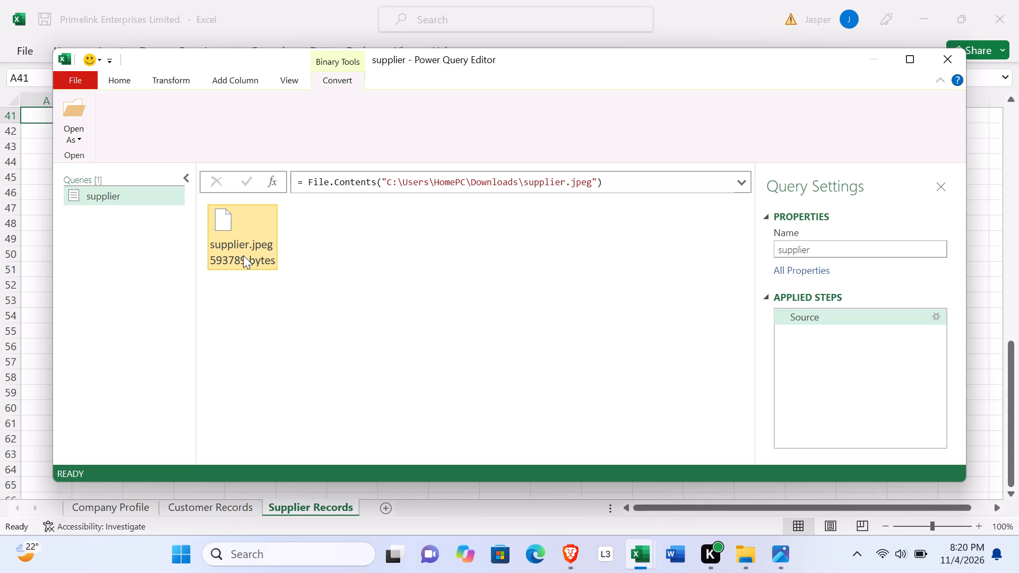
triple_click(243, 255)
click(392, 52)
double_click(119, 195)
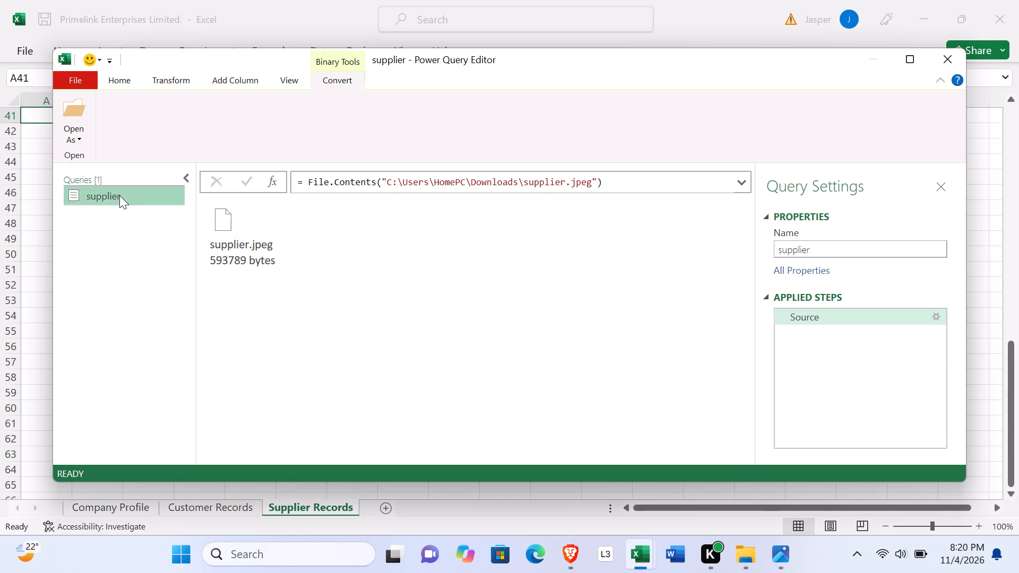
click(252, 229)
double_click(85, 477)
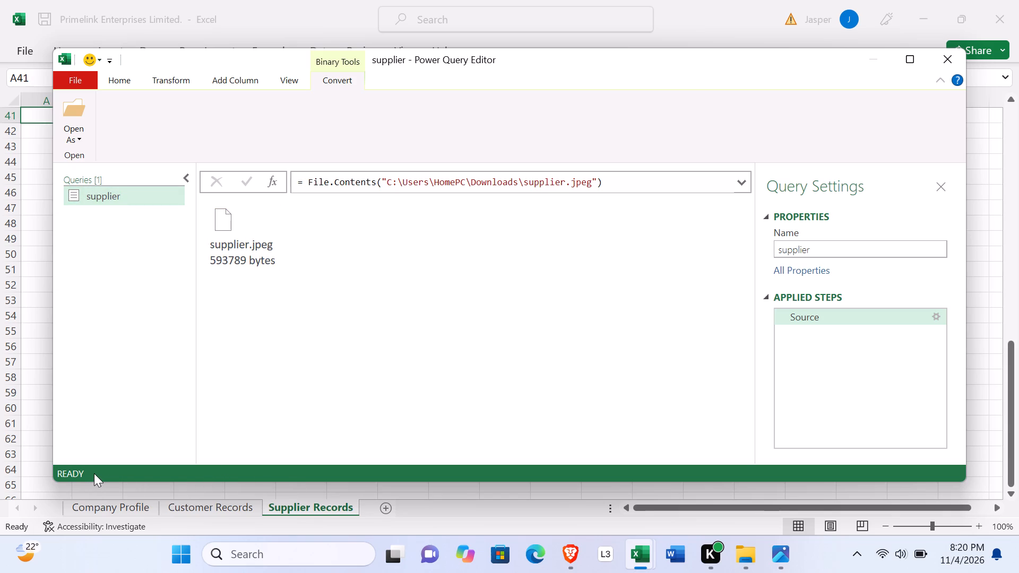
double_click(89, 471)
Close the Power Query Editor, keeping the changes so the supplier query loads into the workbook, and dismiss the query settings and queries panes.
click(947, 187)
click(930, 185)
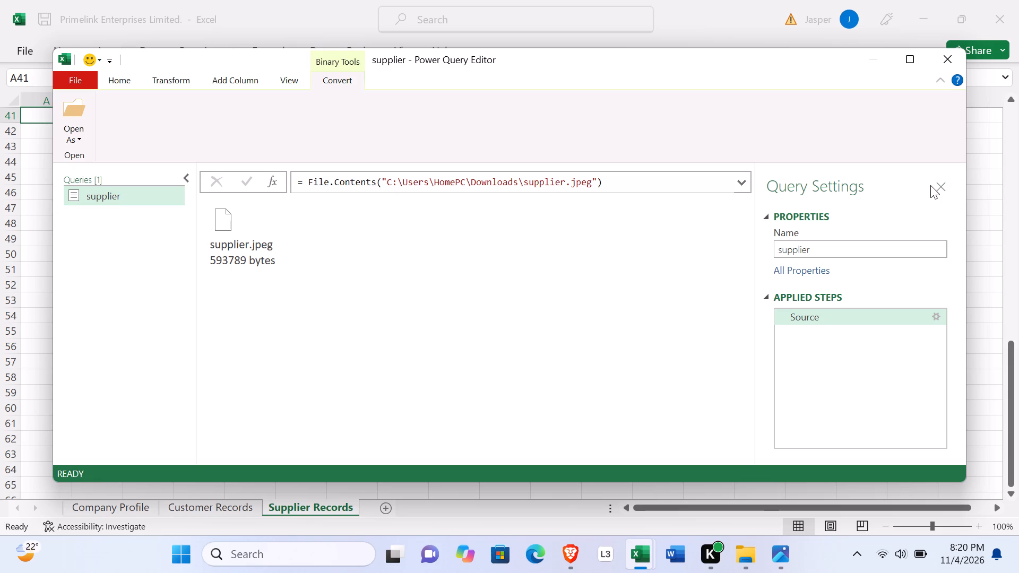
double_click(938, 185)
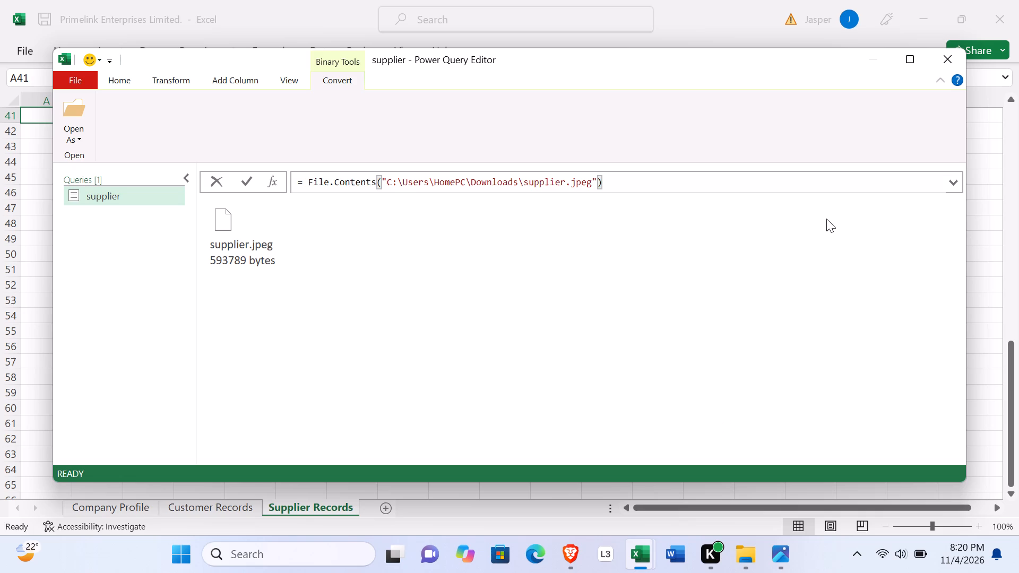
click(940, 54)
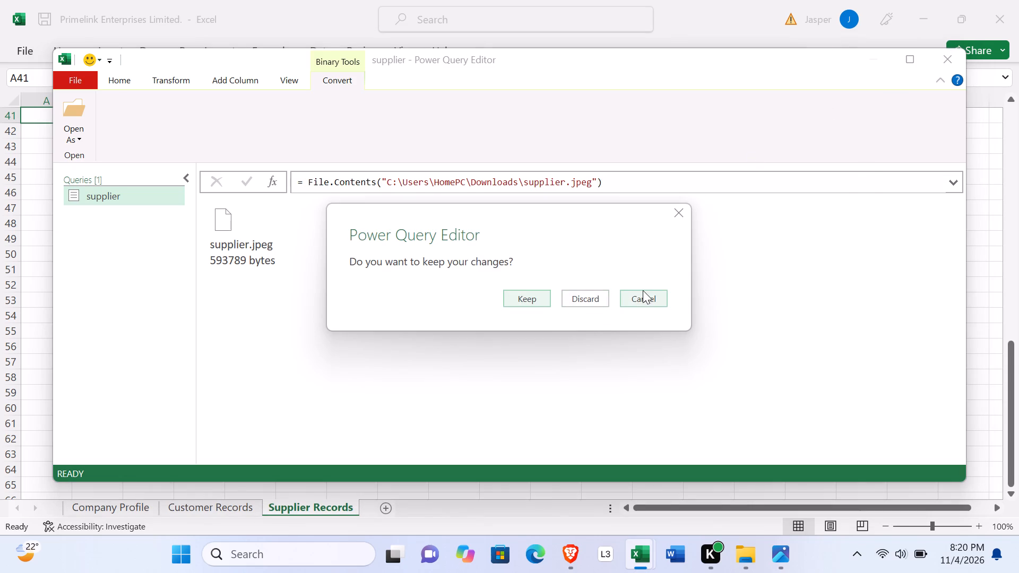
click(531, 294)
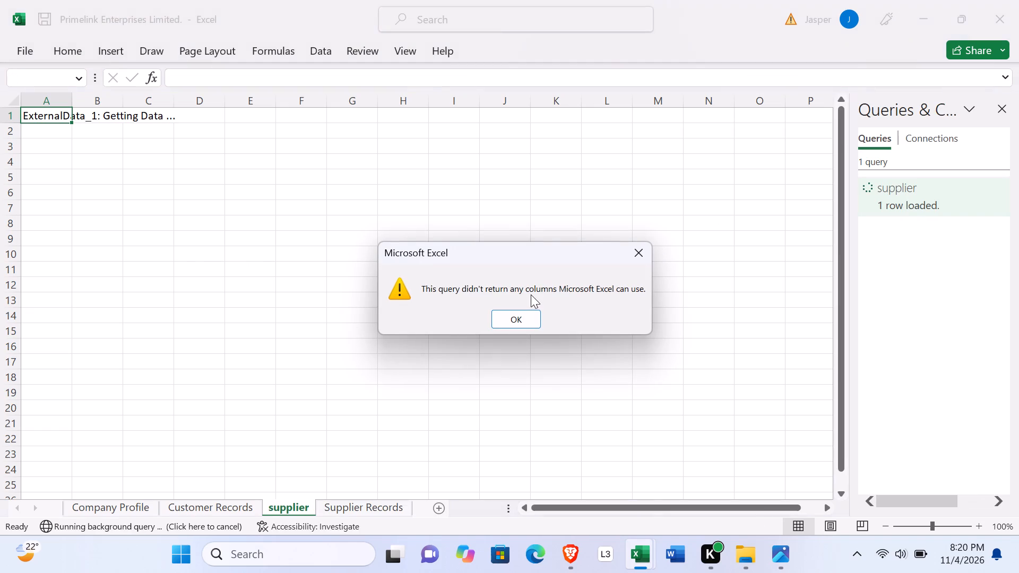
click(513, 320)
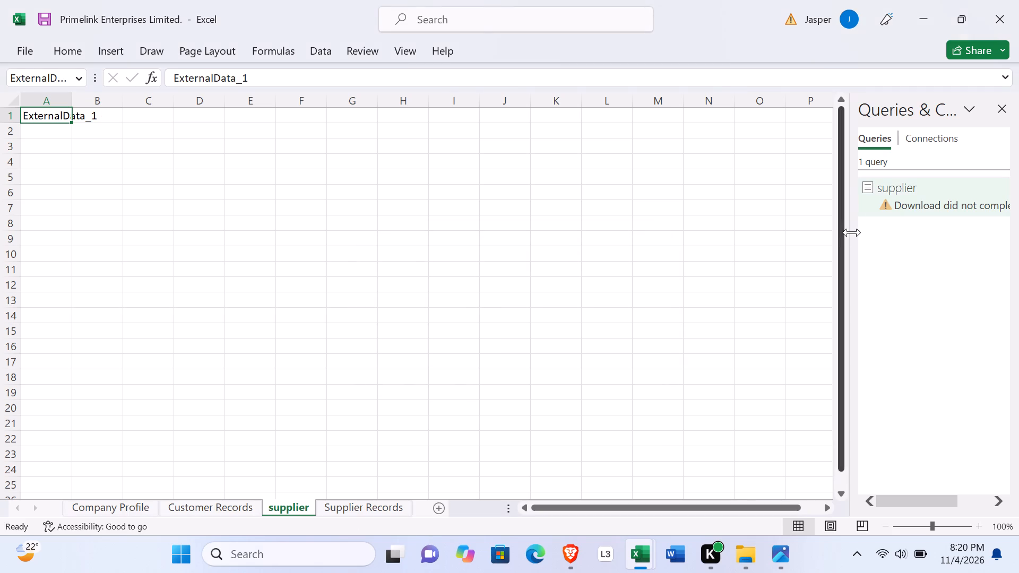
click(1006, 106)
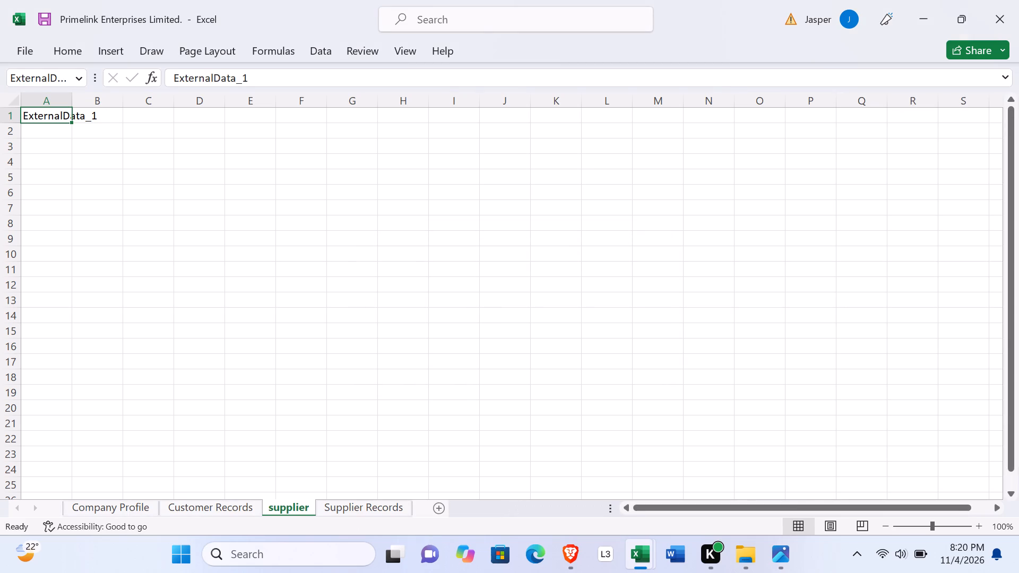
Inspect the imported content on the supplier sheet and compare it with the Supplier Records sheet.
double_click(88, 118)
click(60, 114)
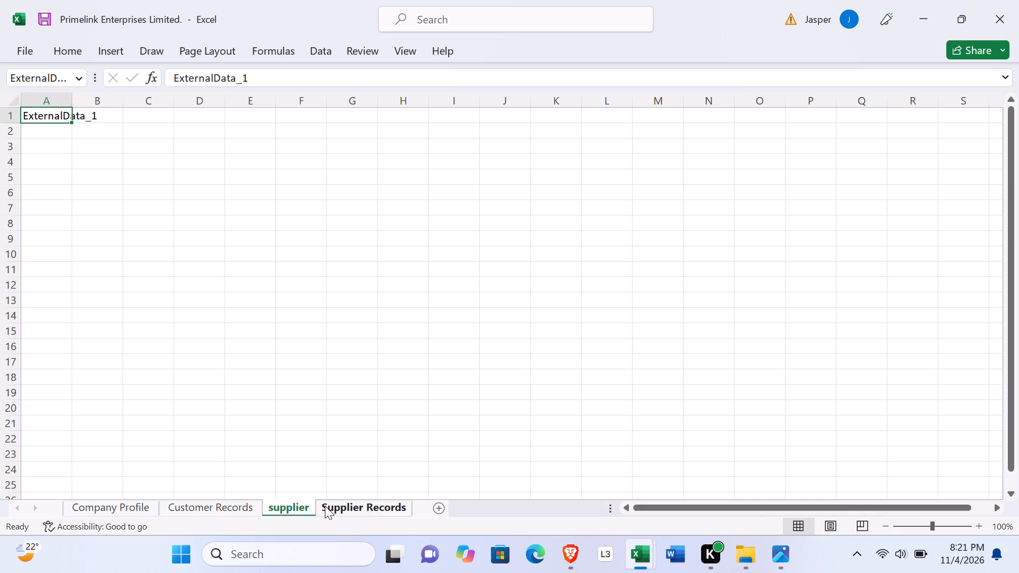
click(291, 507)
click(341, 507)
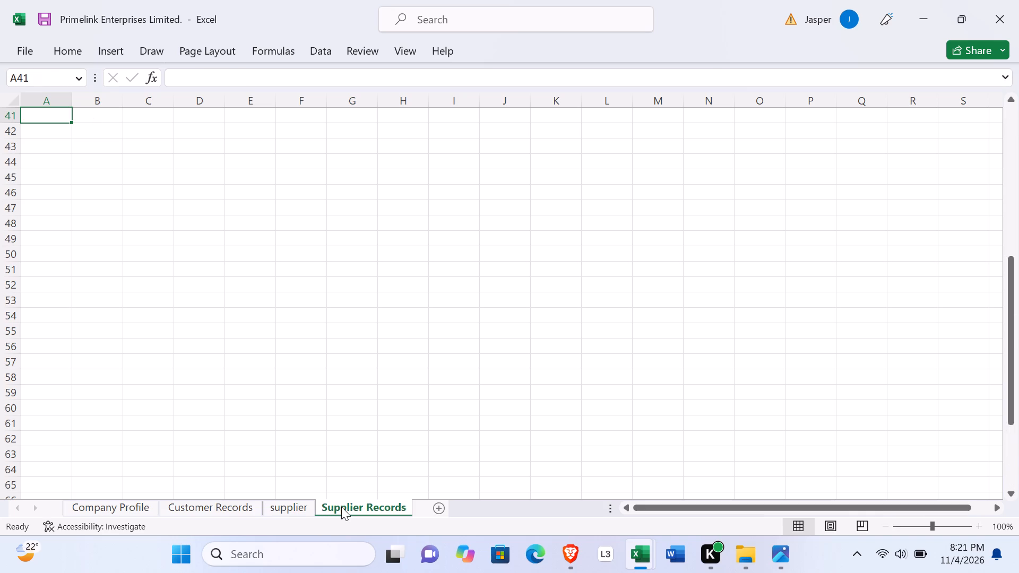
click(287, 517)
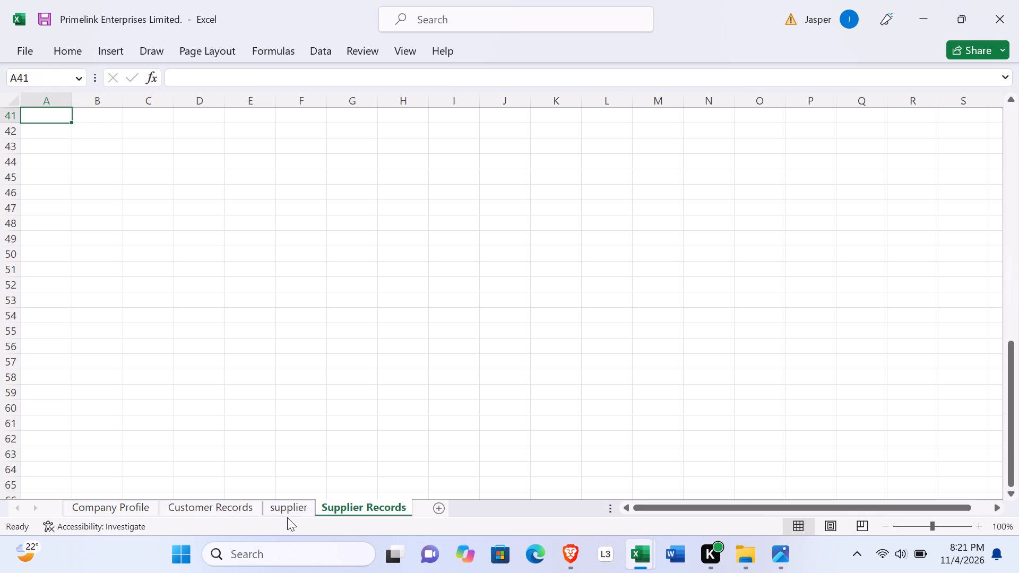
click(280, 512)
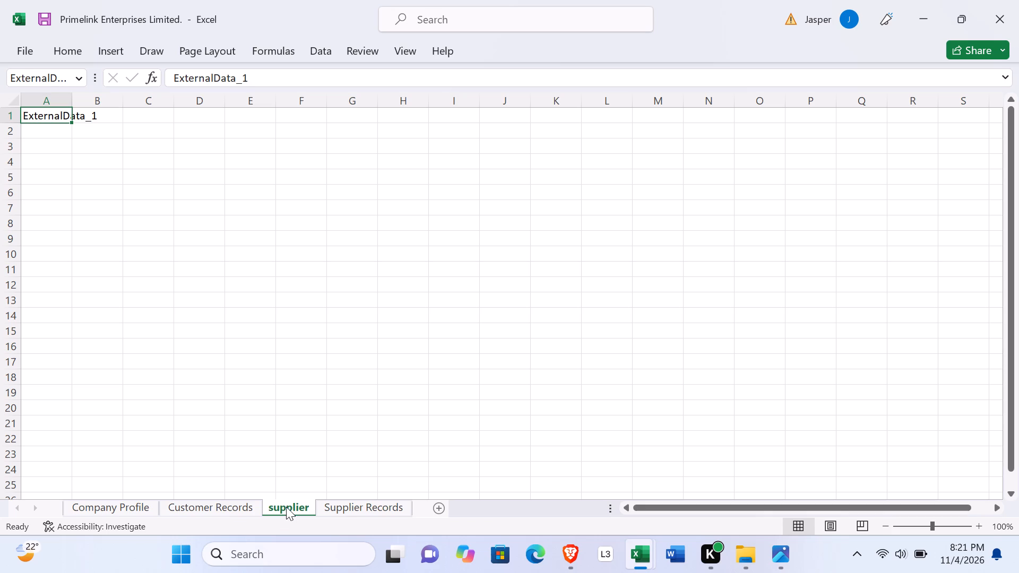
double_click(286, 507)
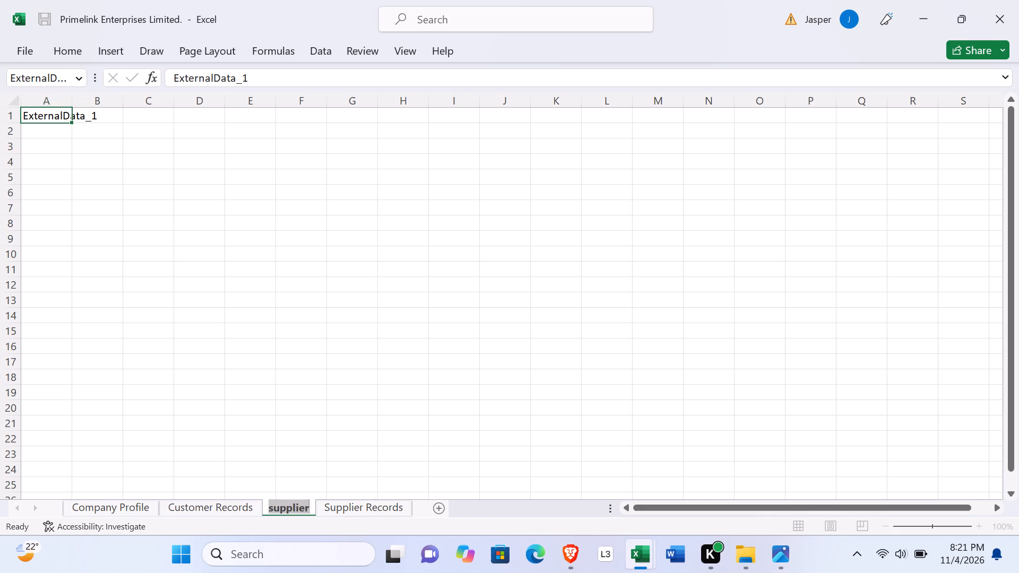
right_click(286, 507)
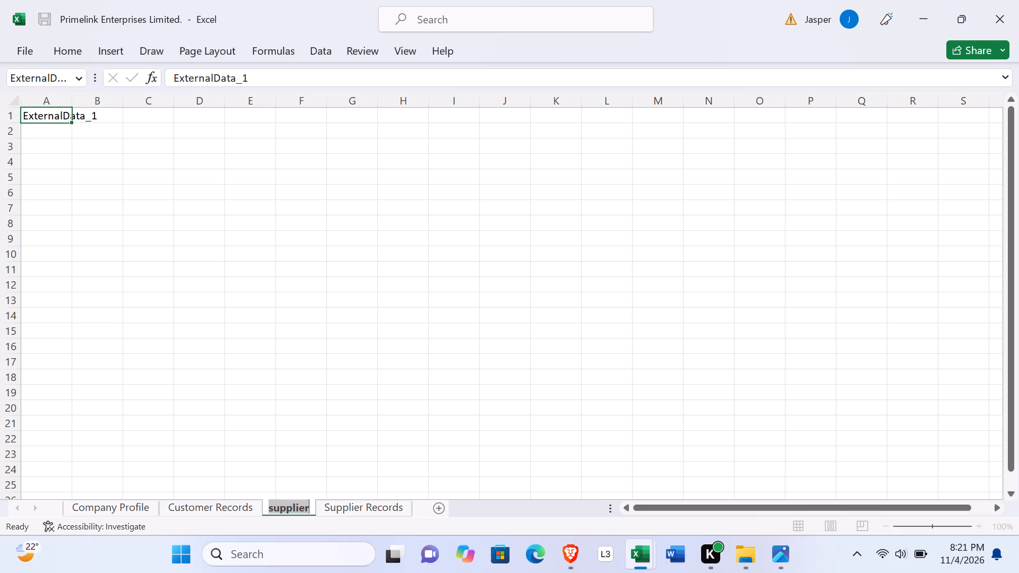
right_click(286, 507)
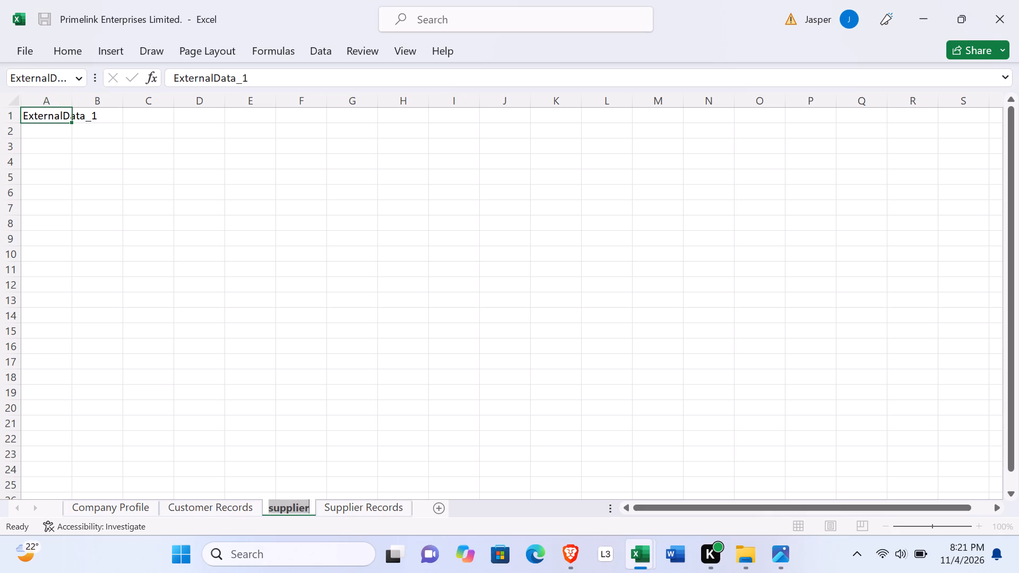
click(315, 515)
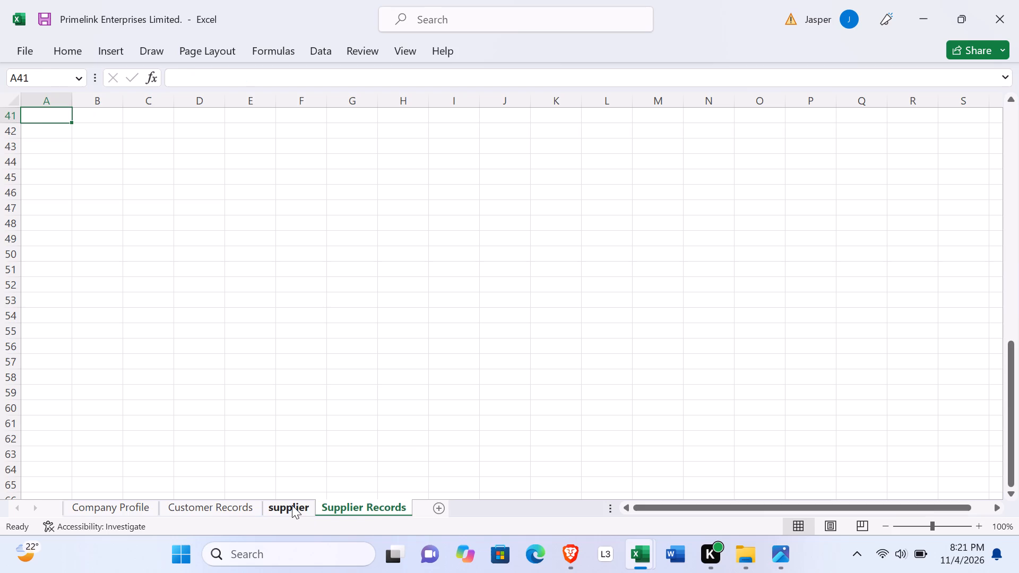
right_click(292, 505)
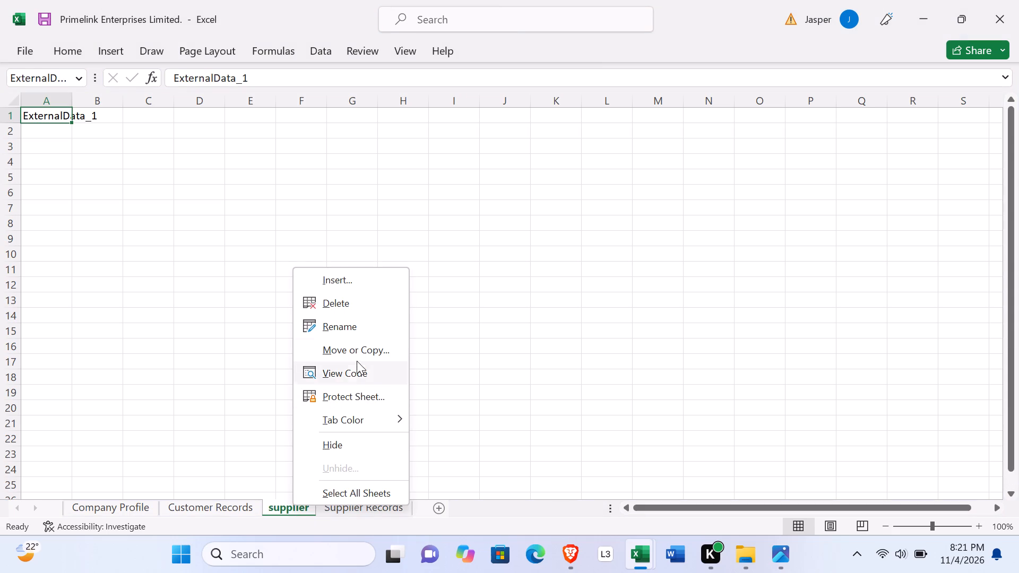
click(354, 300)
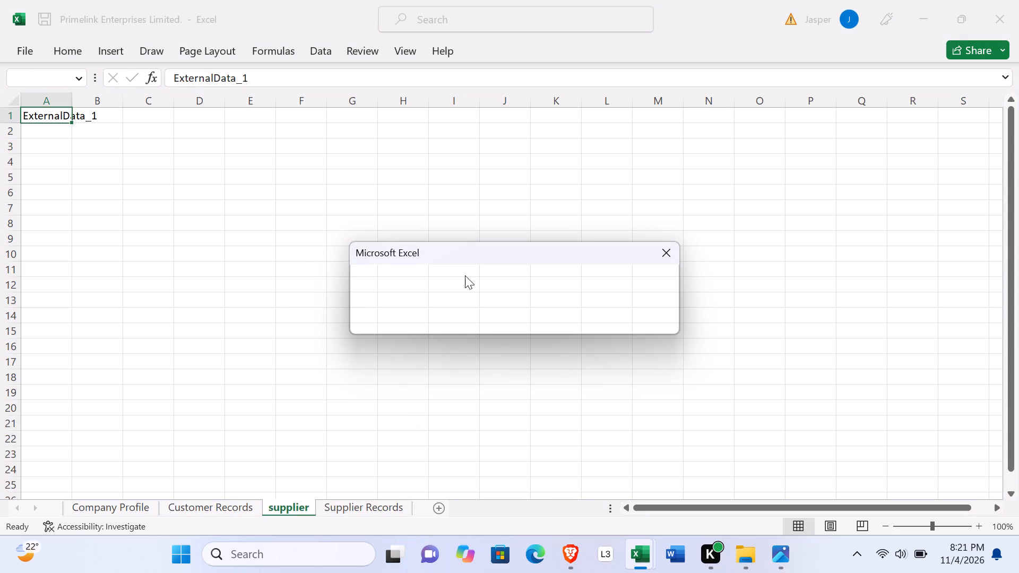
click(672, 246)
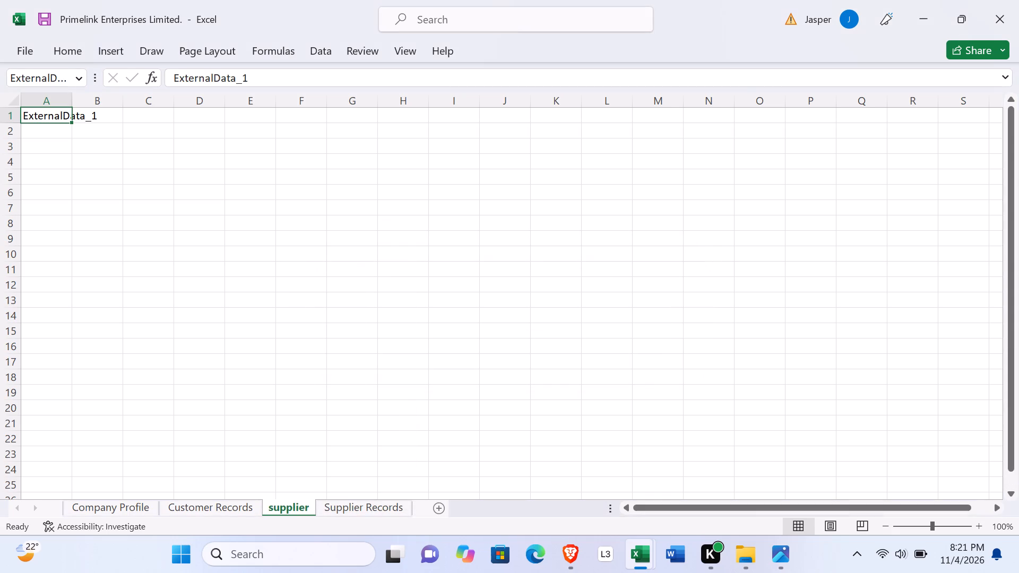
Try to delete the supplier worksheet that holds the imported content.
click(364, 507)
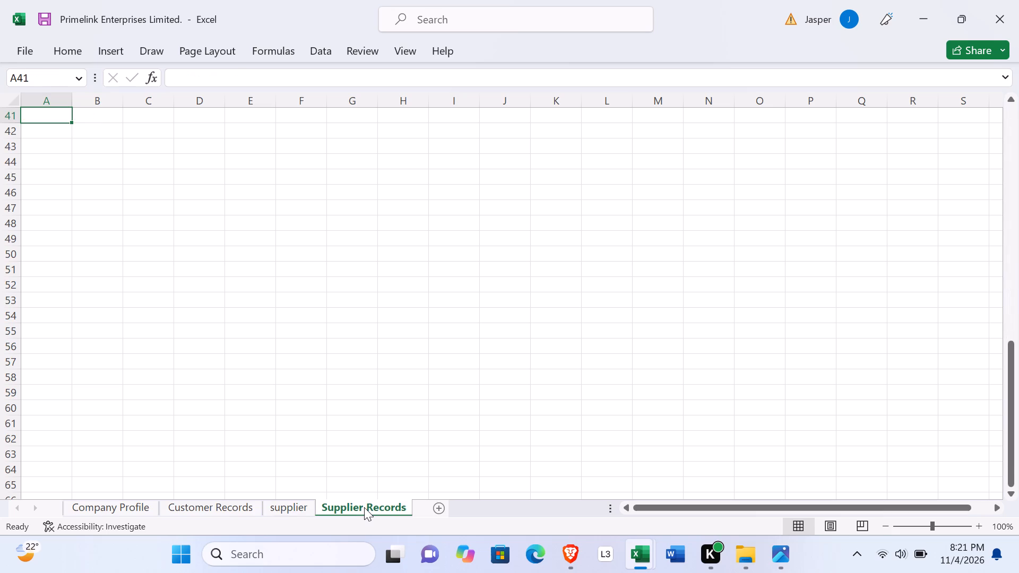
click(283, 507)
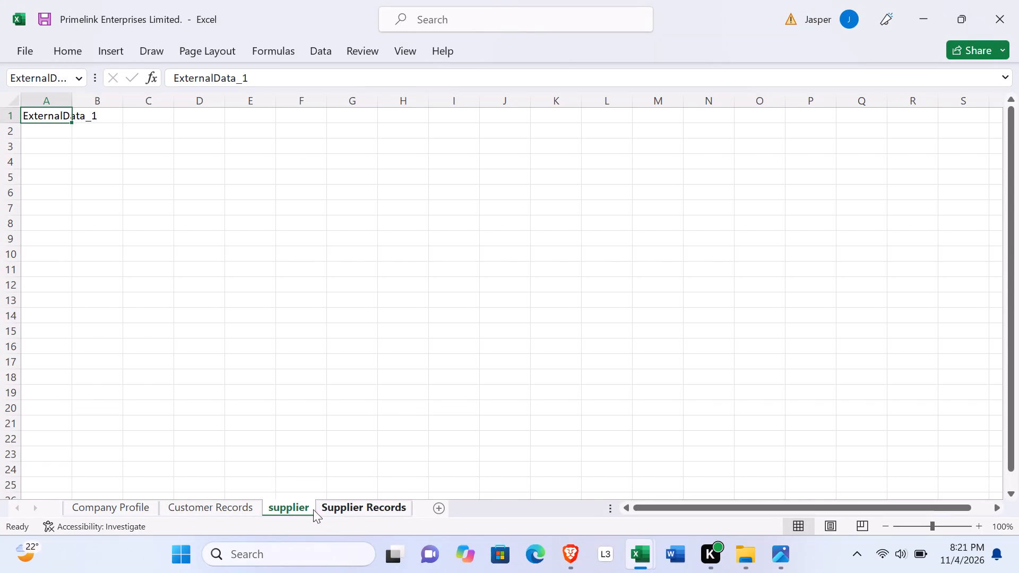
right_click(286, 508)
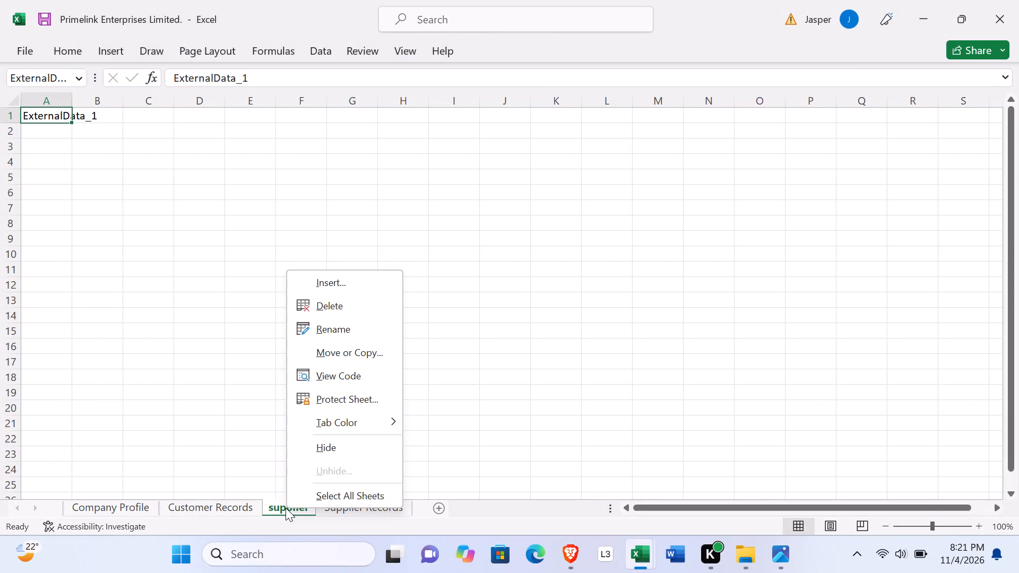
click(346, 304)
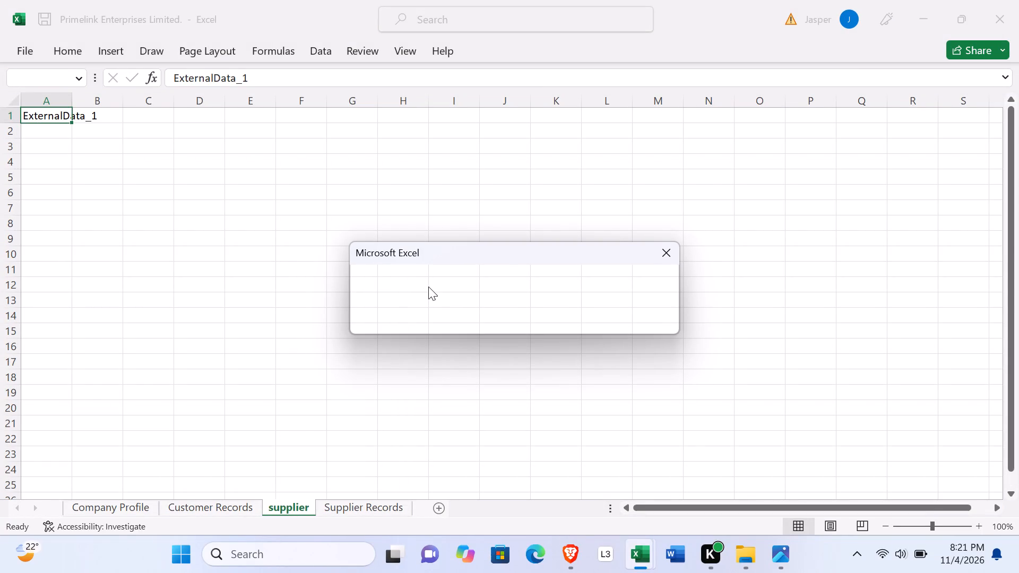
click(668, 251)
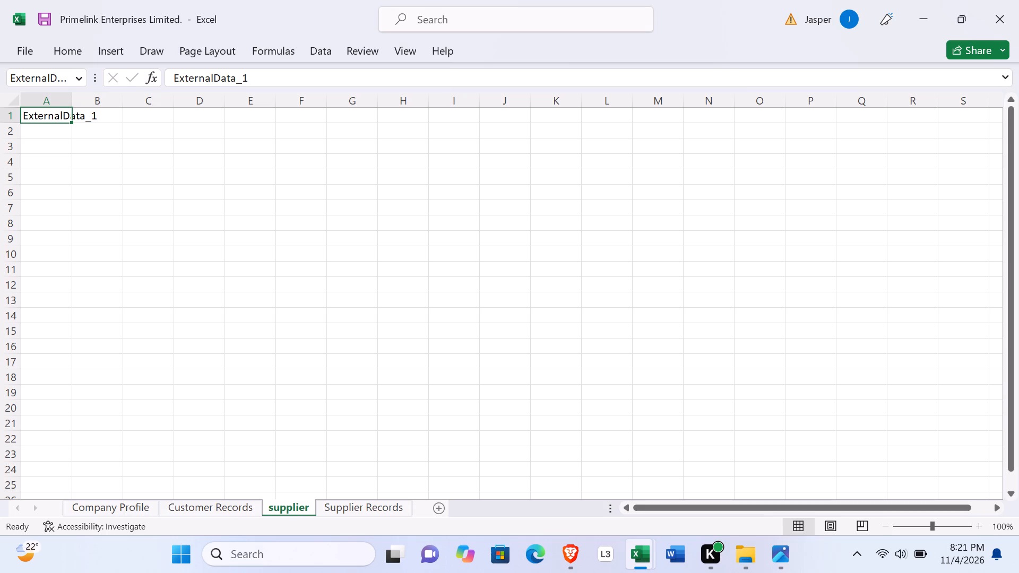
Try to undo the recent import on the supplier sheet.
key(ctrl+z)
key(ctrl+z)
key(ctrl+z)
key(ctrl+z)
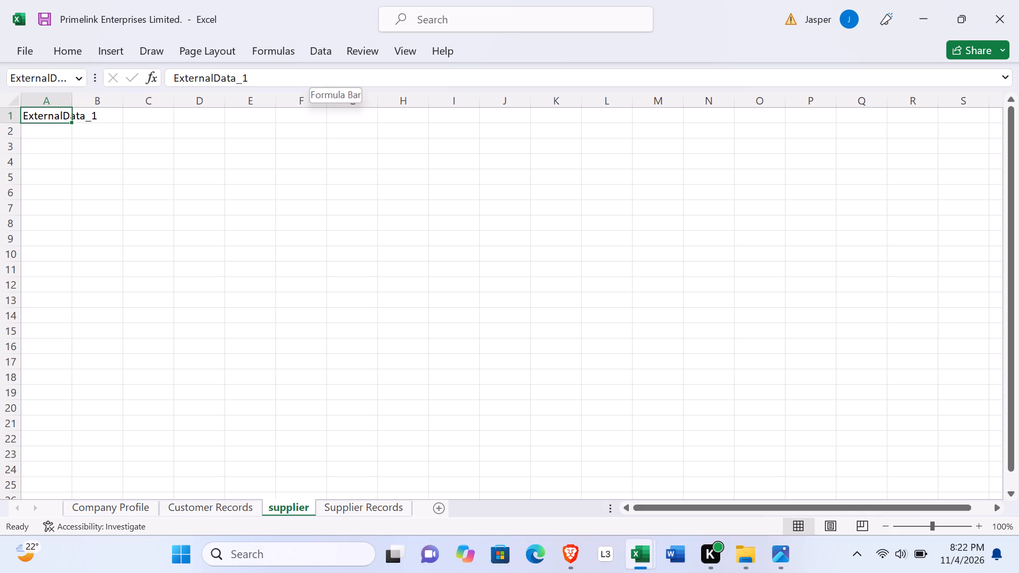
Clear the imported ExternalData_1 entry from cell A1 of the supplier sheet.
double_click(333, 41)
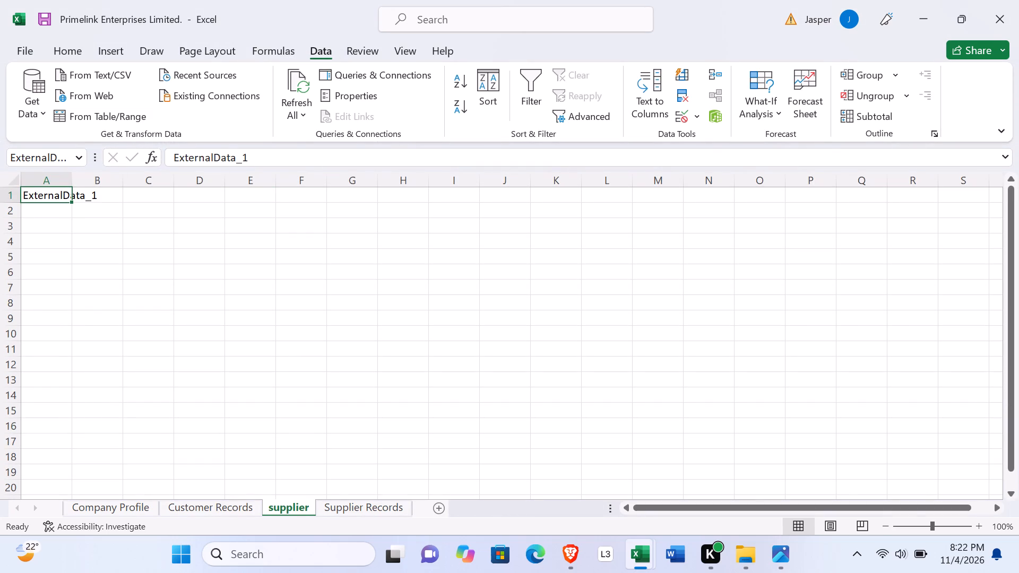
click(104, 197)
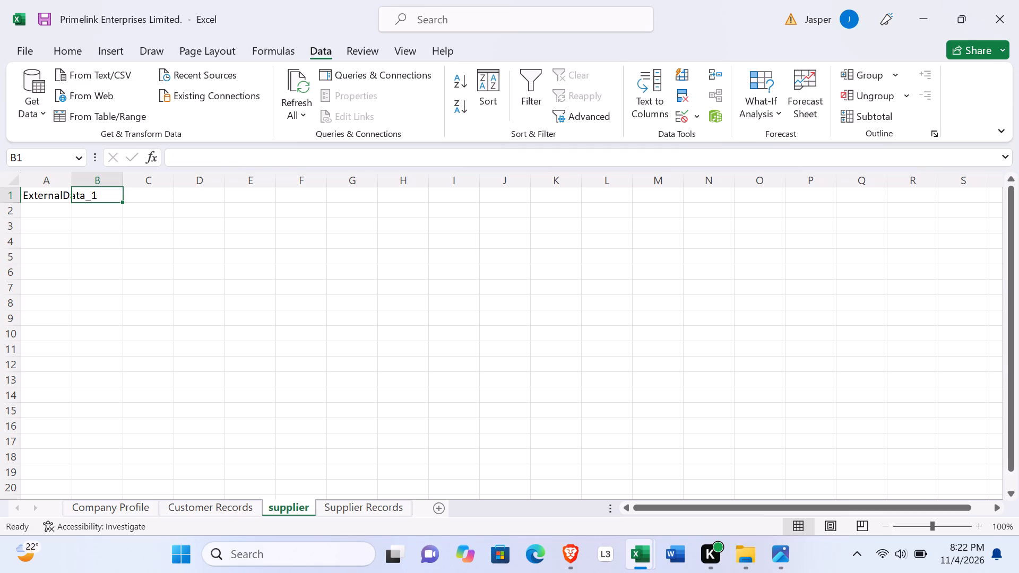
key(BackSpace)
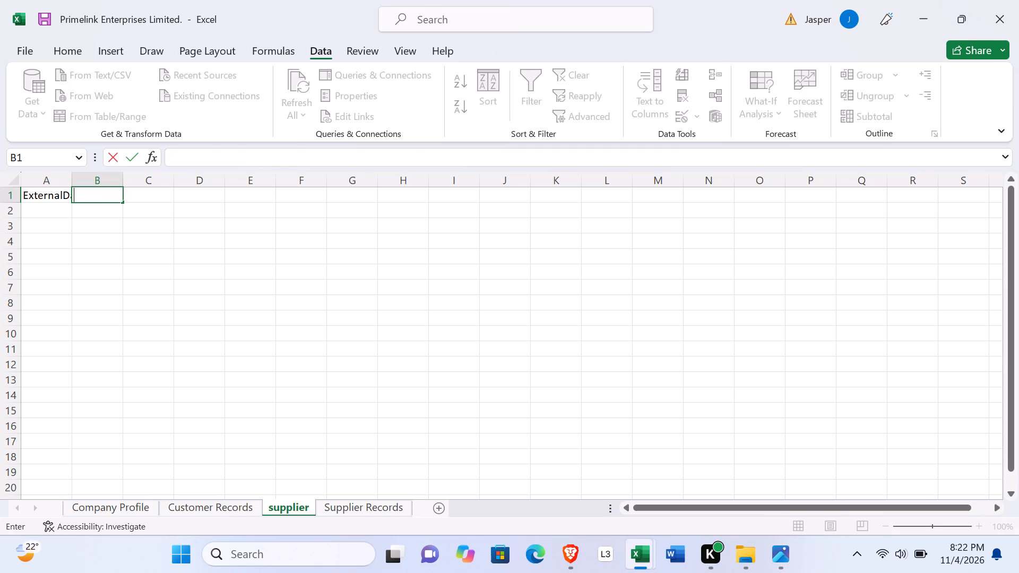
click(51, 197)
key(BackSpace)
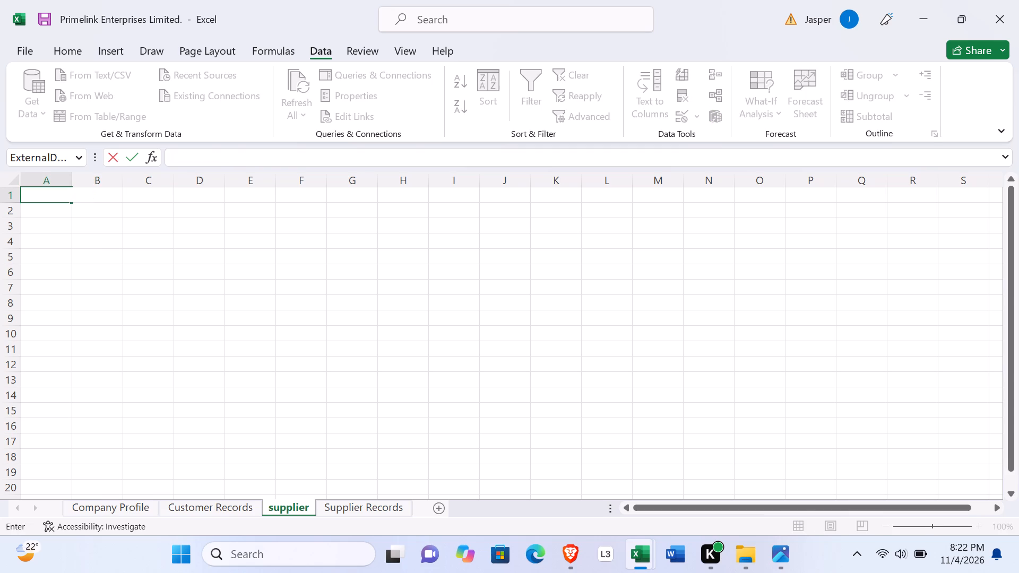
click(111, 246)
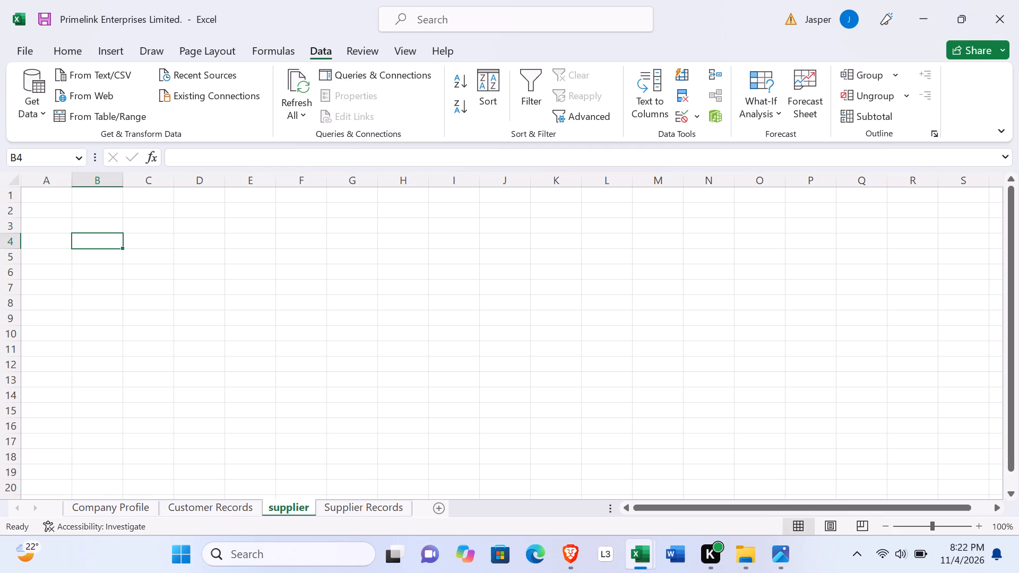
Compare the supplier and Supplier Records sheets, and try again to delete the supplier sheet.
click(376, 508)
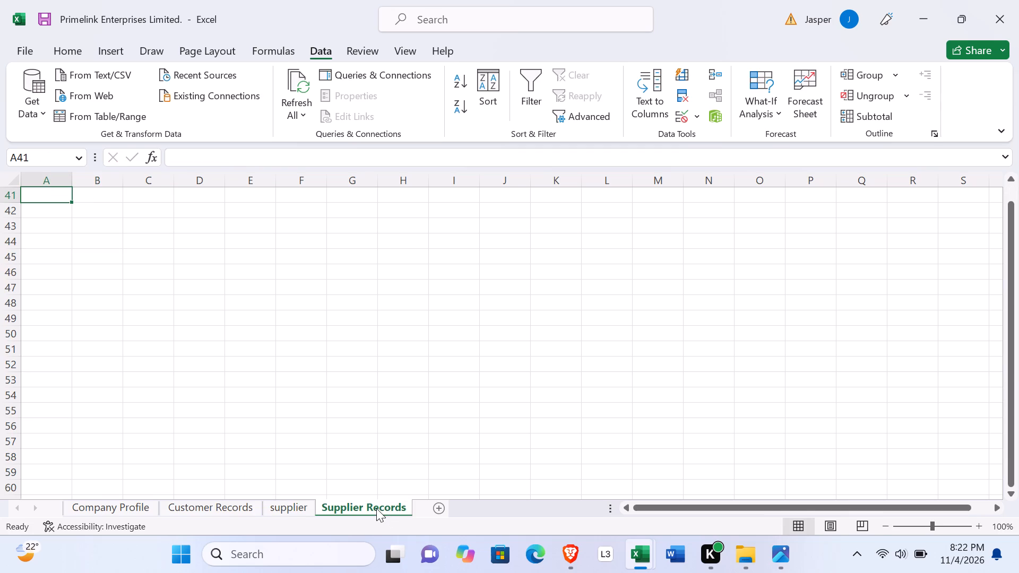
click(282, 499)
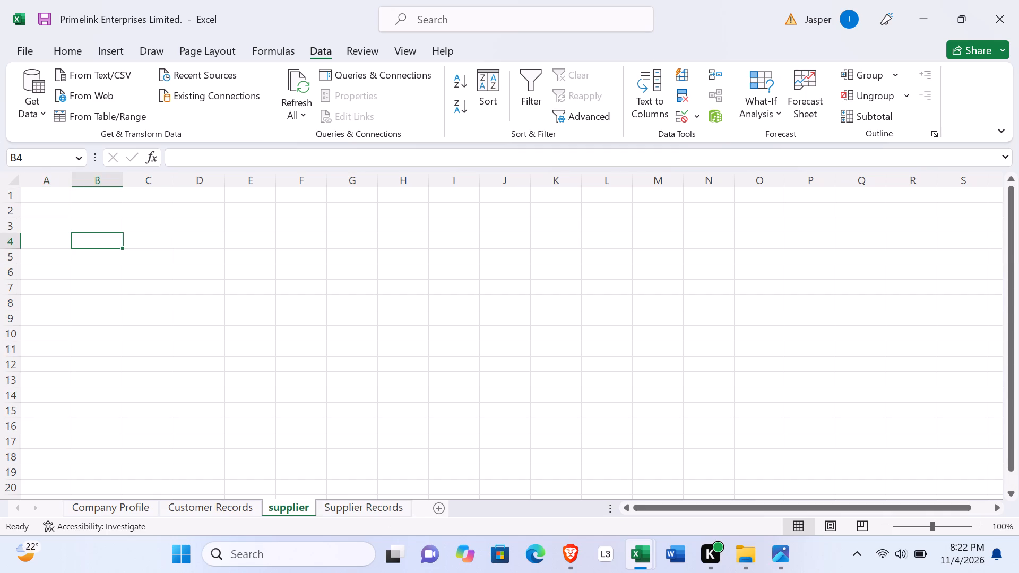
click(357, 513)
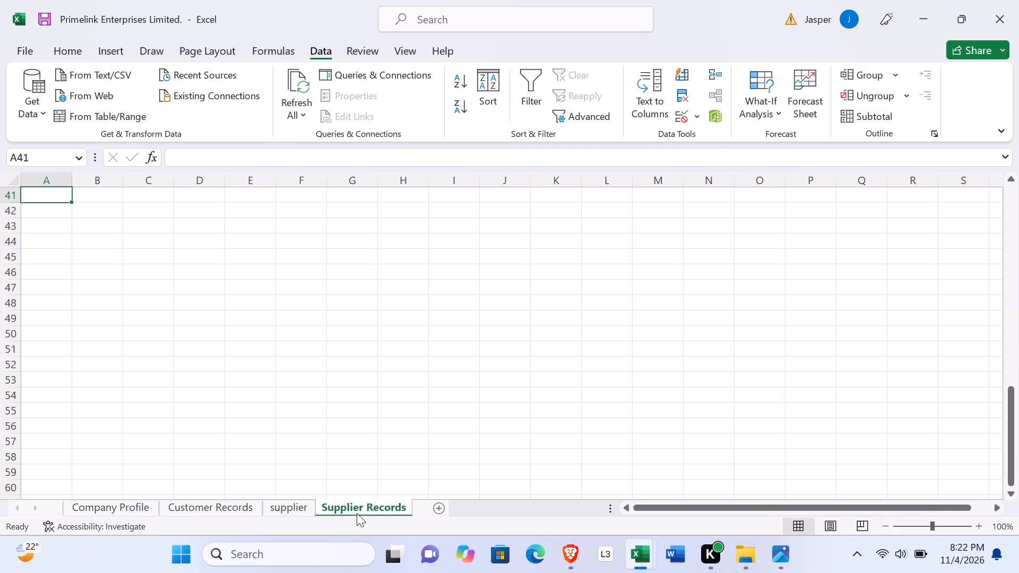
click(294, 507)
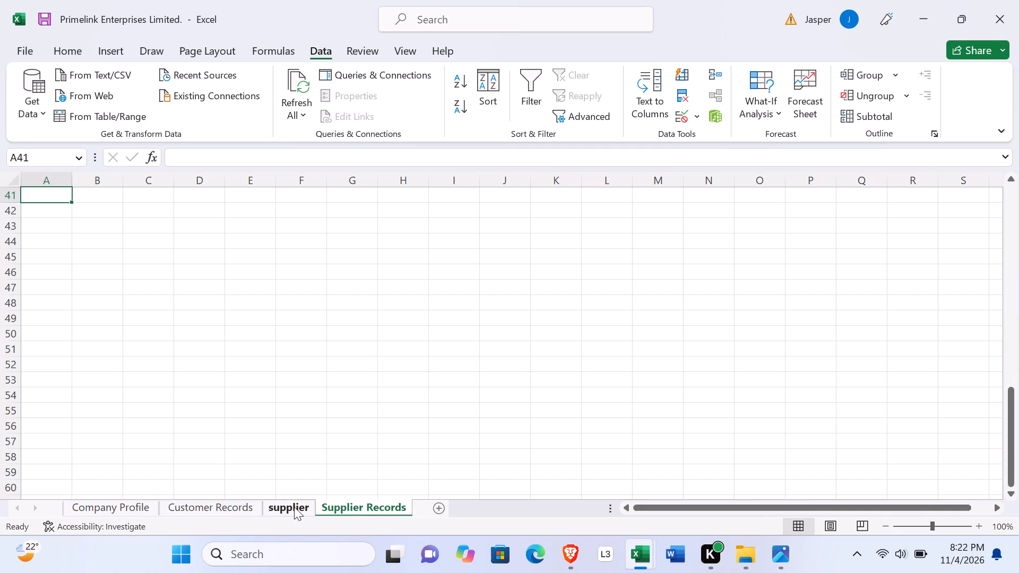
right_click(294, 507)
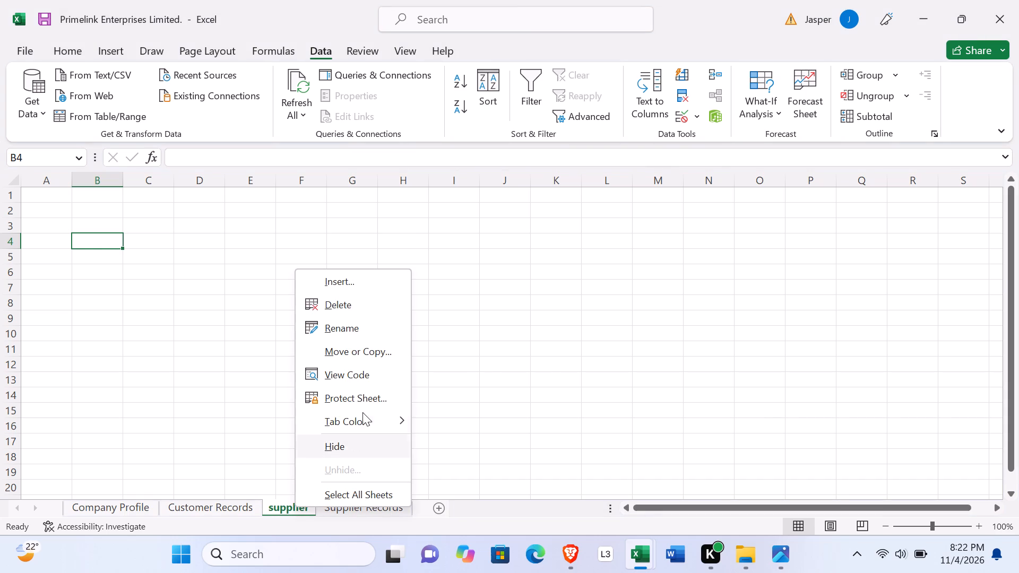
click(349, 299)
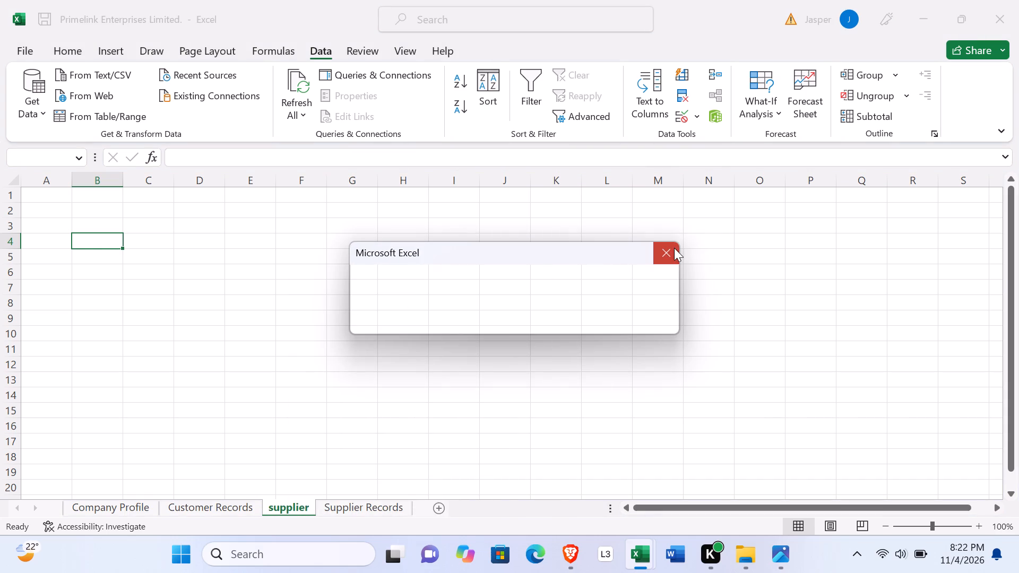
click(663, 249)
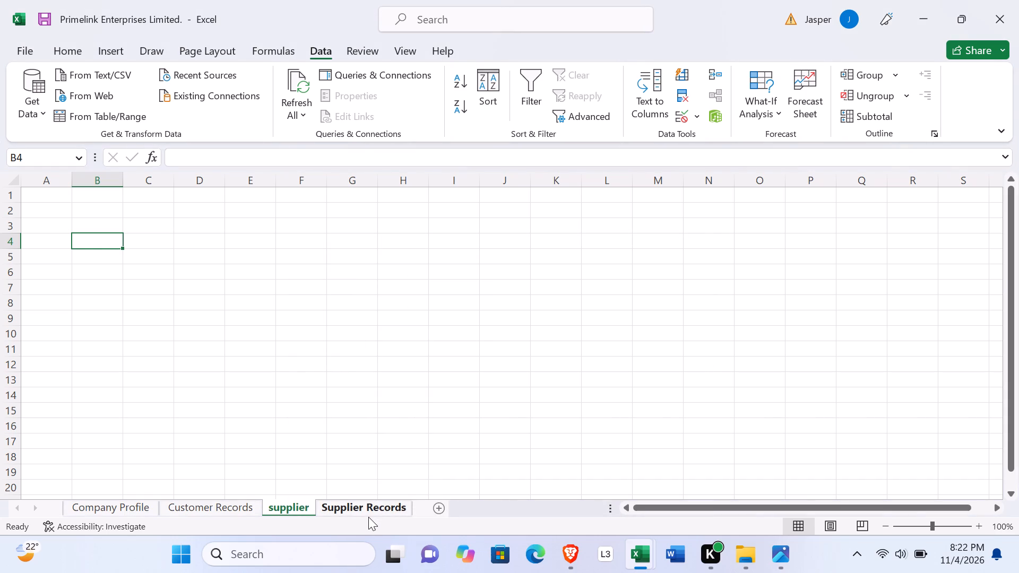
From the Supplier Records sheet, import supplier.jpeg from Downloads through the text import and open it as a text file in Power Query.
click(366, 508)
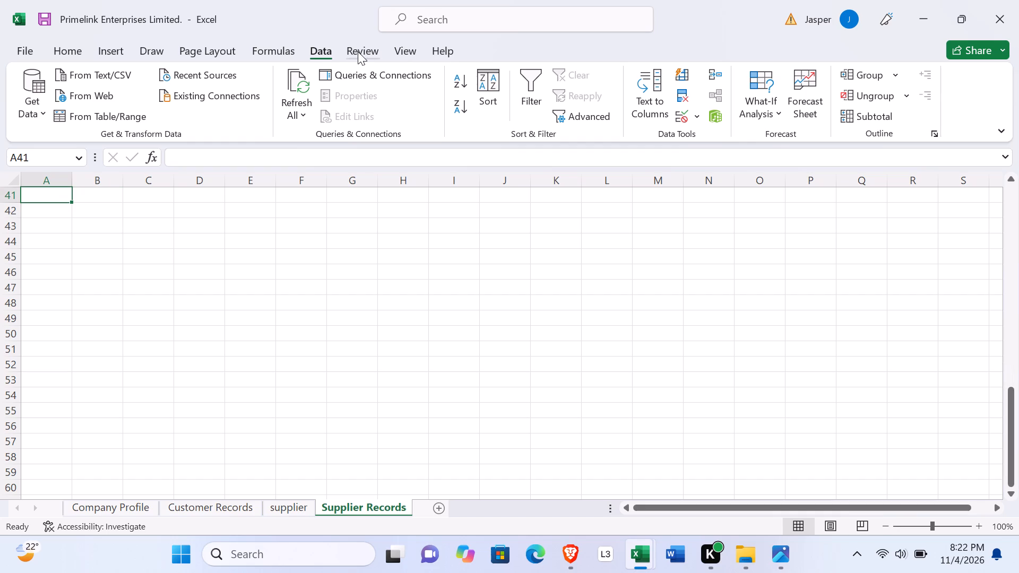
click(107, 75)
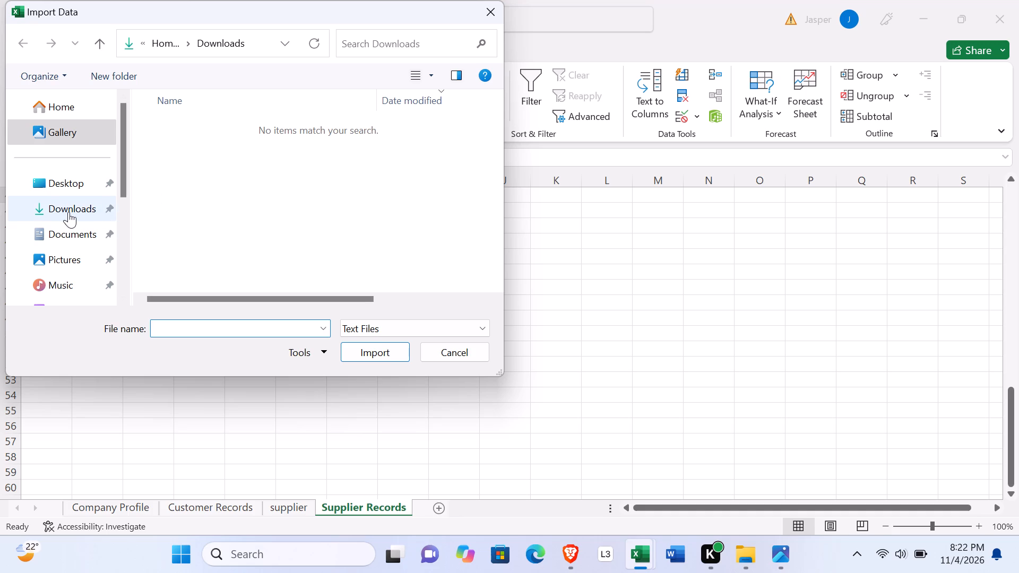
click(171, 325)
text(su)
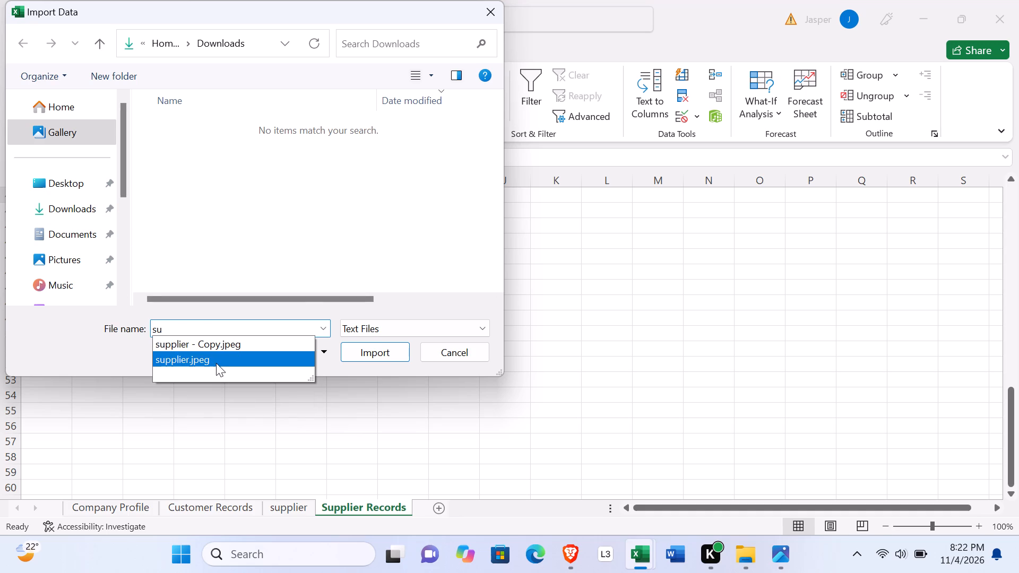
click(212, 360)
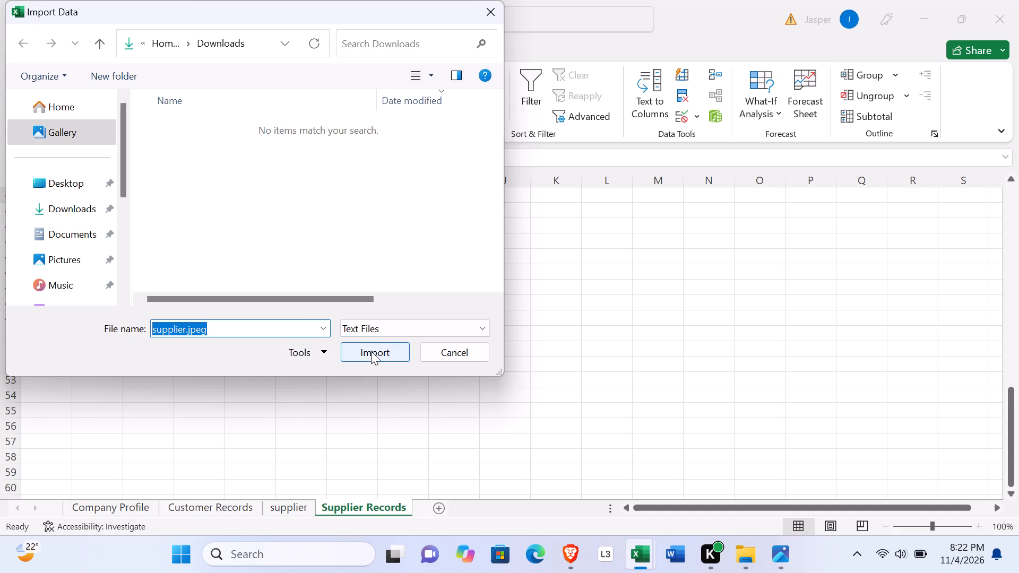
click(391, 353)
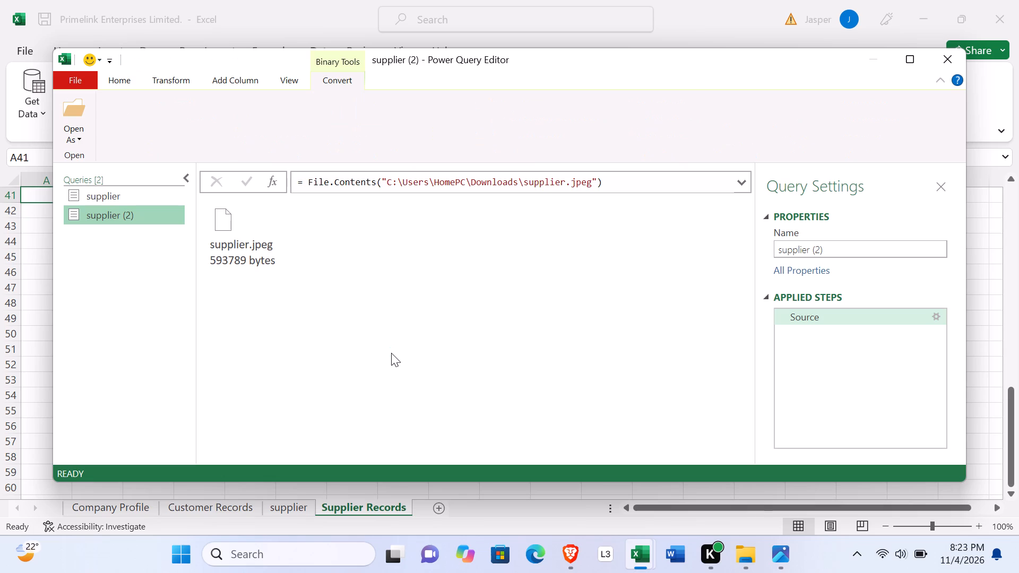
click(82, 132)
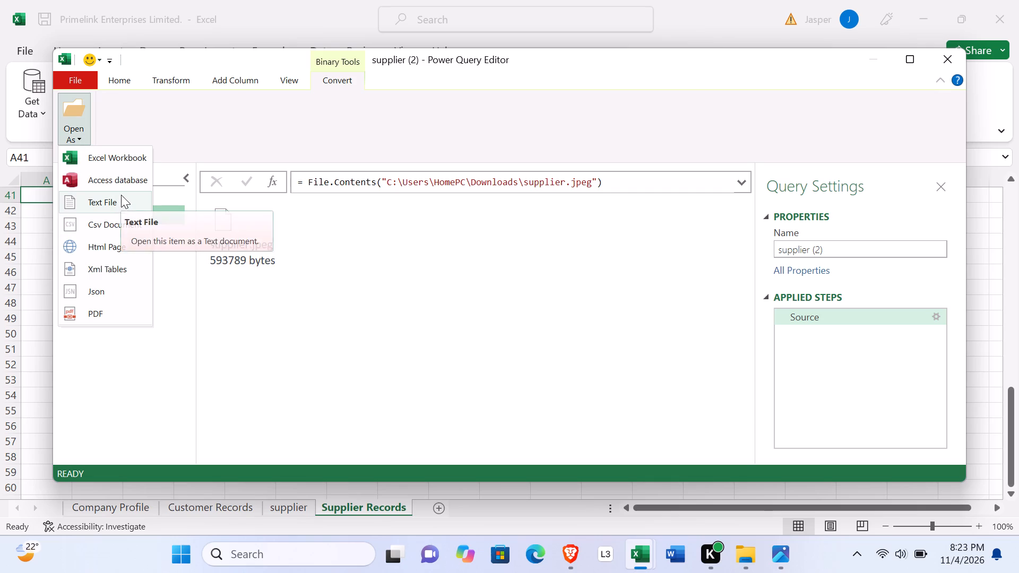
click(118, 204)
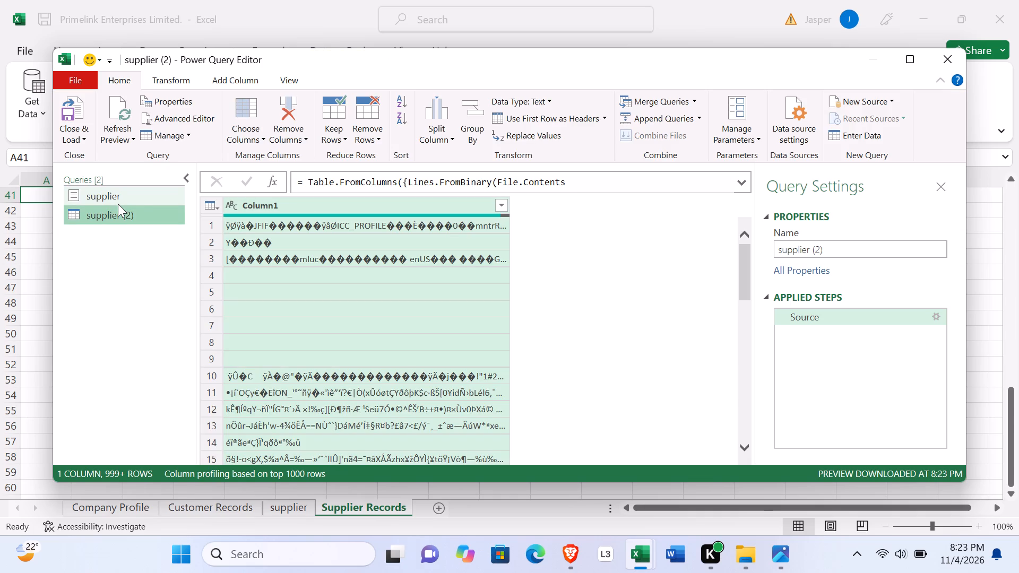
Examine the Column1 rows of the supplier (2) query preview for readable supplier data.
click(499, 205)
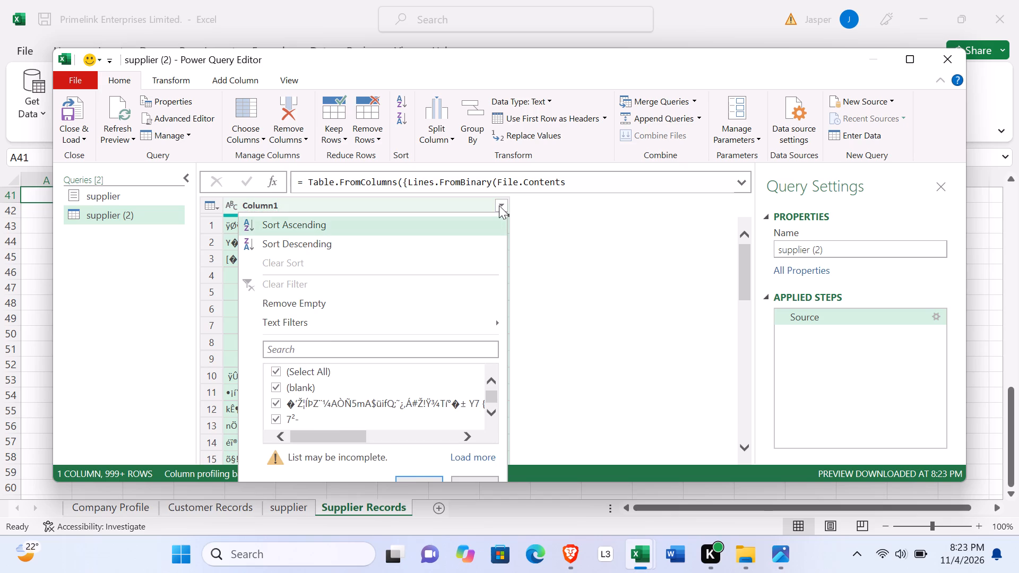
click(499, 205)
scroll(465, 272, down, 2)
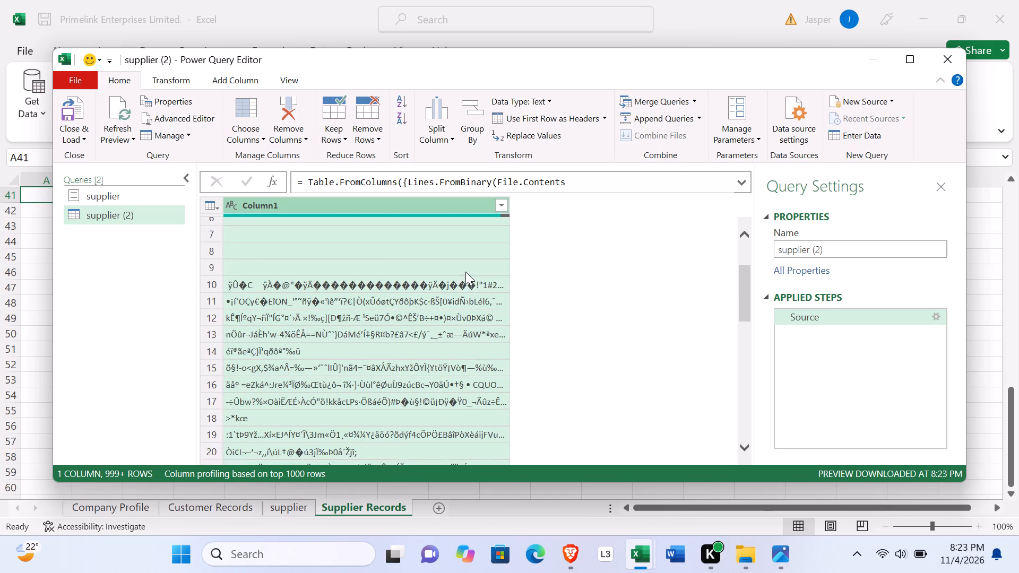
scroll(465, 272, down, 9)
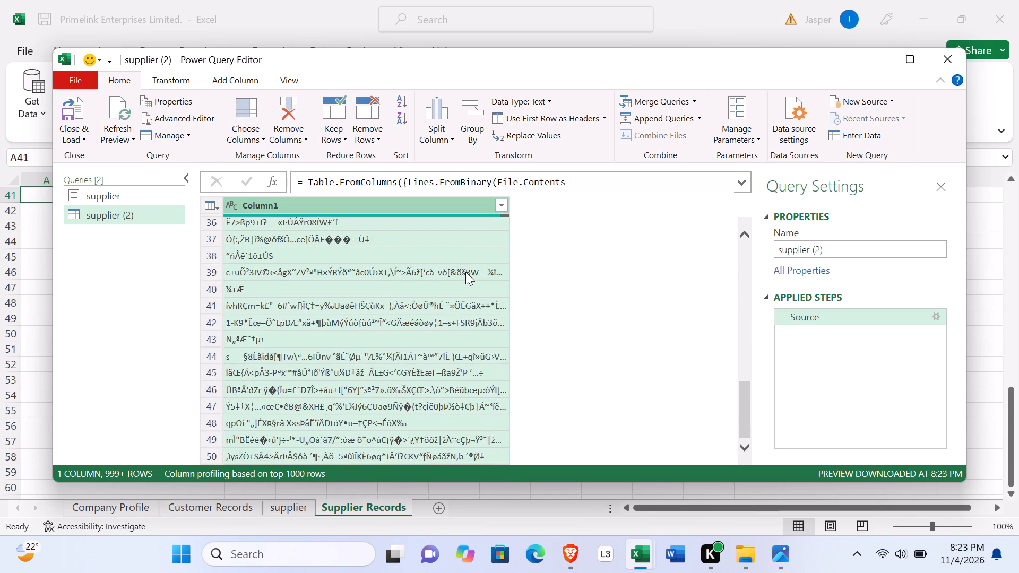
scroll(465, 272, down, 9)
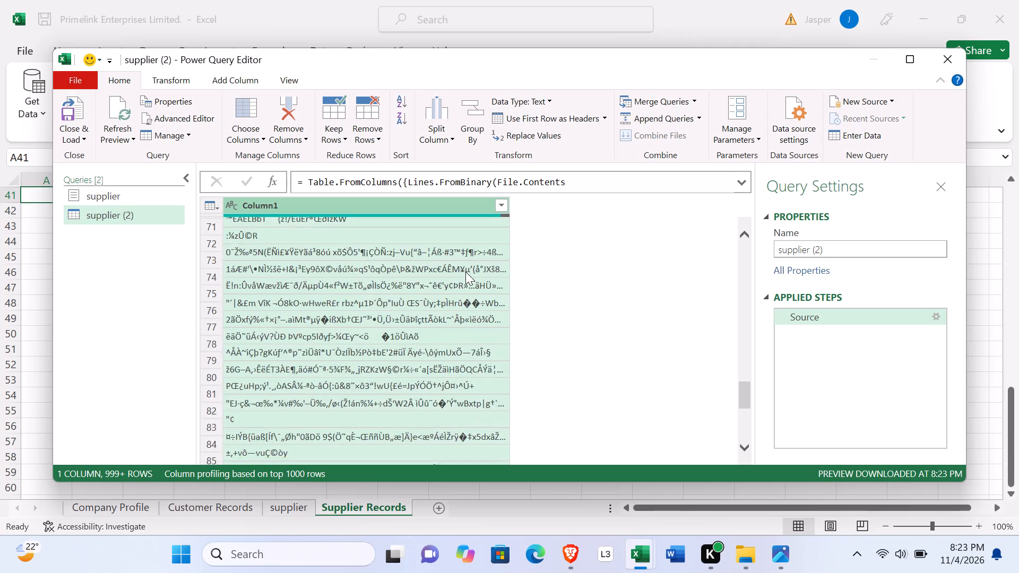
scroll(465, 272, down, 9)
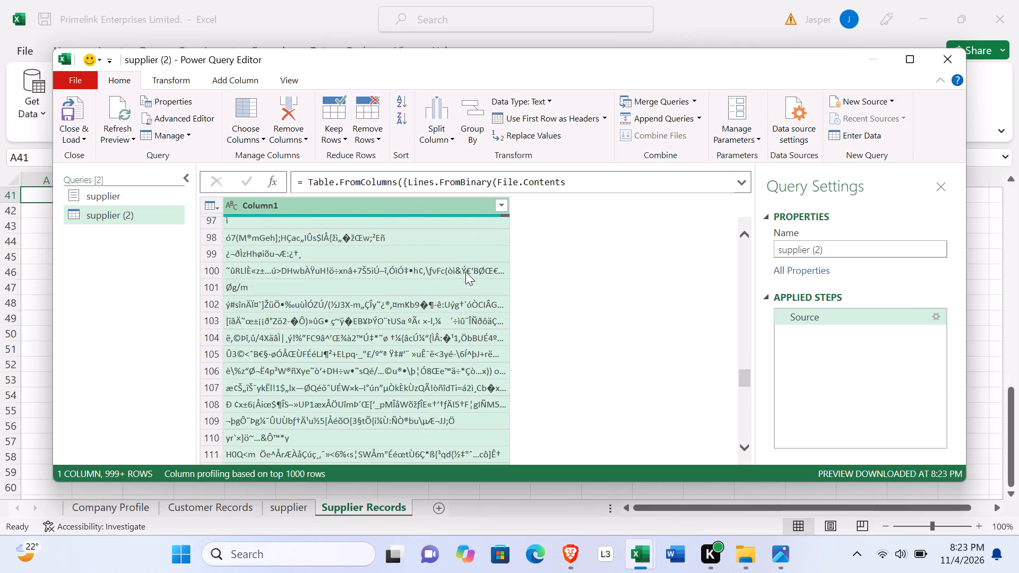
scroll(465, 272, down, 3)
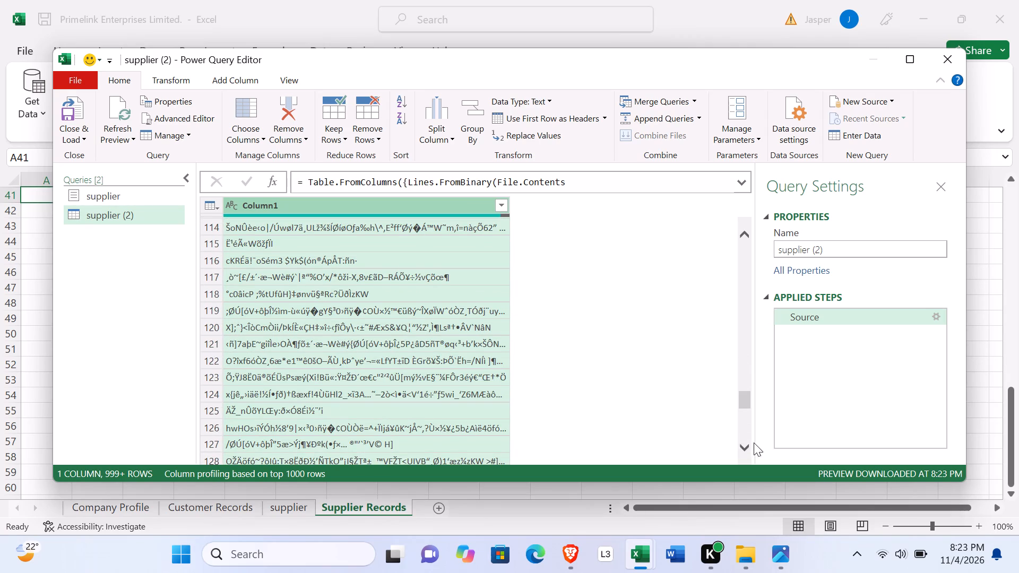
triple_click(740, 439)
triple_click(740, 439)
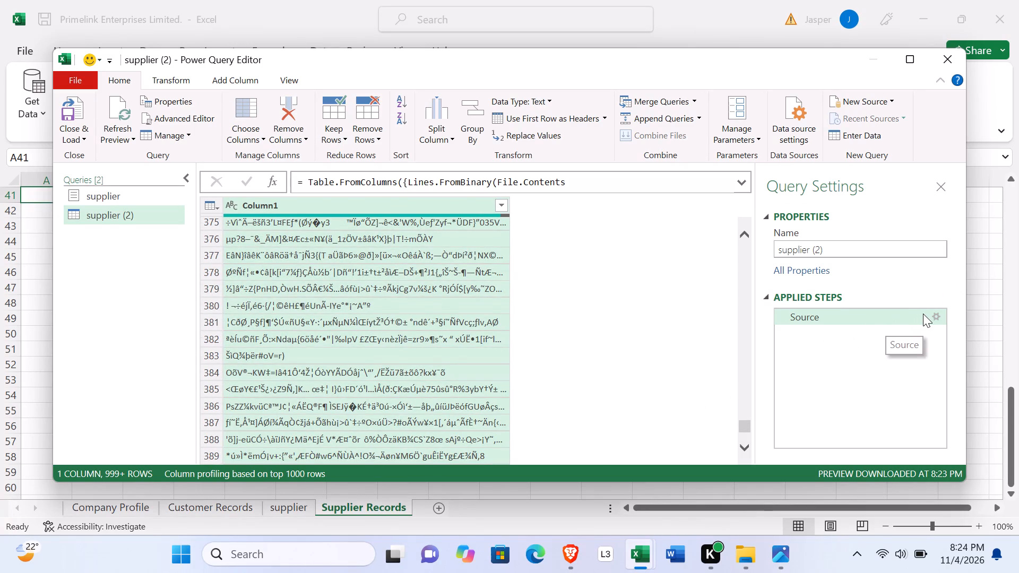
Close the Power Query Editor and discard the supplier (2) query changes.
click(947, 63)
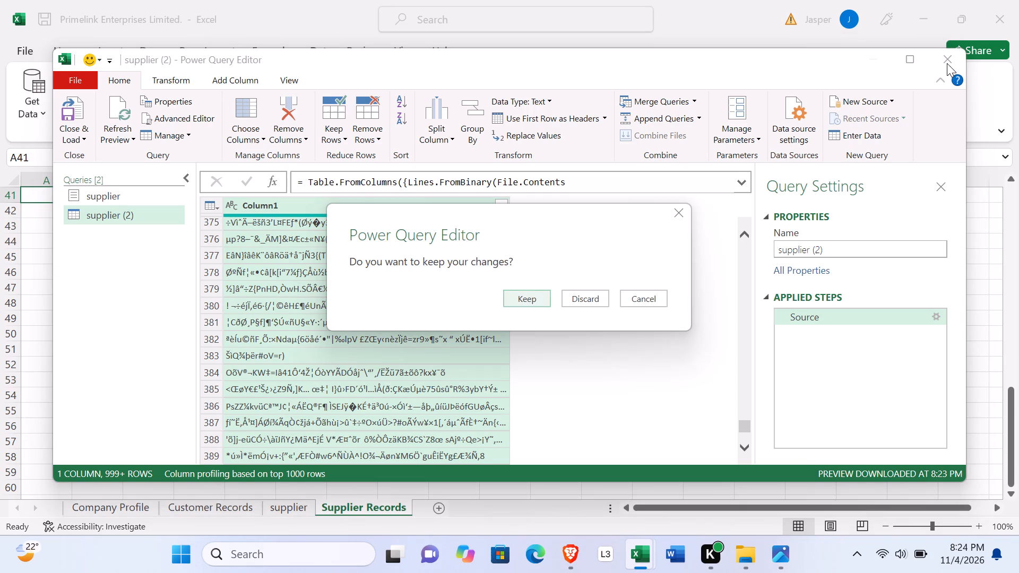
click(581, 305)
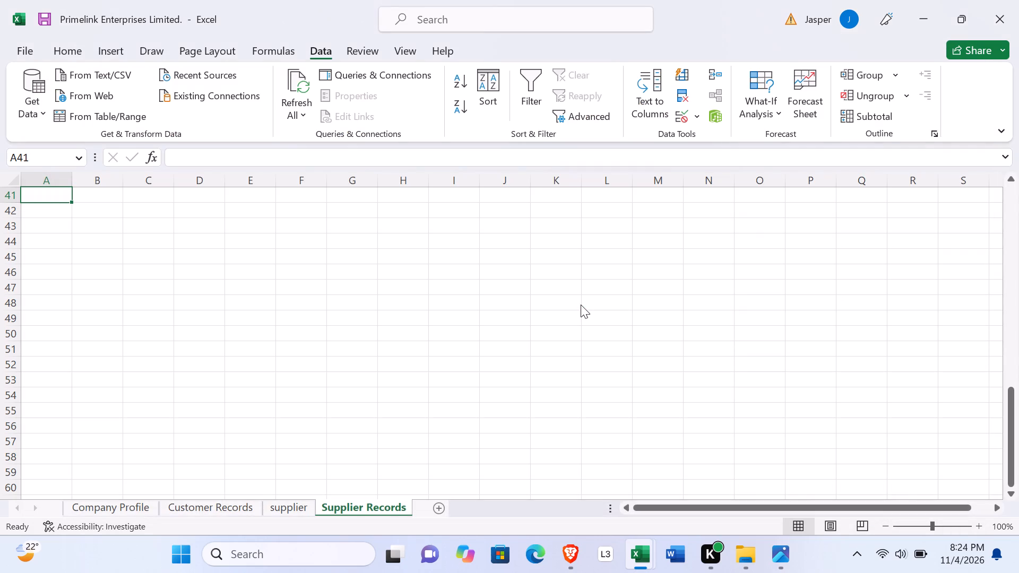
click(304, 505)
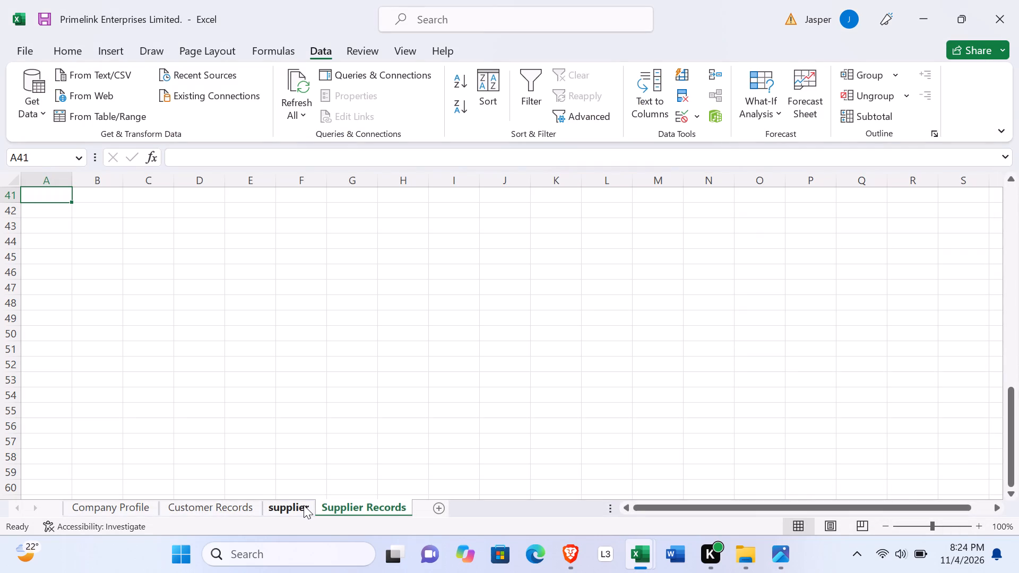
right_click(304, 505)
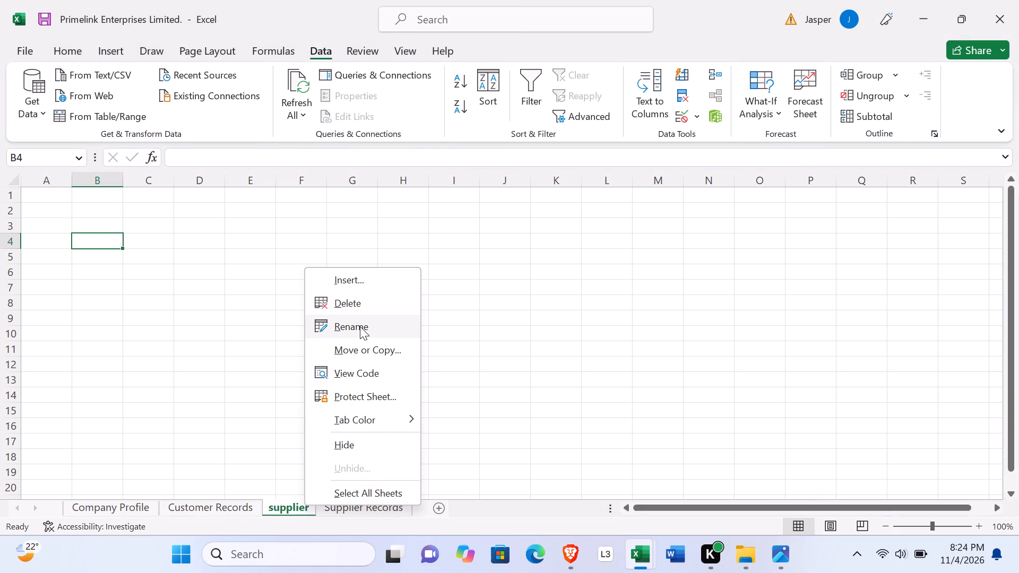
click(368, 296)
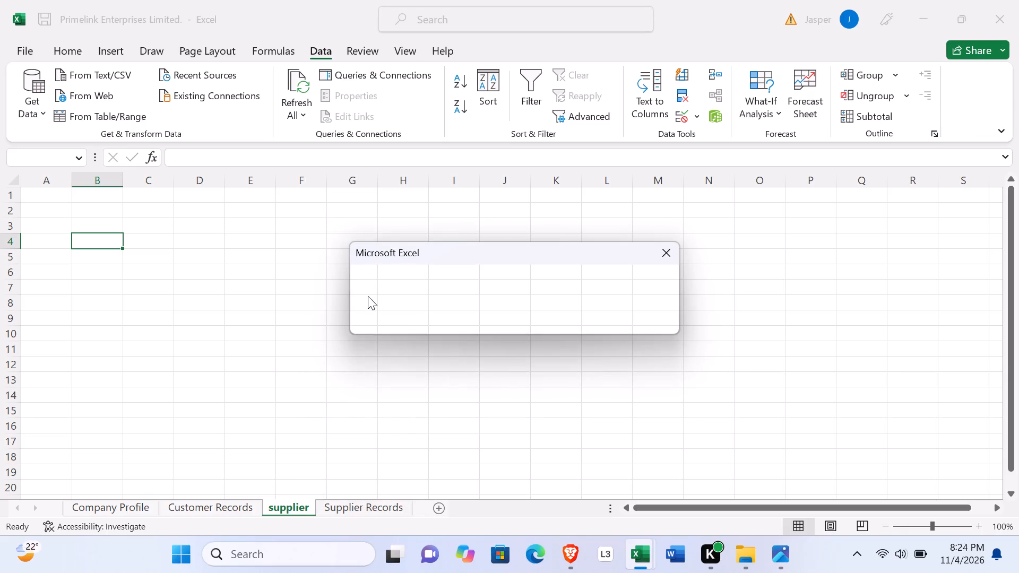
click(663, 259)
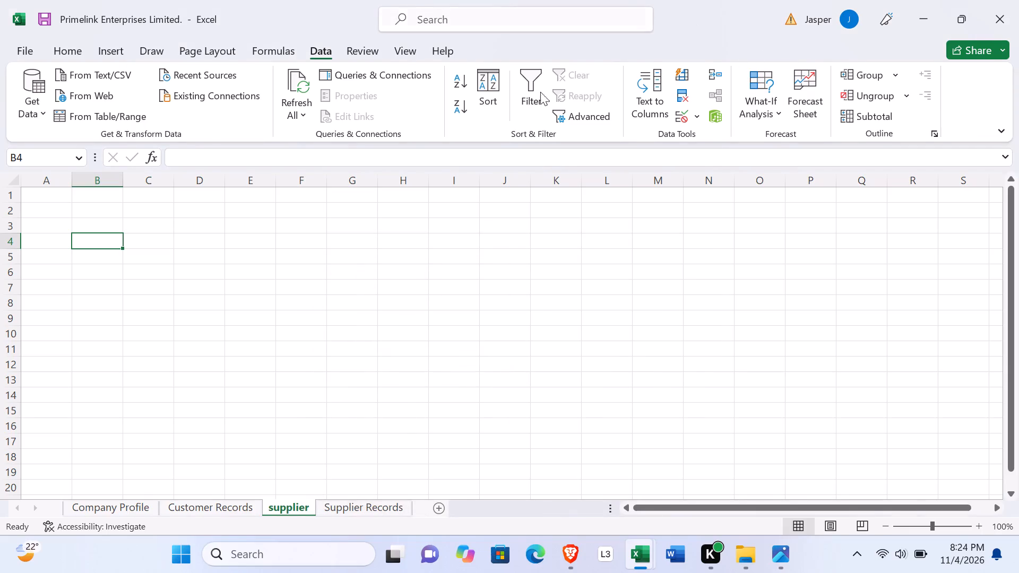
Start signing in again to the Microsoft account with the account error, accept Windows Hello, and request an emailed verification code.
click(793, 16)
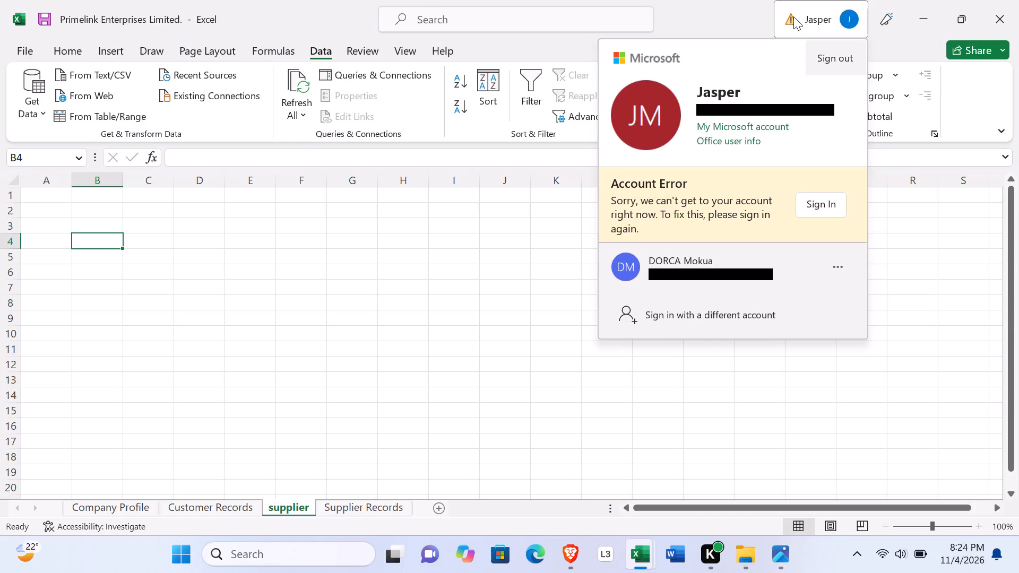
click(829, 210)
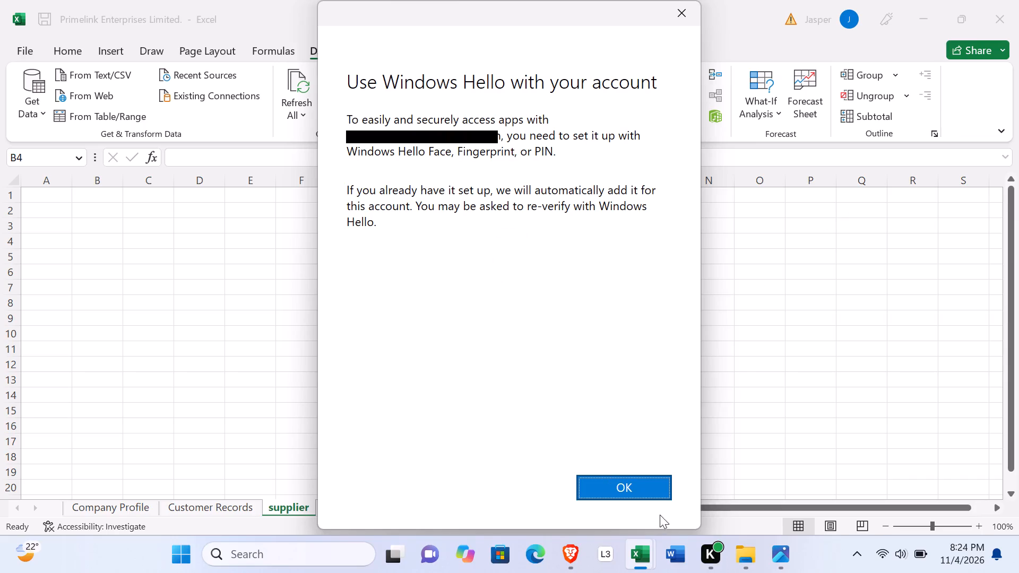
click(611, 485)
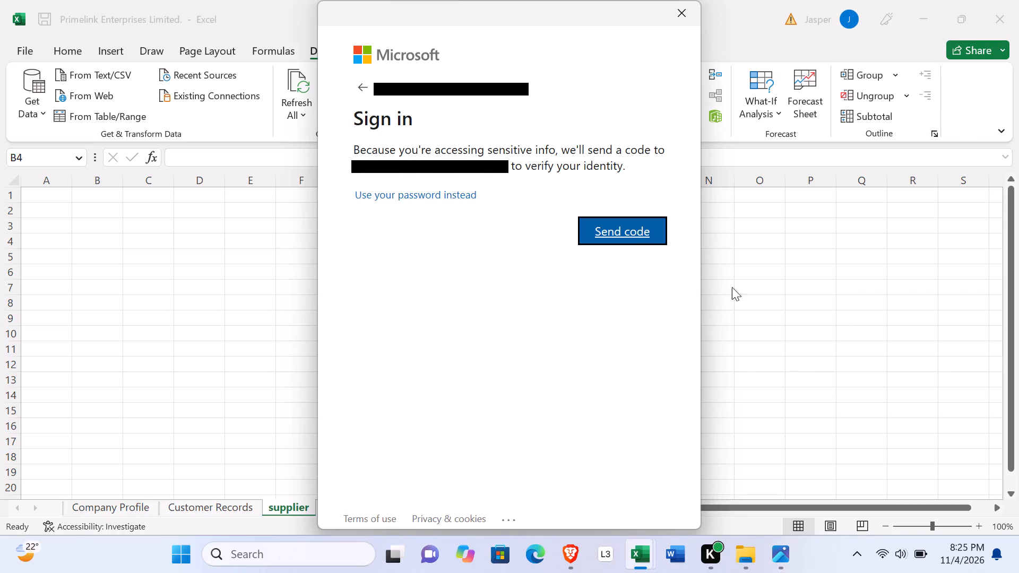
click(621, 233)
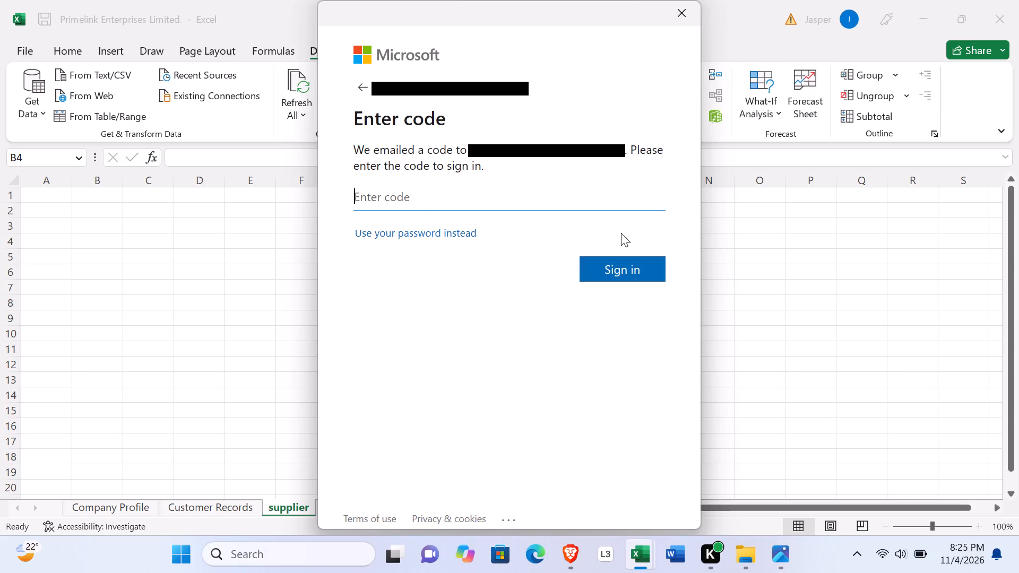
click(453, 197)
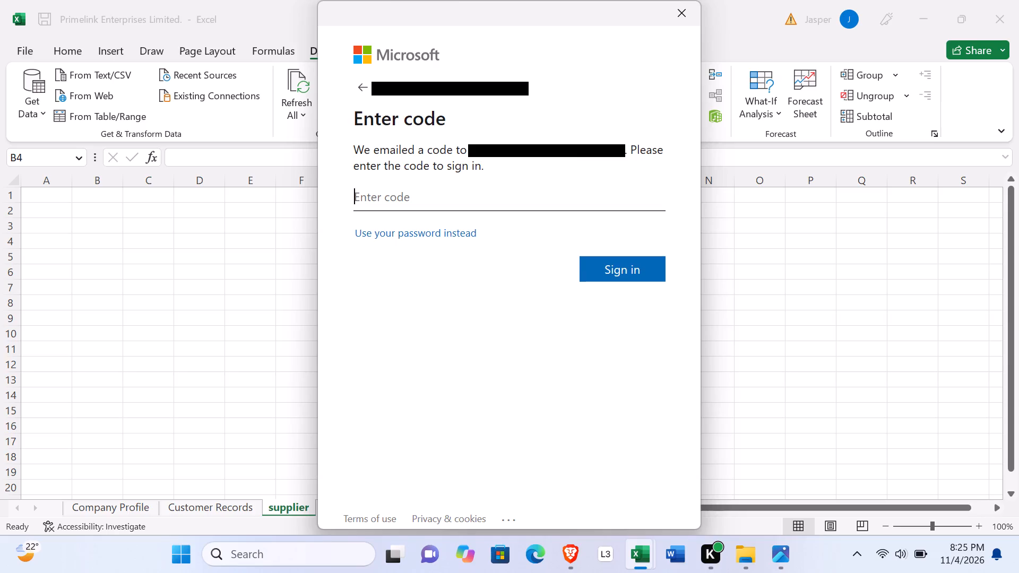
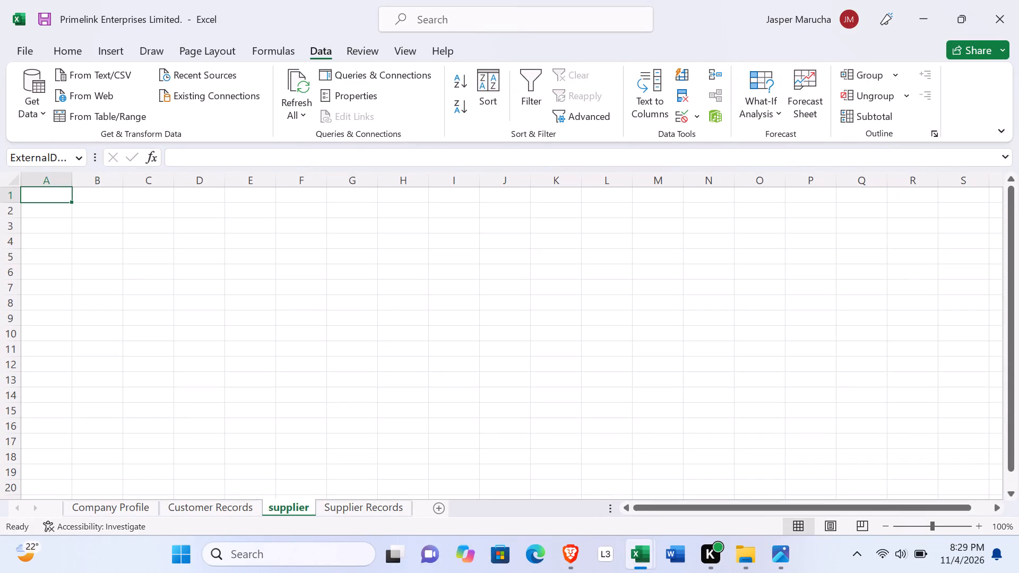
Paste the copied content into the supplier worksheet starting at cell A1.
key(ctrl+v)
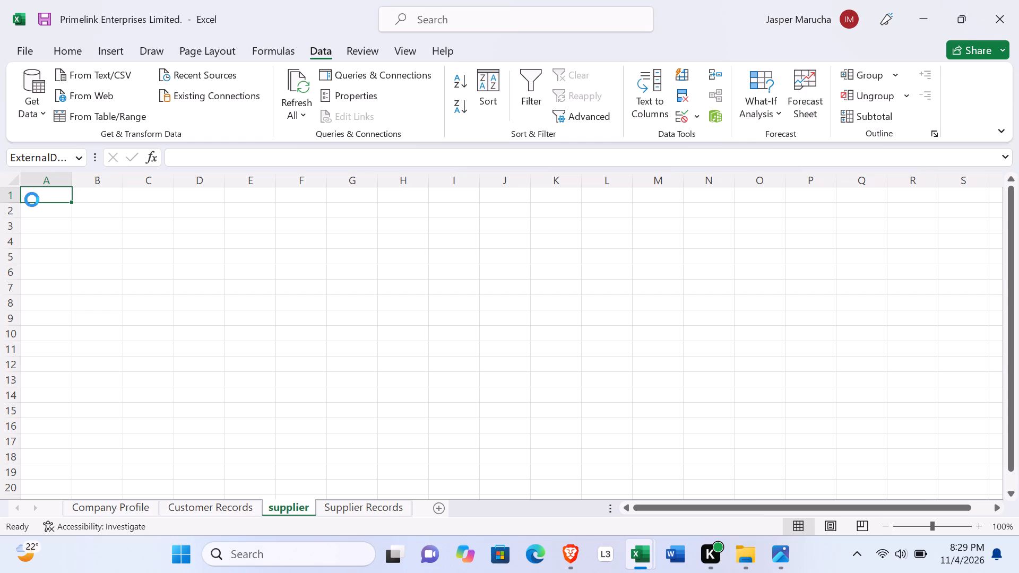
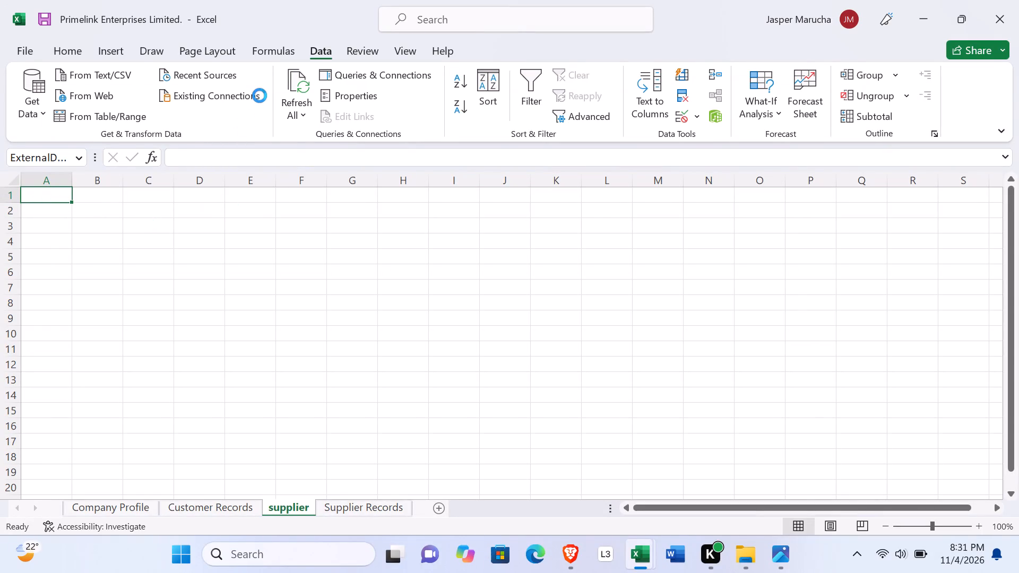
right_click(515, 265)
Switch from the supplier worksheet to the Supplier Records worksheet.
click(356, 513)
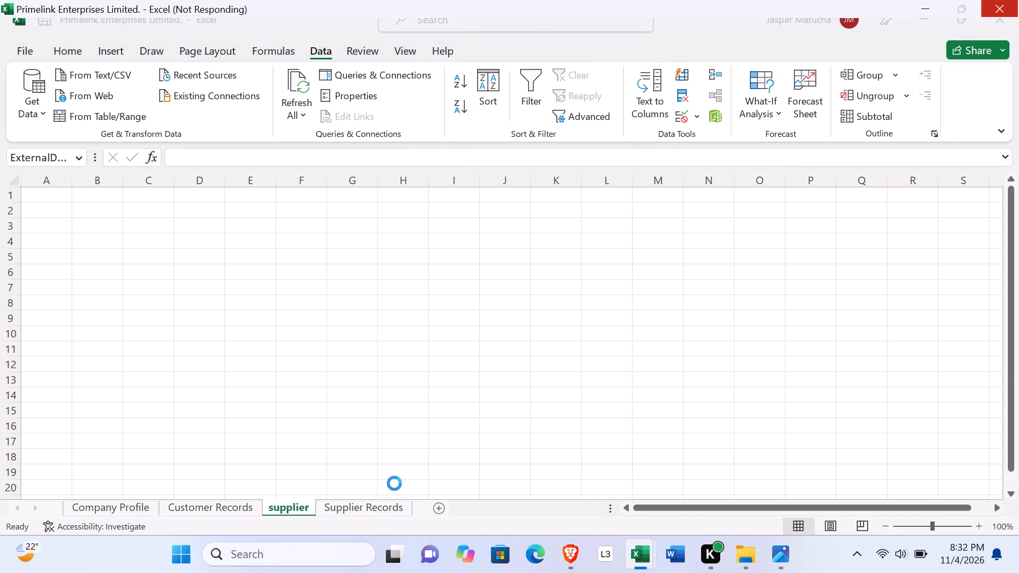
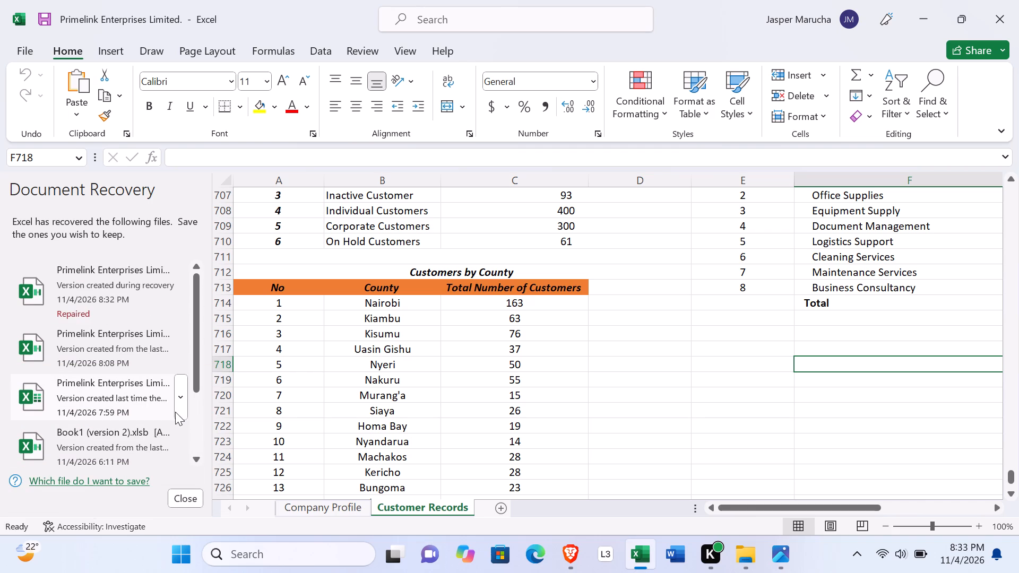
Close the Document Recovery pane, keeping the unopened recovered files available for the next start.
scroll(92, 389, down, 1)
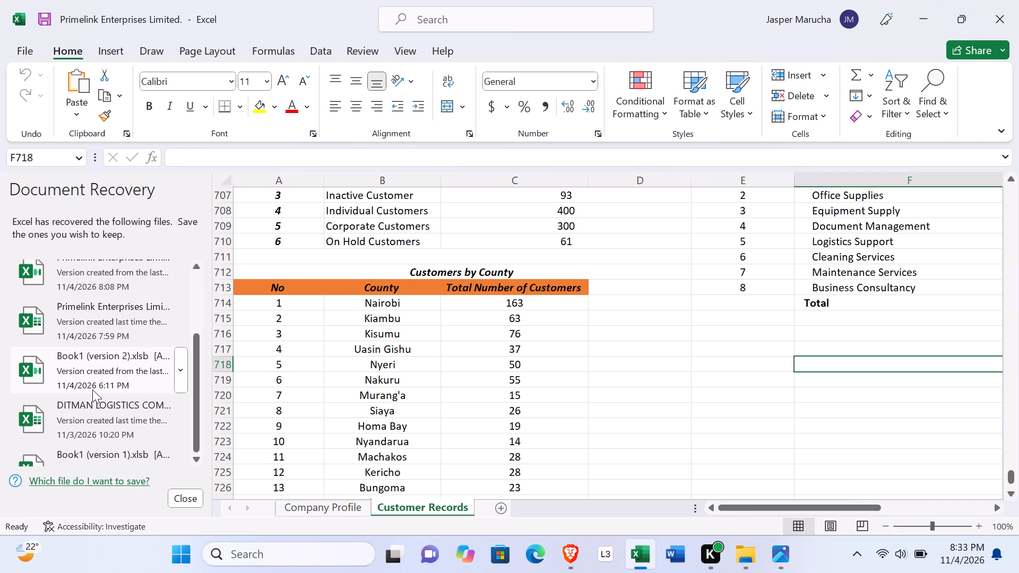
scroll(92, 389, down, 1)
click(184, 491)
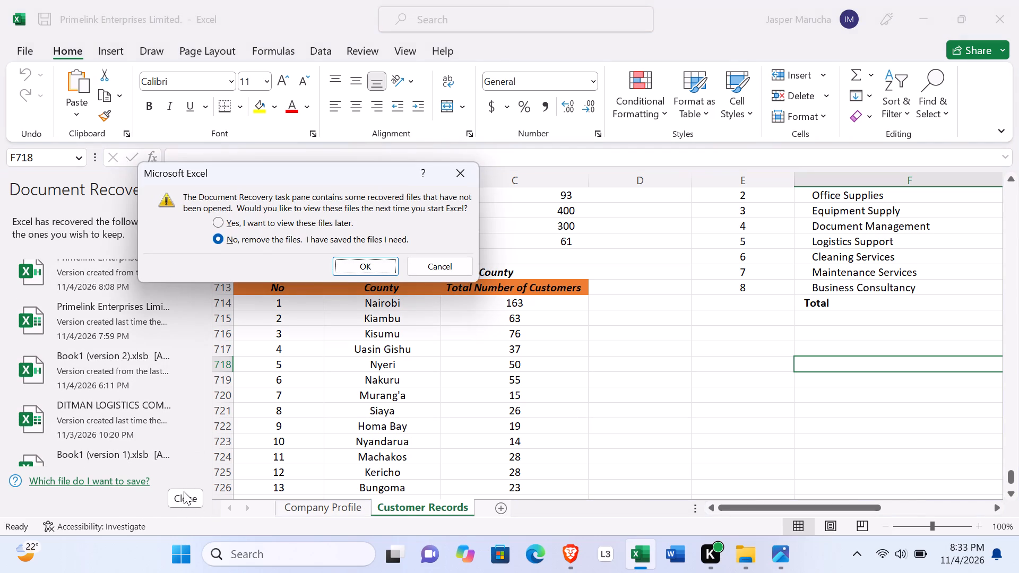
click(223, 217)
click(383, 265)
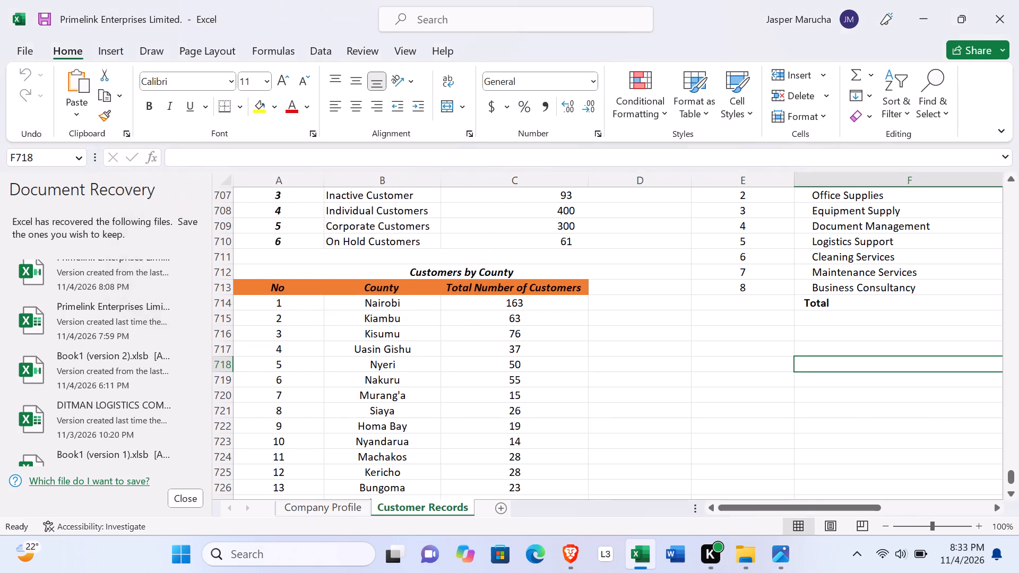
Look over the summary report on the Customer Records worksheet and save the workbook.
scroll(342, 337, down, 1)
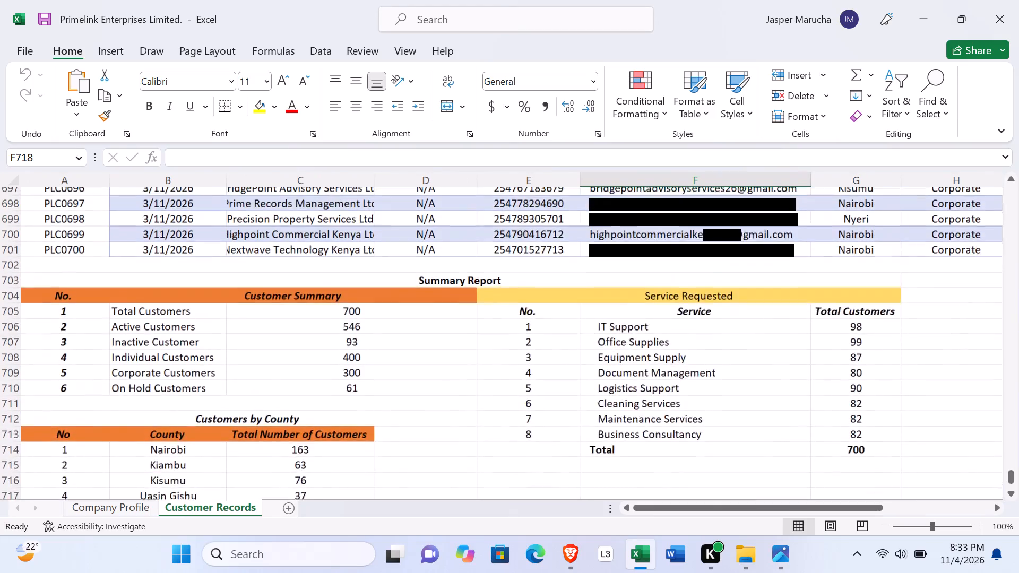
drag(127, 497, 234, 515)
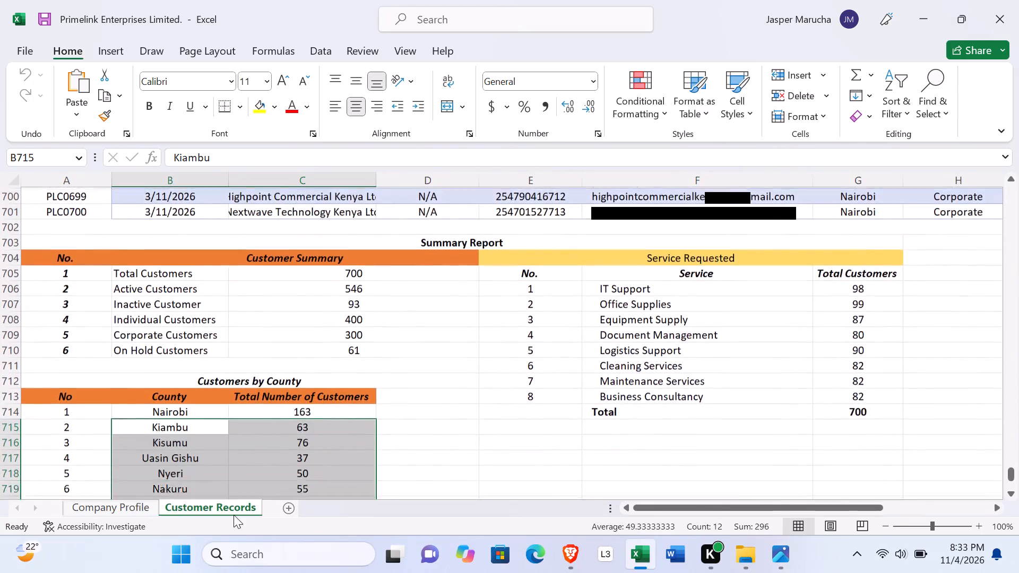
click(231, 515)
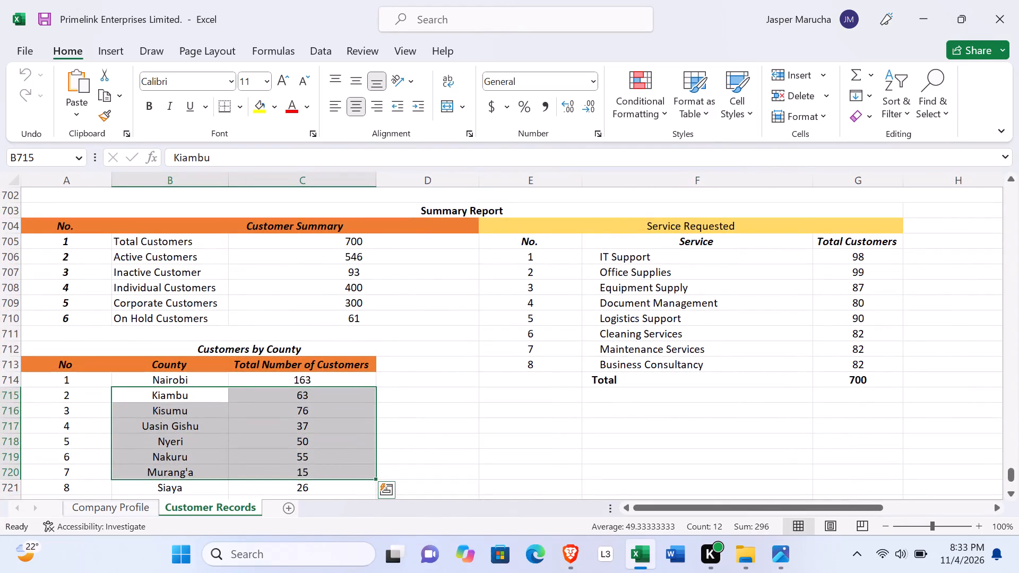
click(435, 448)
scroll(409, 353, down, 2)
scroll(409, 353, up, 2)
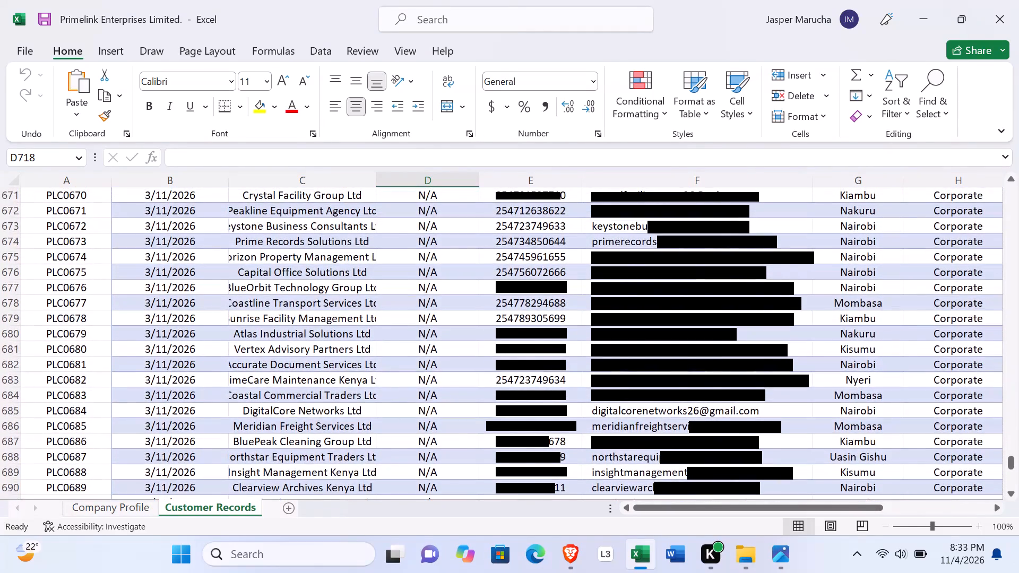
key(ctrl+s)
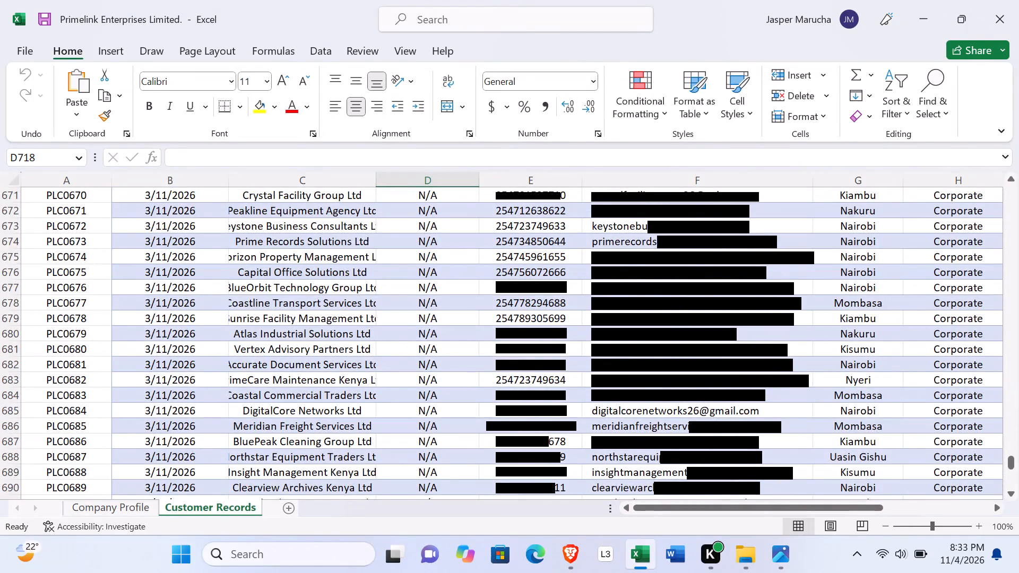
Switch to the Company Profile worksheet and save the workbook.
click(115, 514)
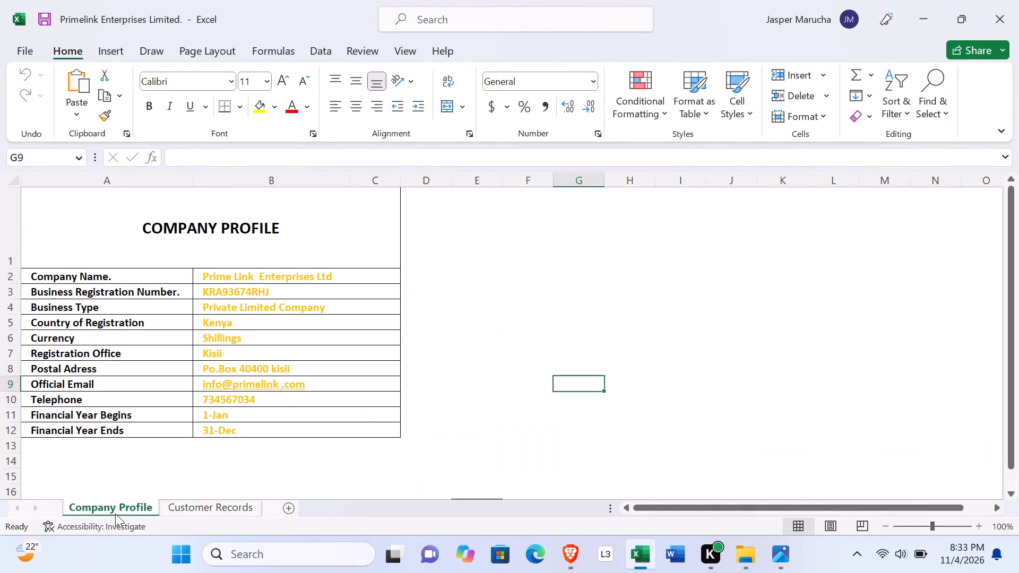
click(344, 445)
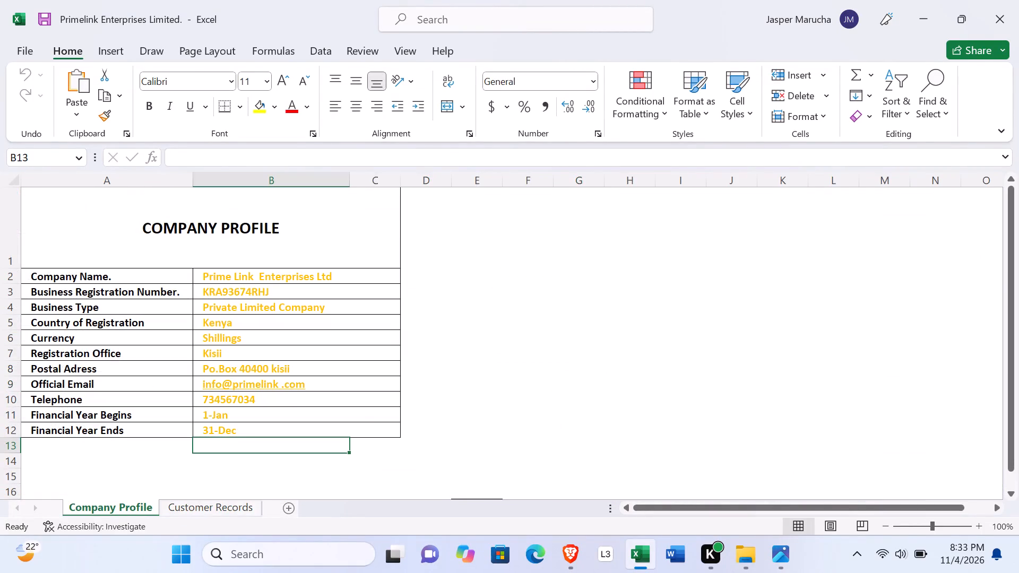
click(495, 427)
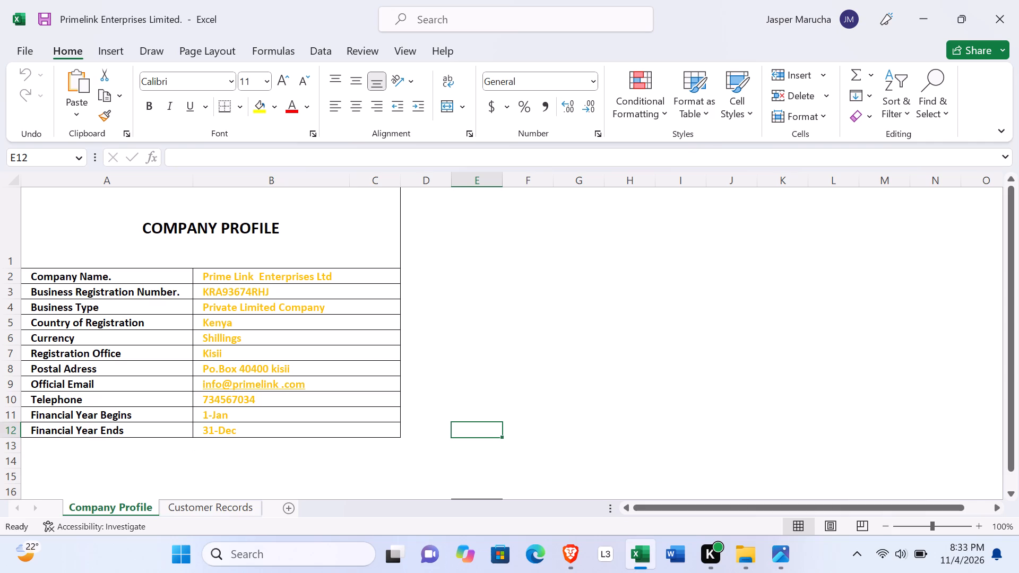
key(ctrl+s)
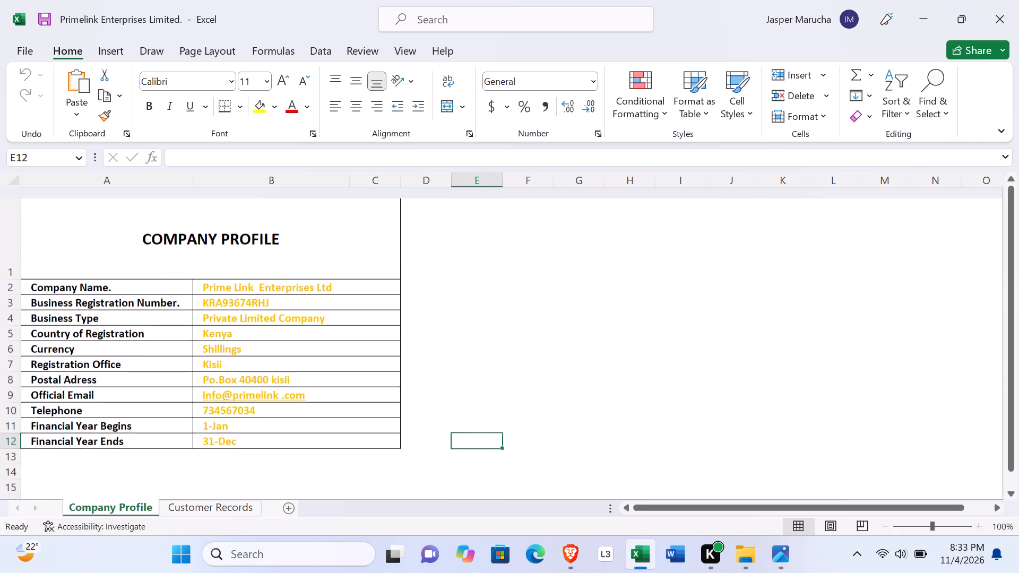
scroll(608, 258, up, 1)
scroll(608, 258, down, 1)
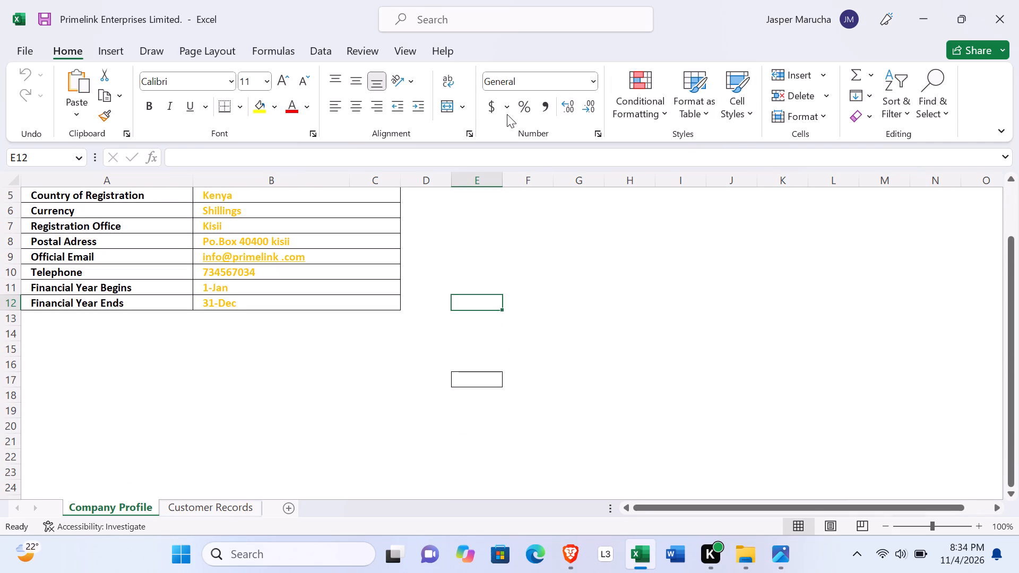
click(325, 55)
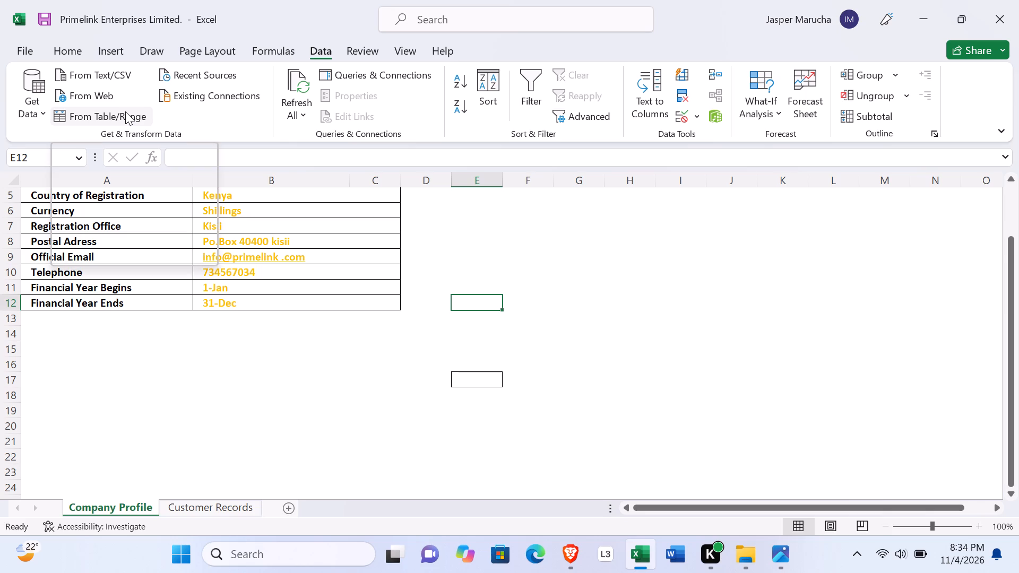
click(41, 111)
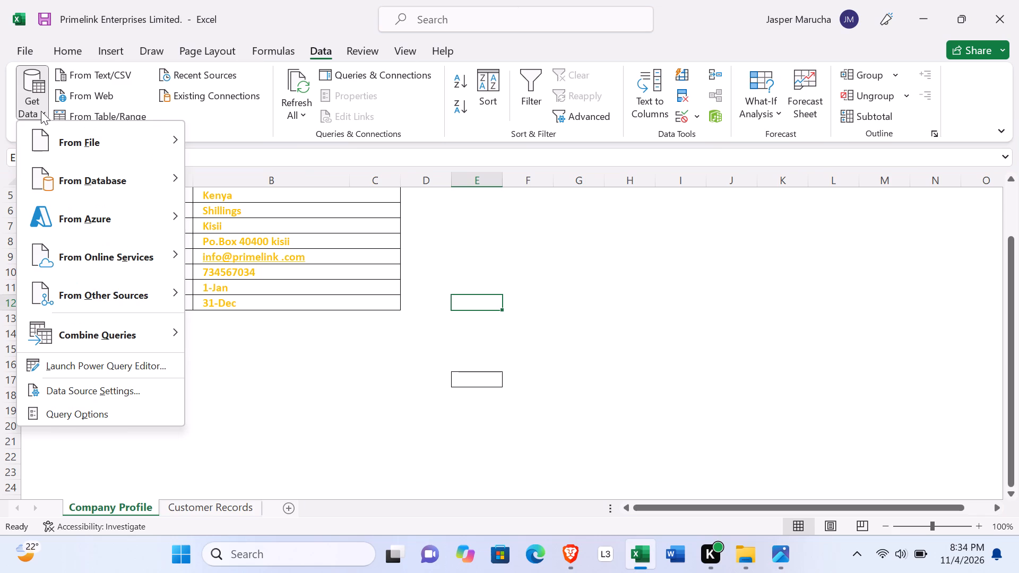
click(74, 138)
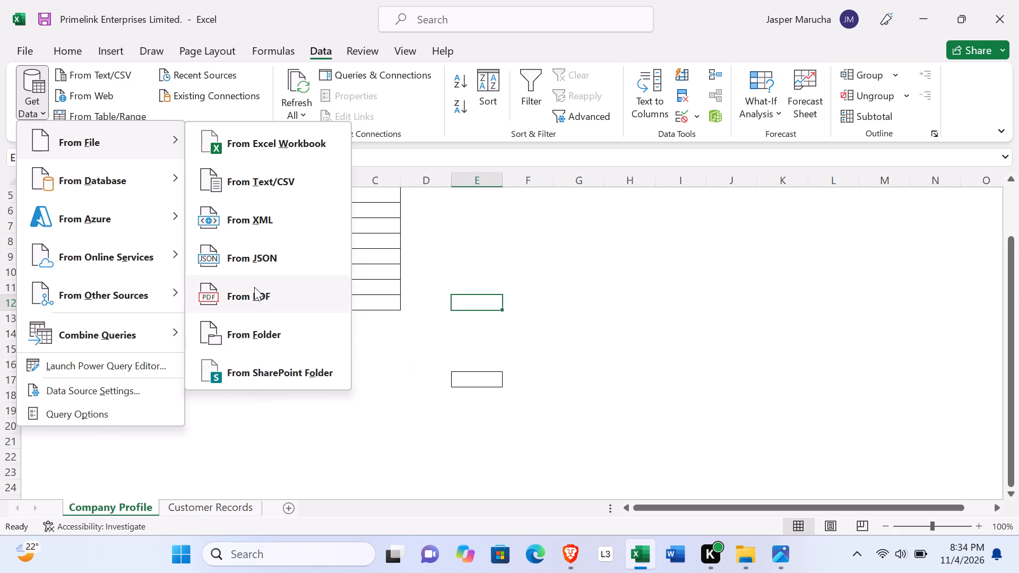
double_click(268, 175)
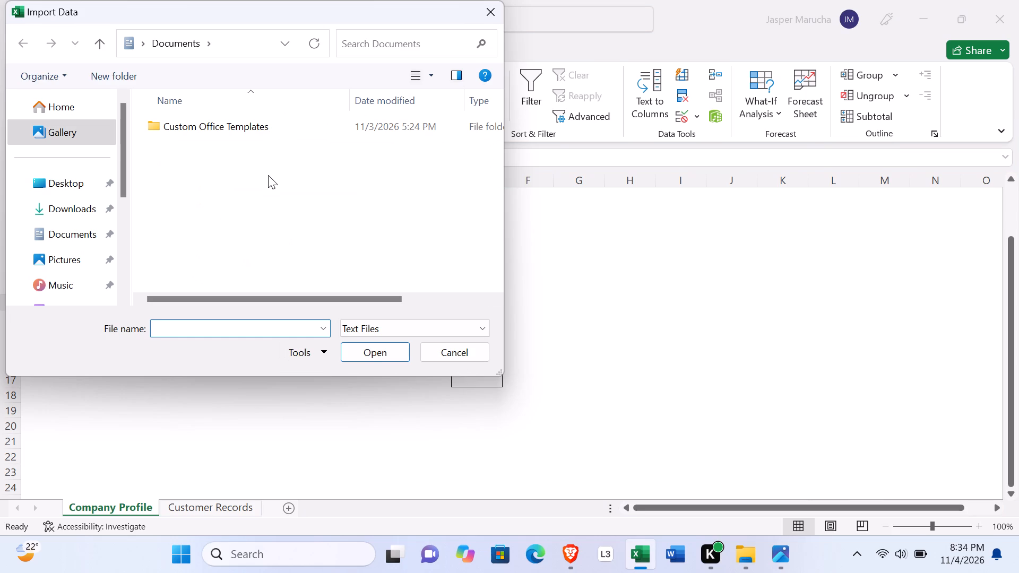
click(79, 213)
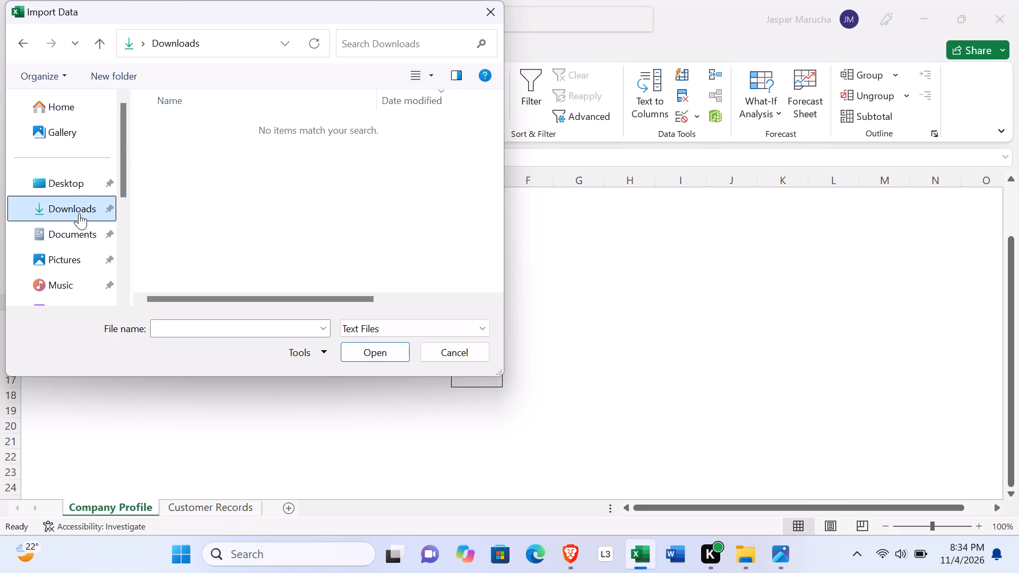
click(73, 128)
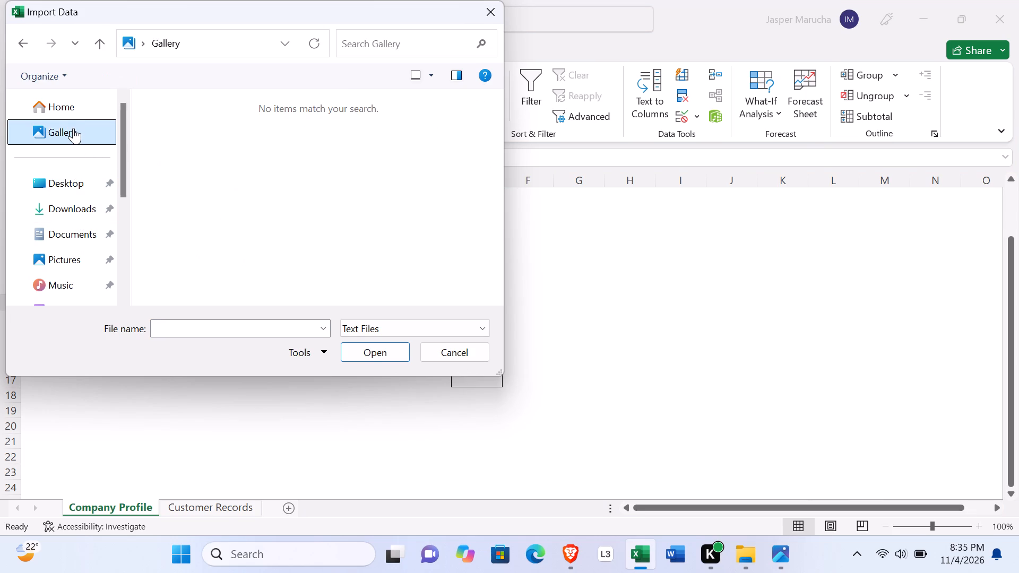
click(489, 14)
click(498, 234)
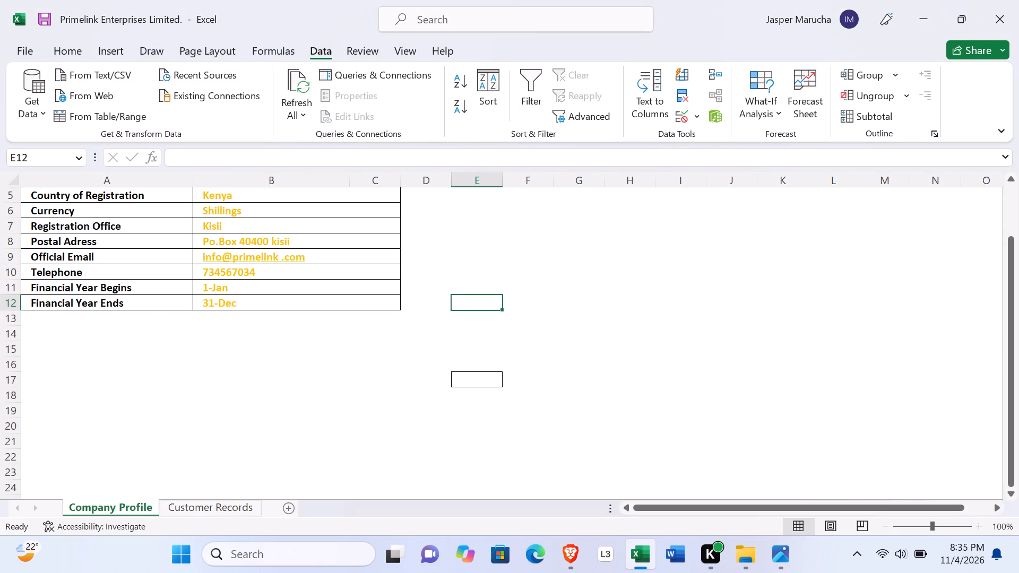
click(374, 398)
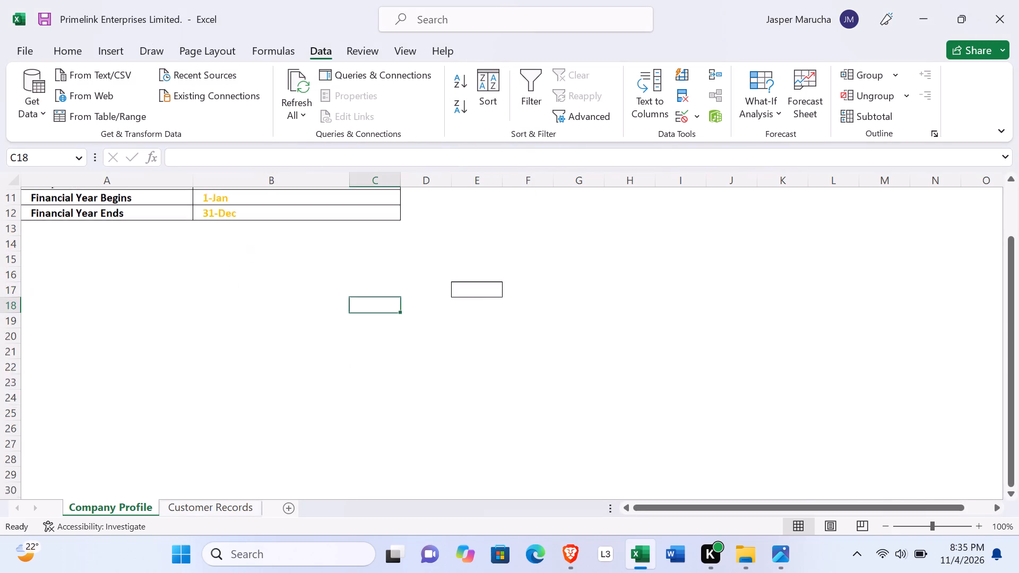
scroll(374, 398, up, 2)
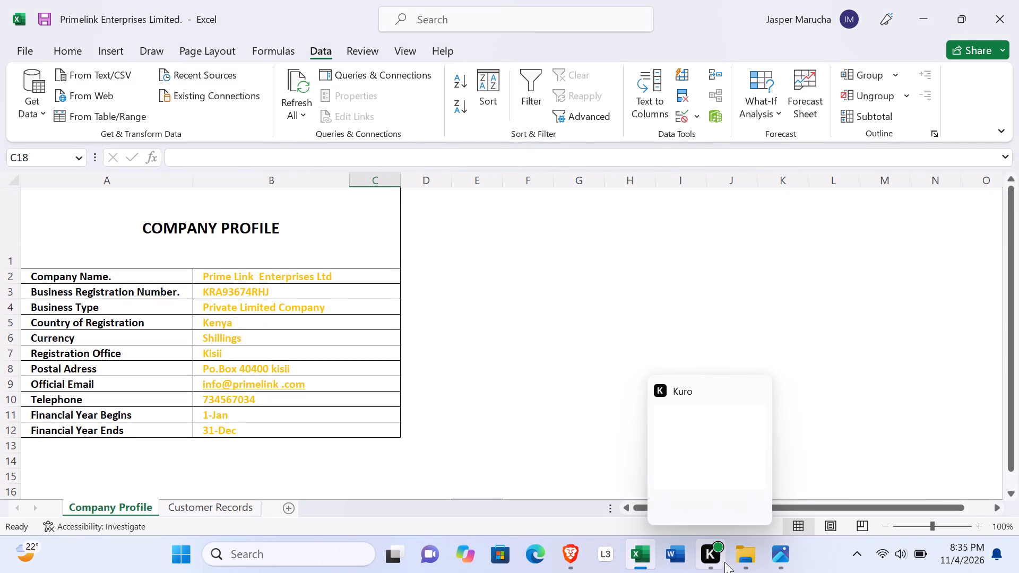